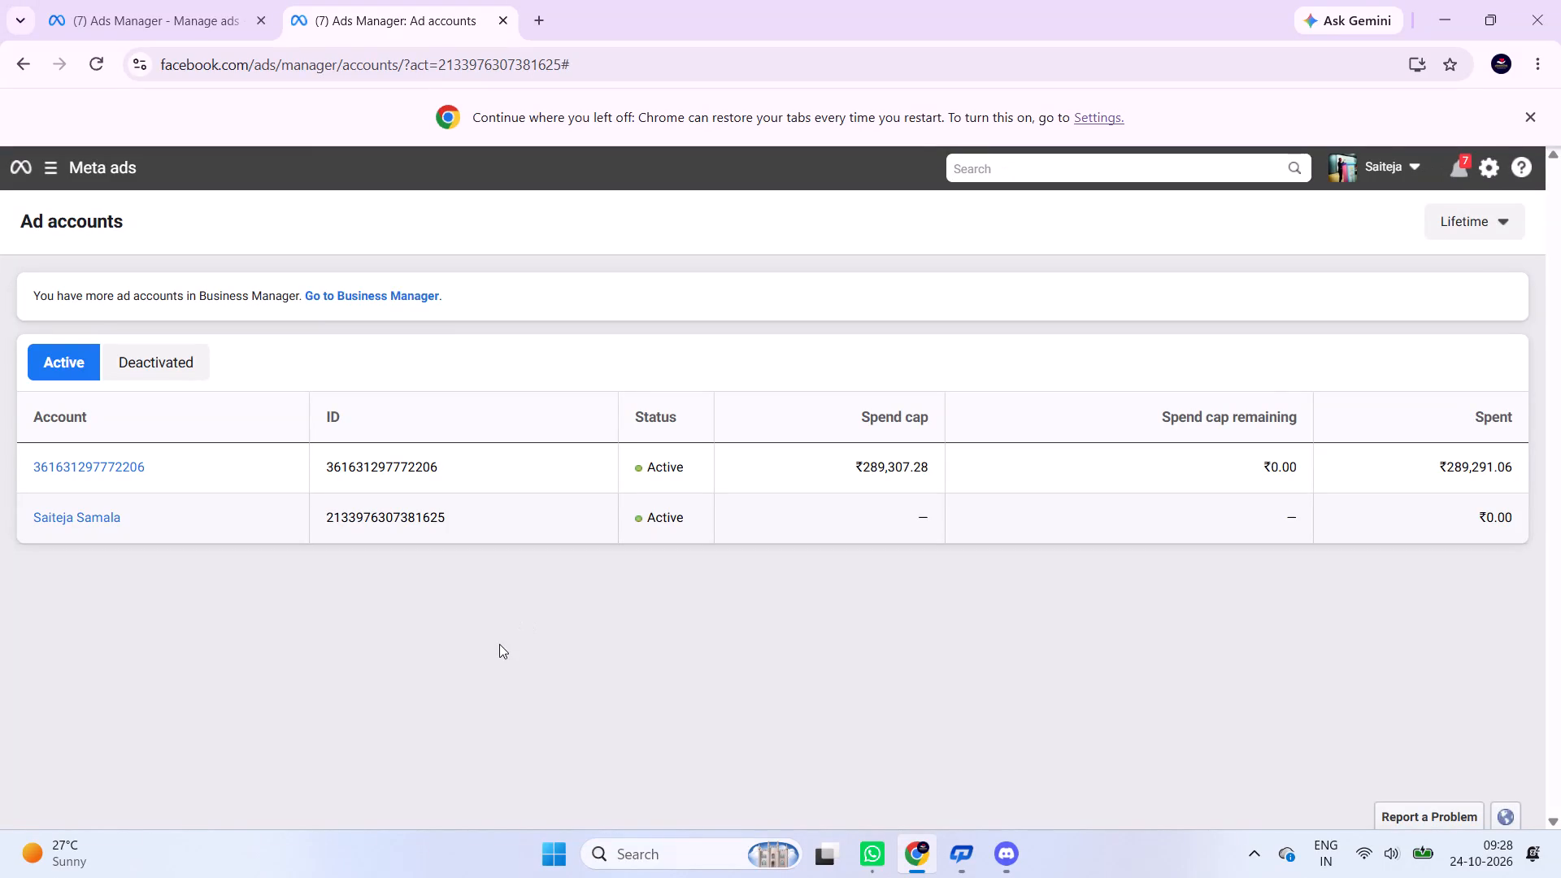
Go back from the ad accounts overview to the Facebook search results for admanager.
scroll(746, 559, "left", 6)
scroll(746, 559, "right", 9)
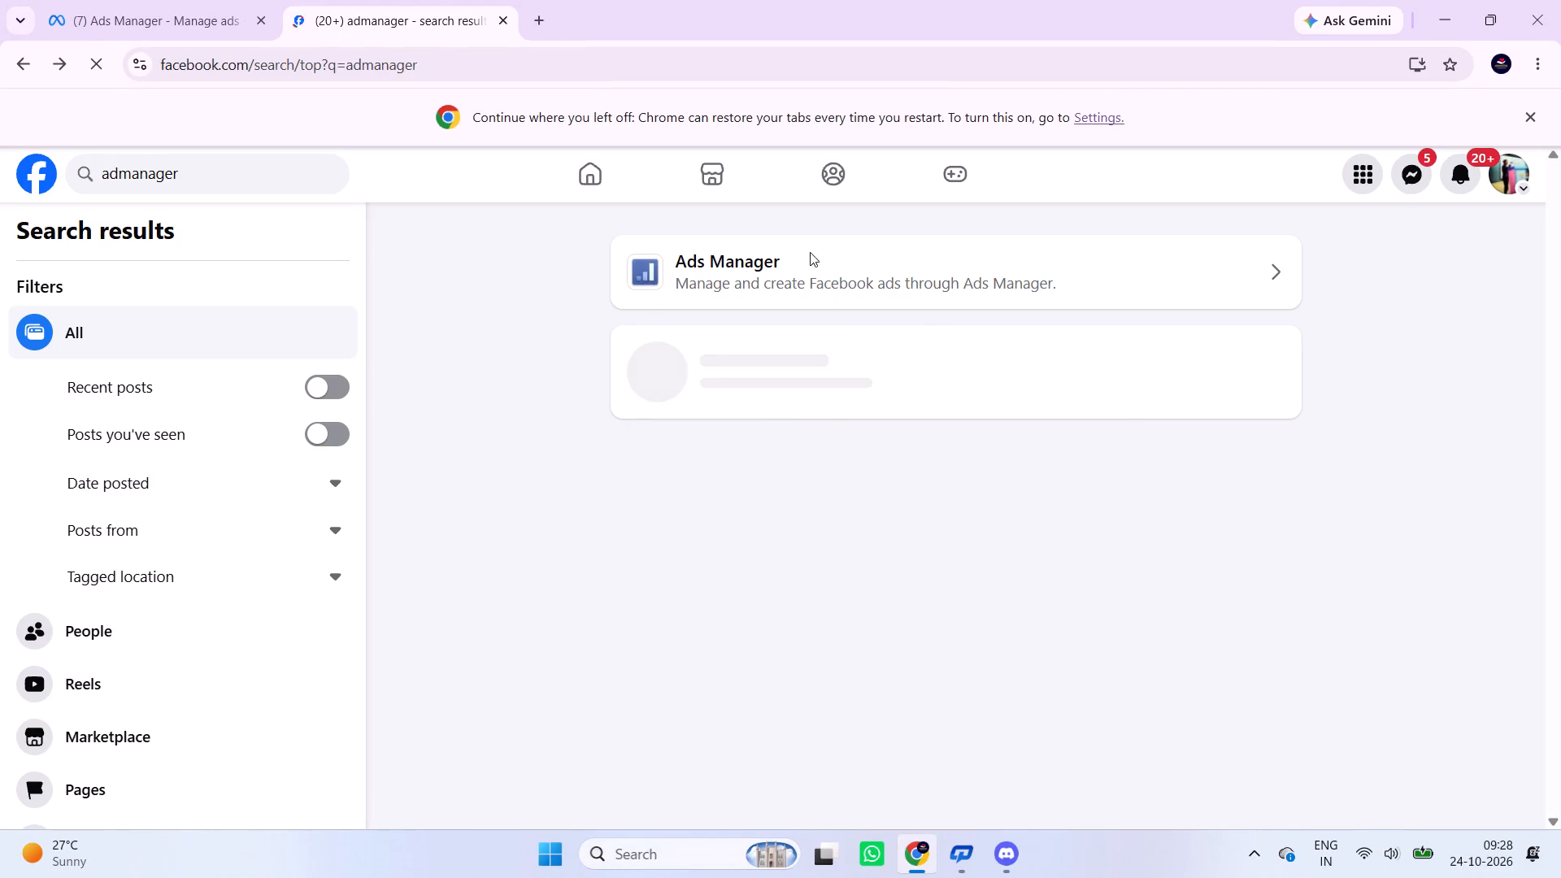
Dismiss the expired McAfee antivirus notice without renewing the subscription.
left_click(1046, 595)
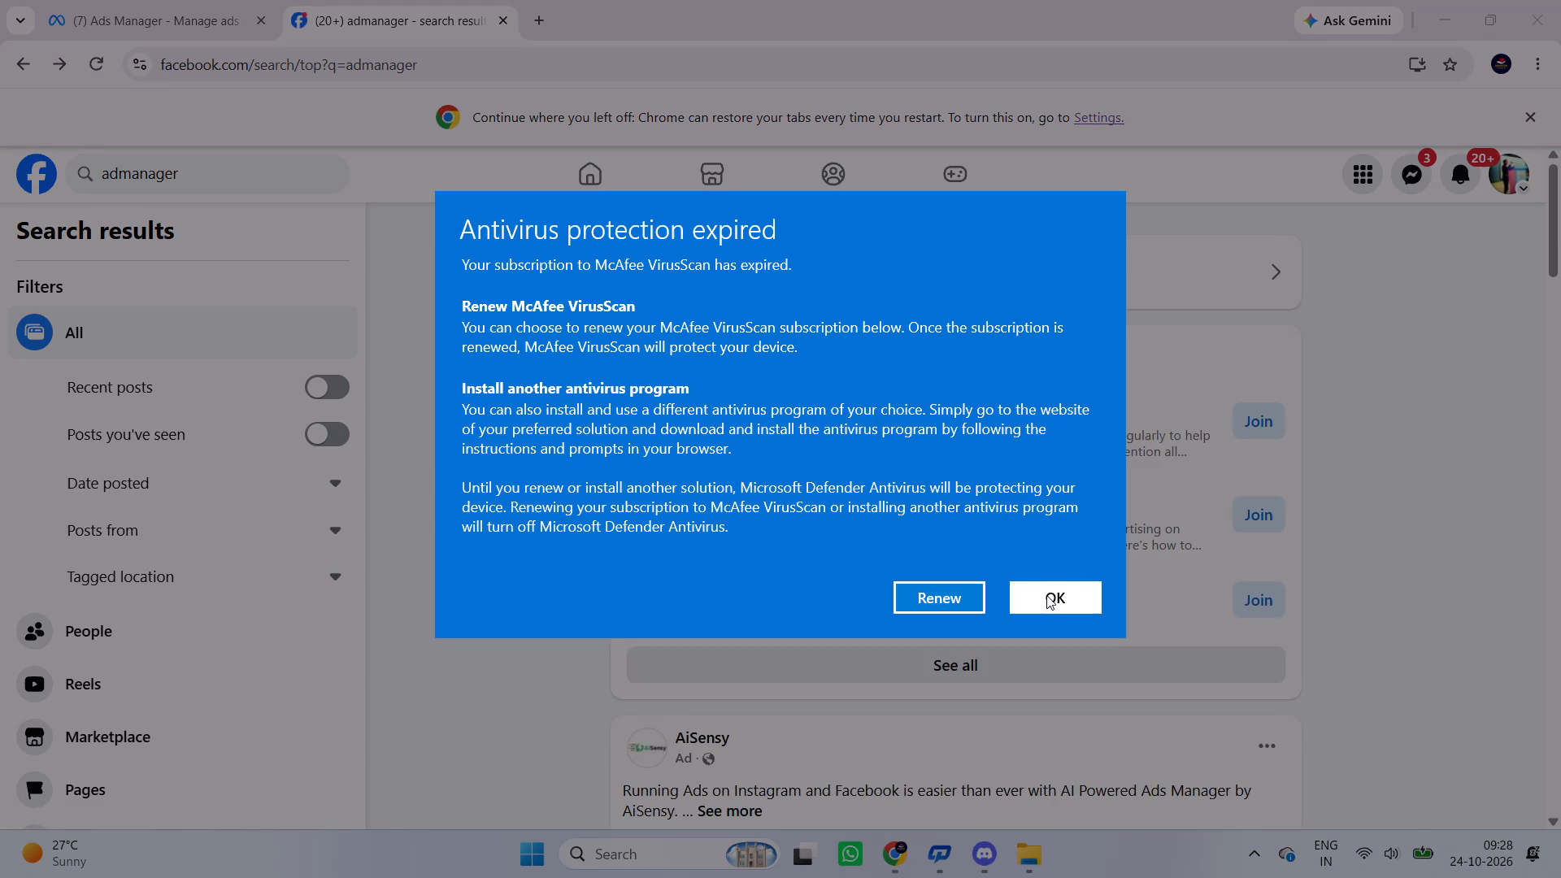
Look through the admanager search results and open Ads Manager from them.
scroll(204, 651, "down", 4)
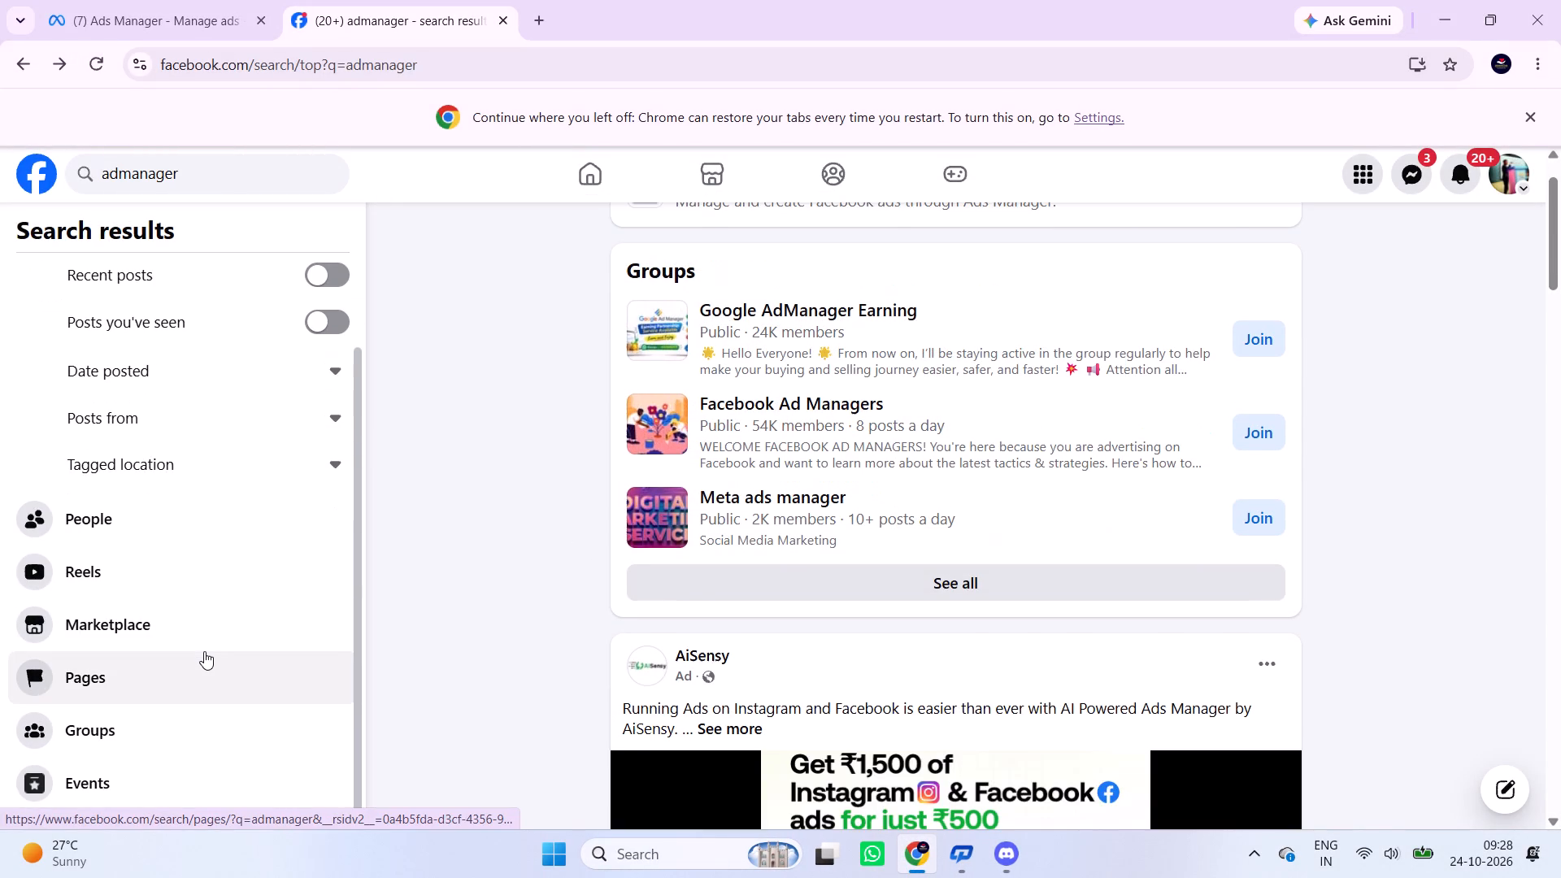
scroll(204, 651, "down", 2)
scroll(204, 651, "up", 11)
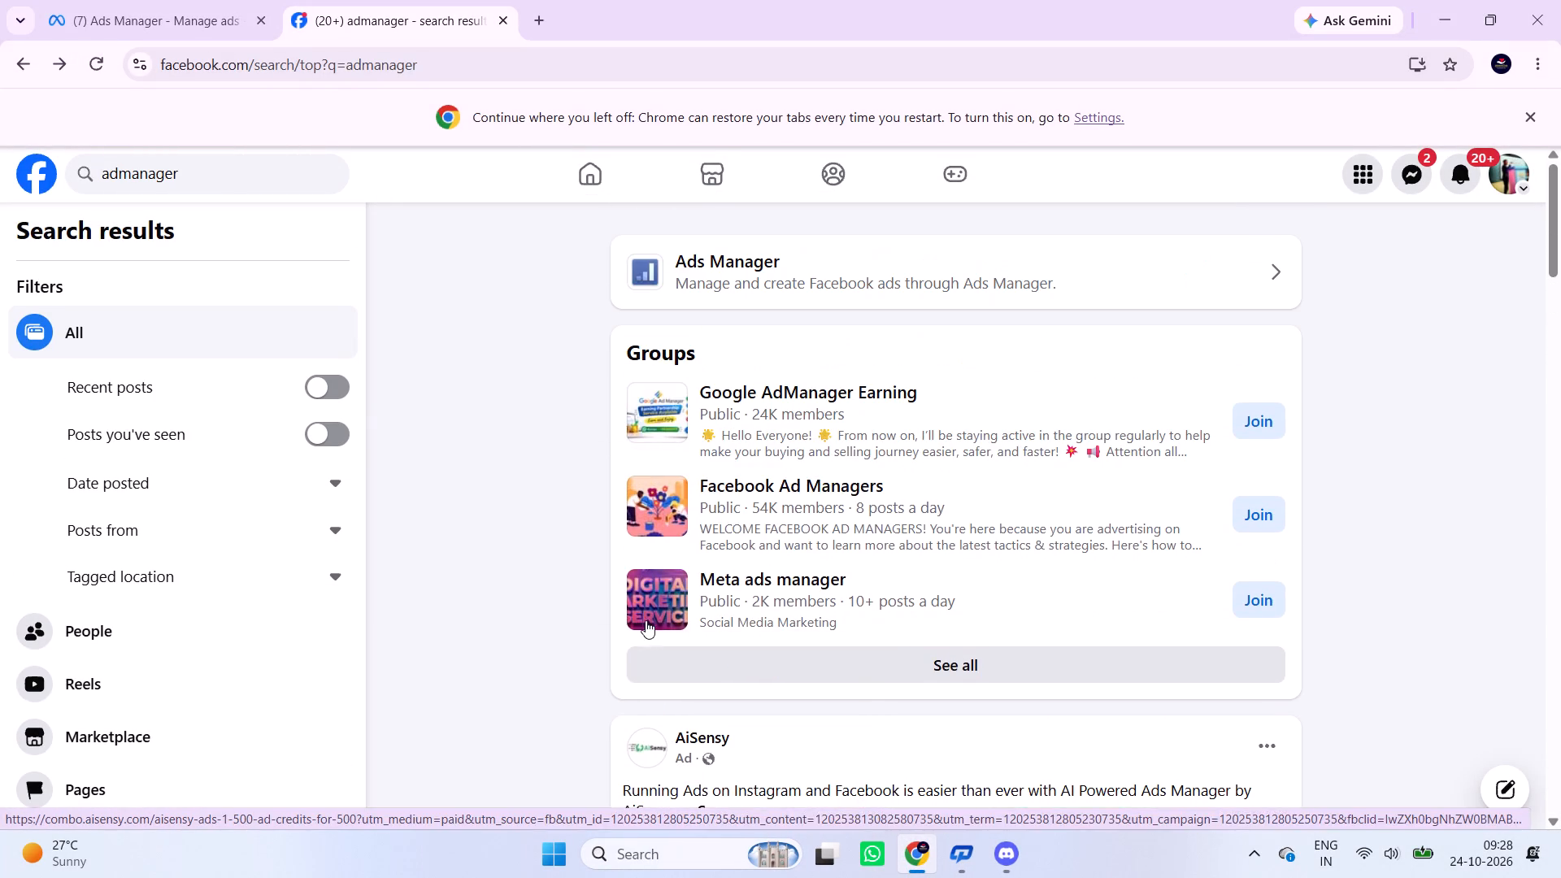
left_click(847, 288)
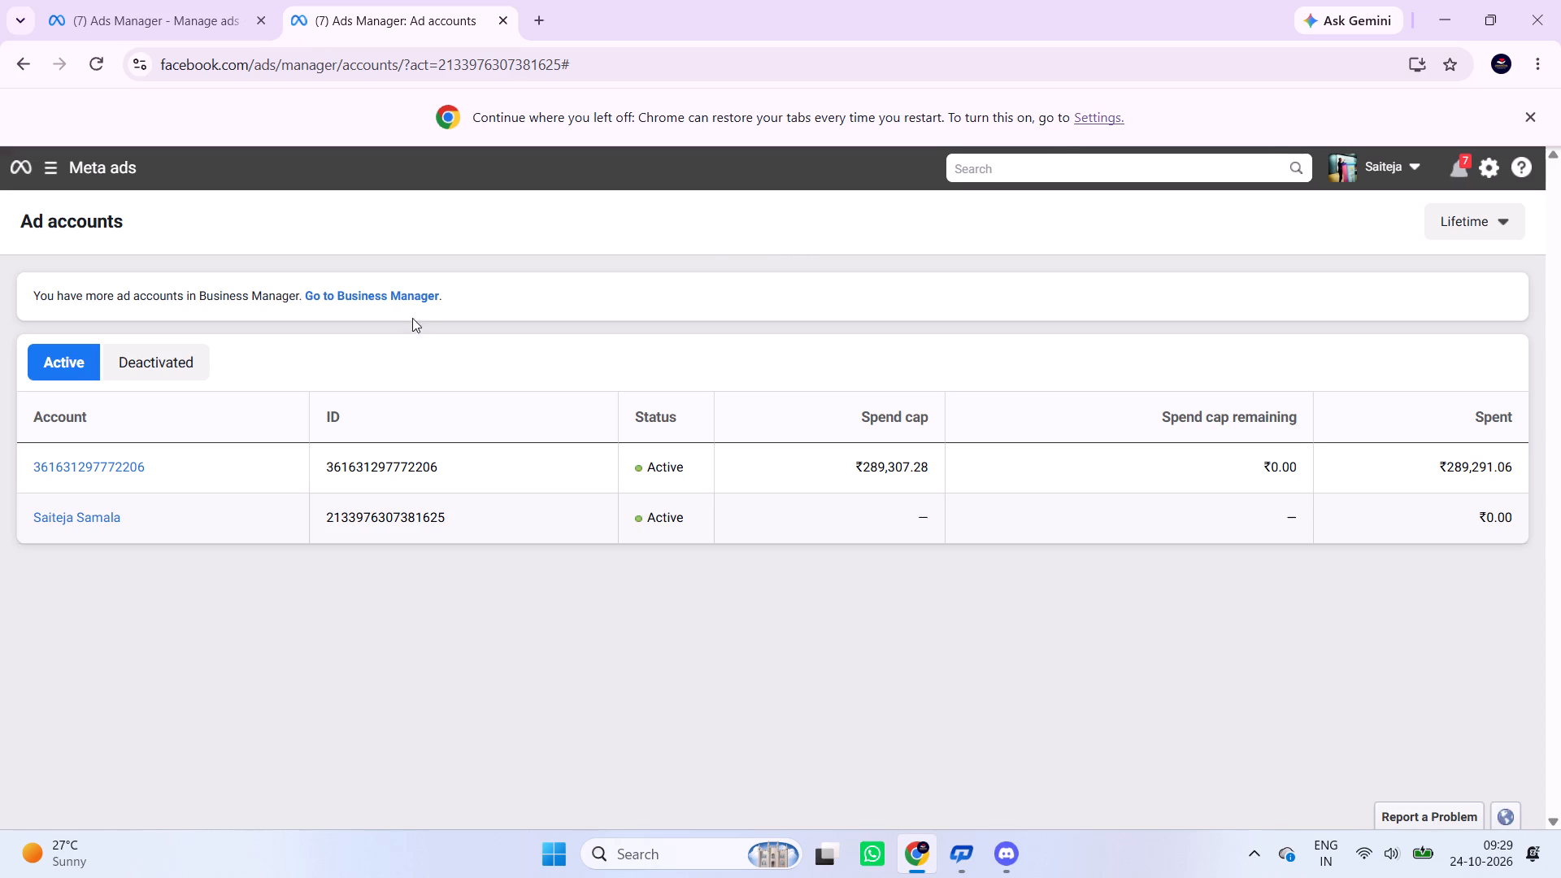
Go to Business Manager from the ad accounts page and dismiss the content creation tools tip.
left_click(372, 294)
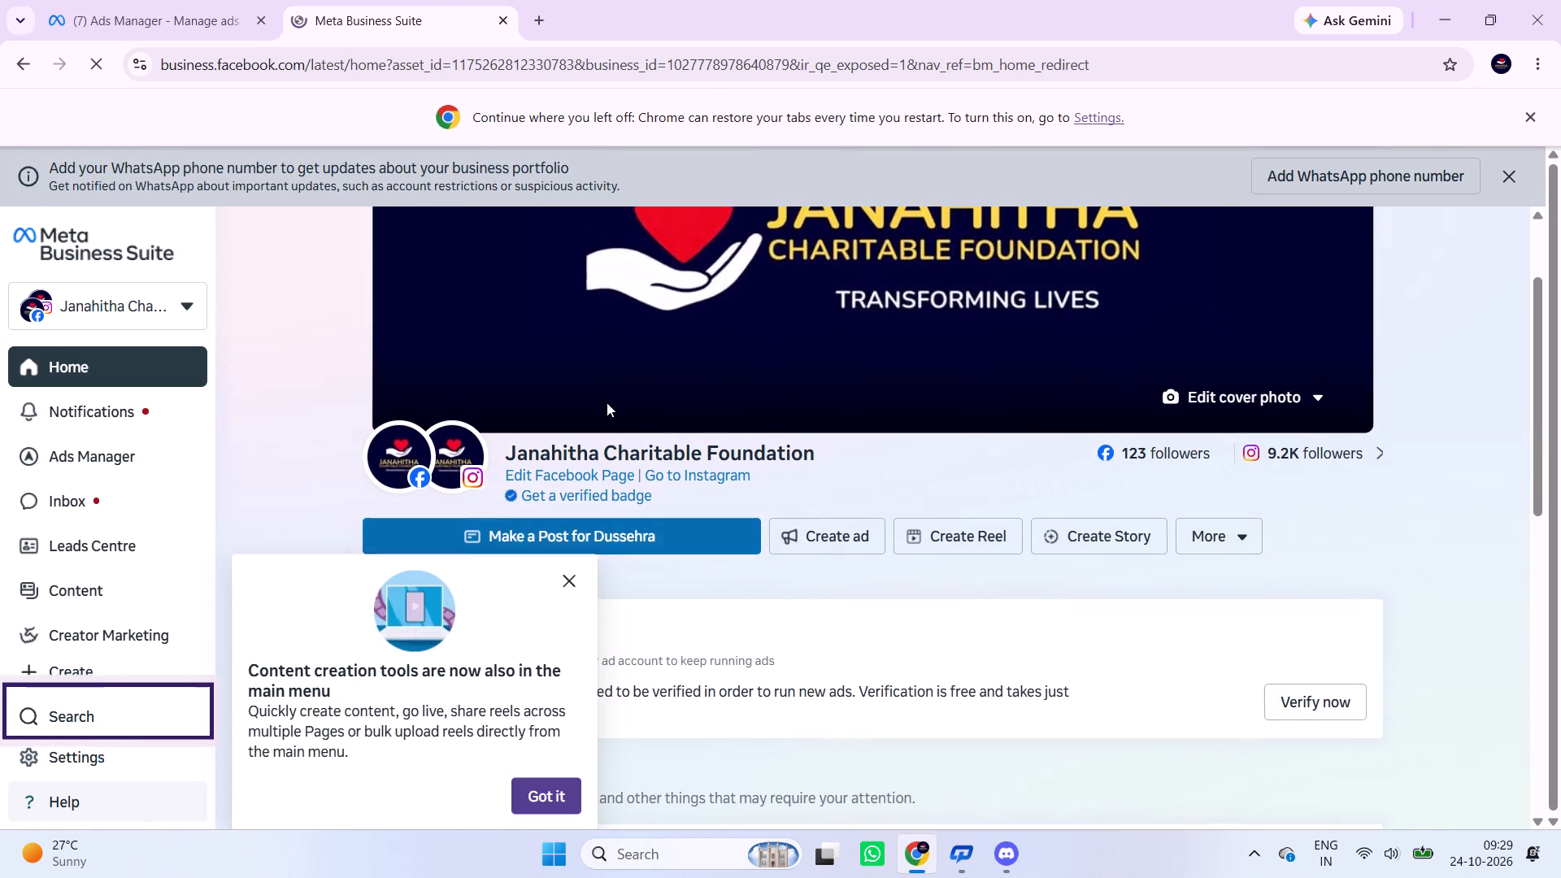
scroll(724, 348, "up", 3)
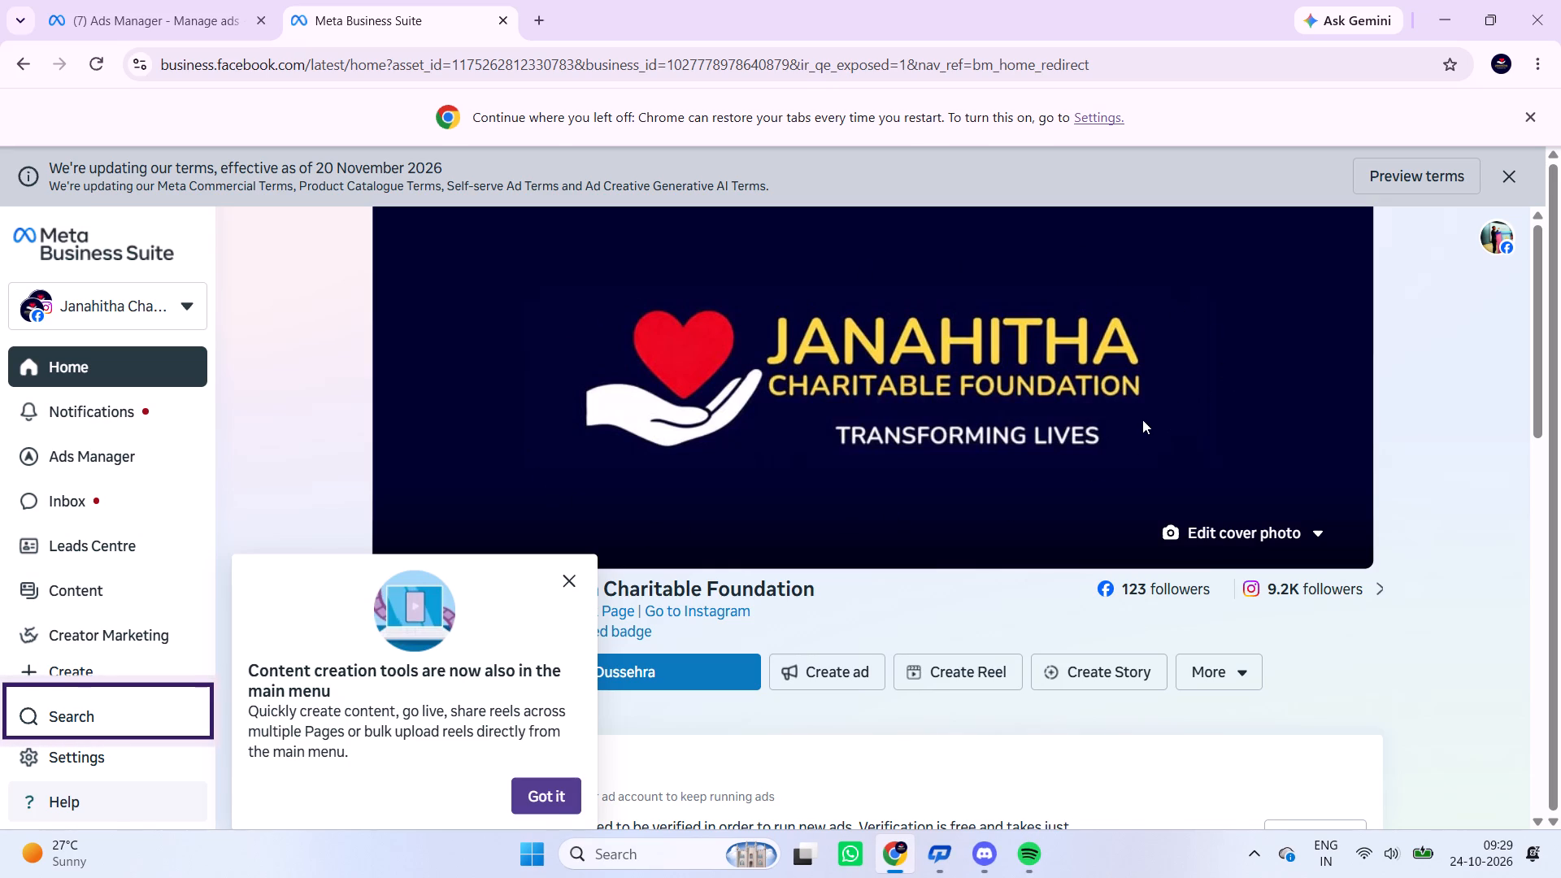
scroll(852, 393, "down", 3)
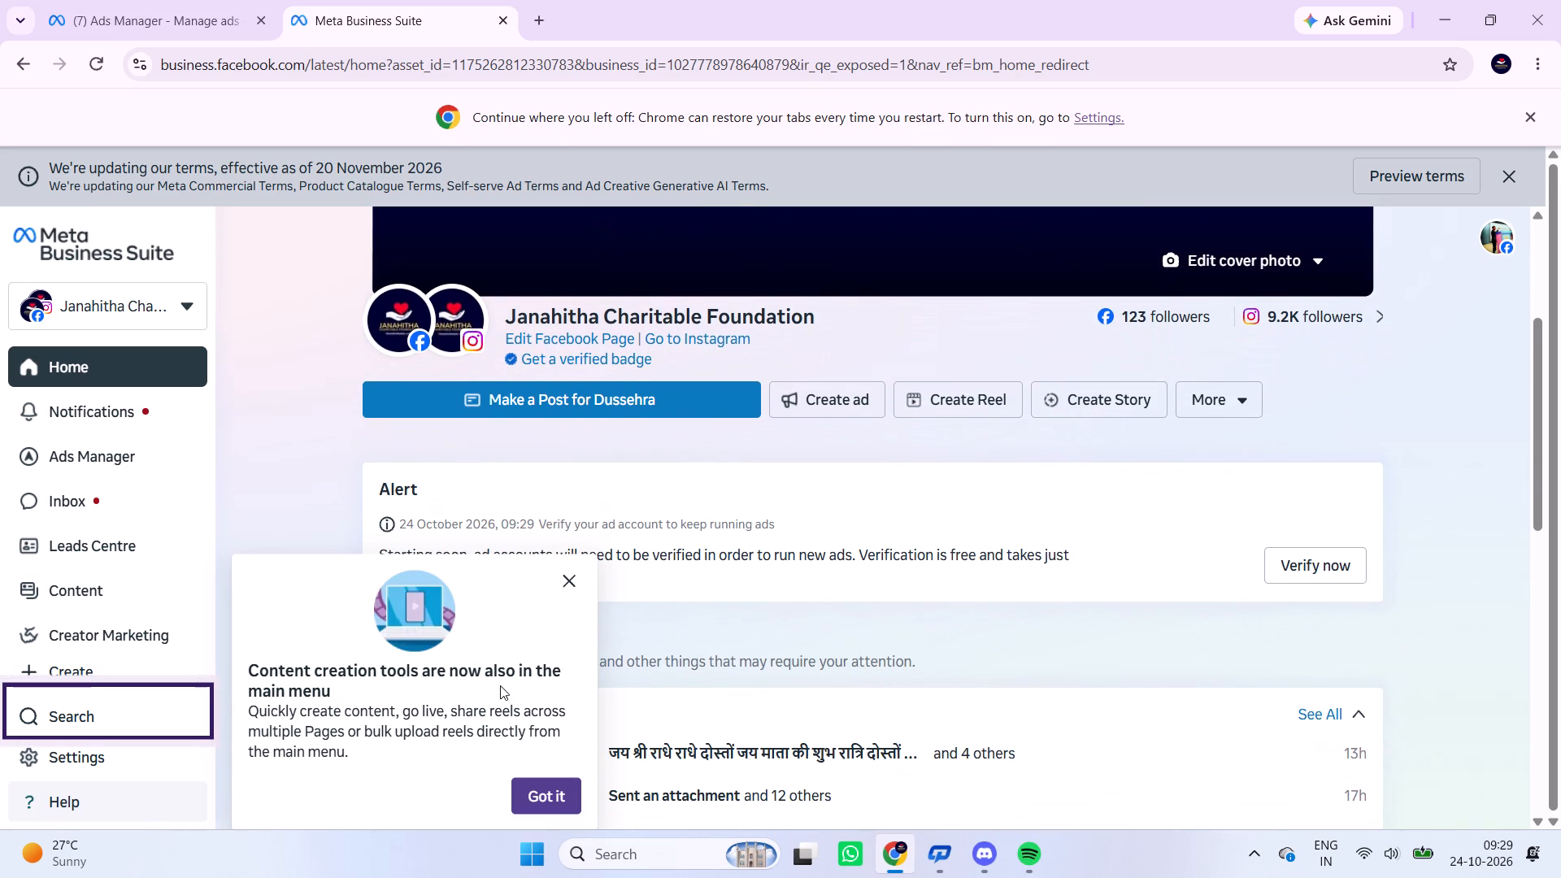
left_click(536, 791)
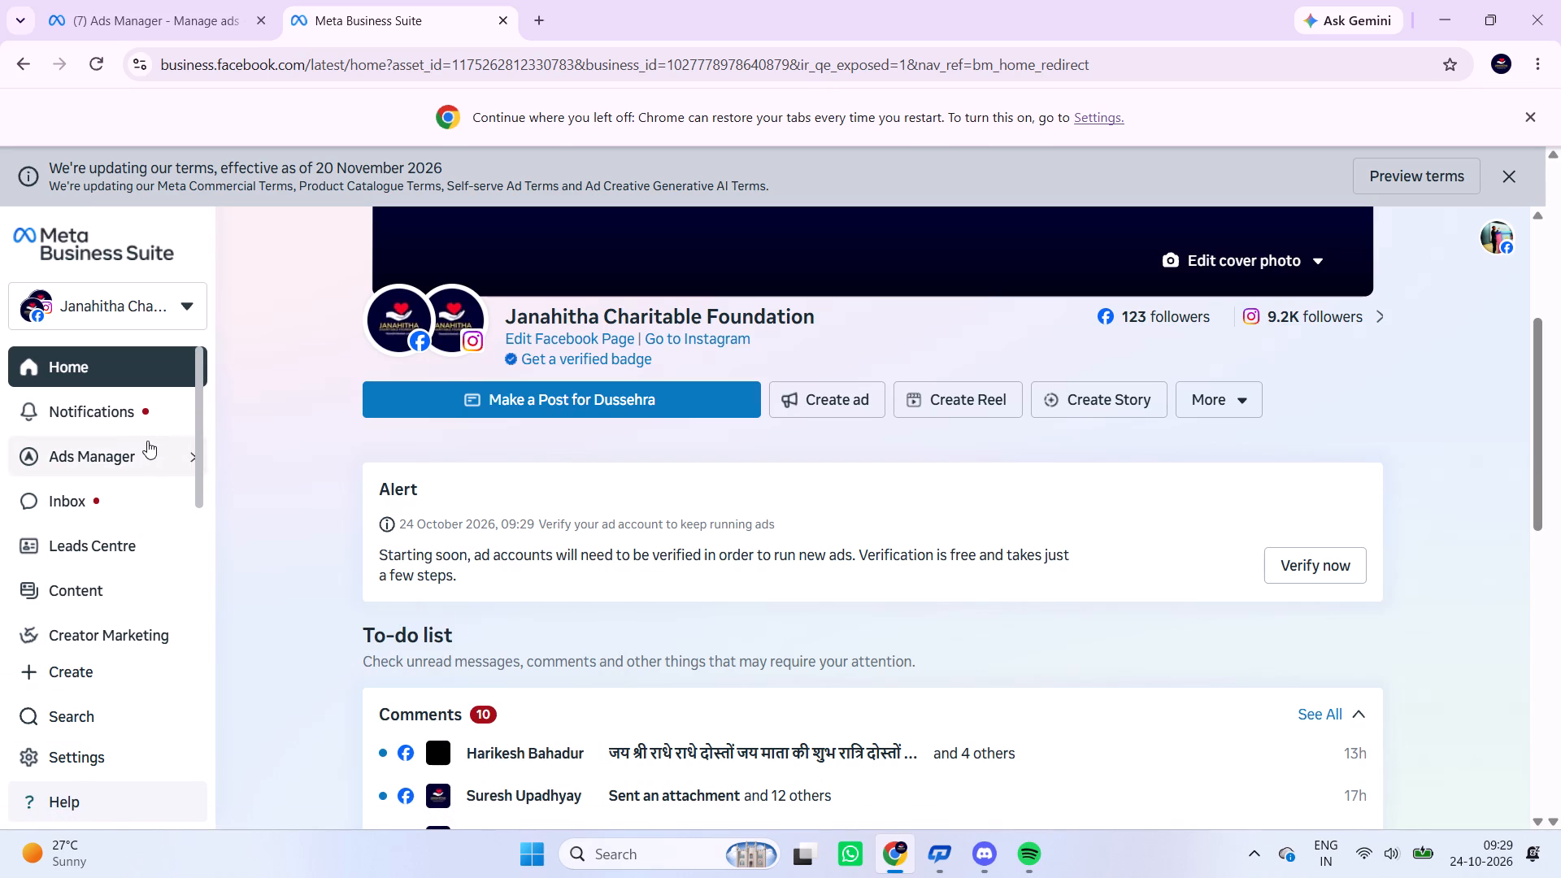
Open the Ads Manager account overview from Meta Business Suite.
left_click(118, 446)
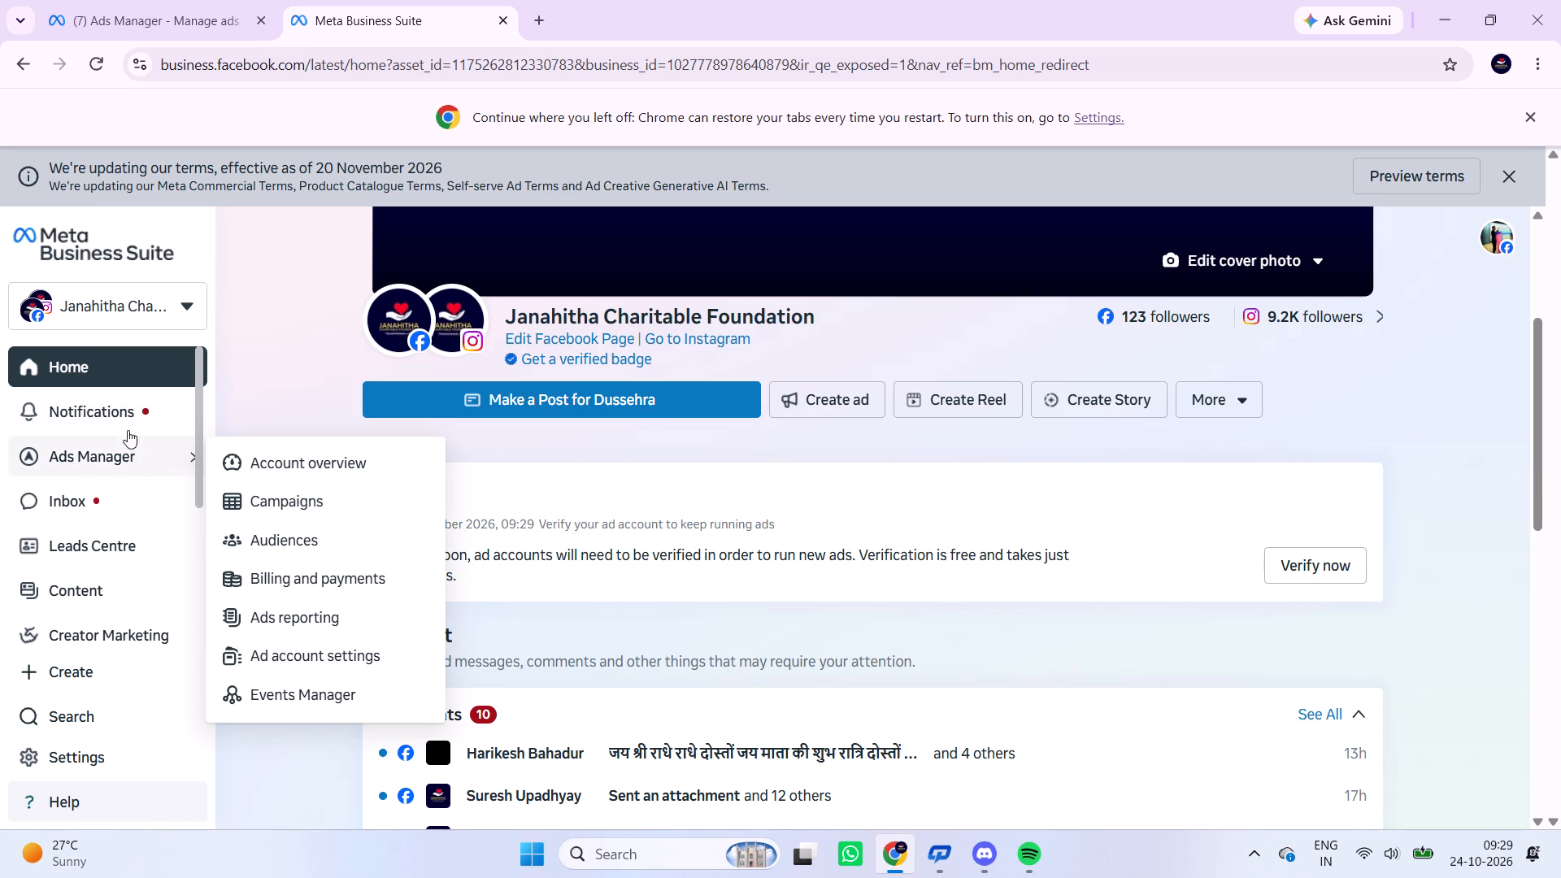
triple_click(71, 454)
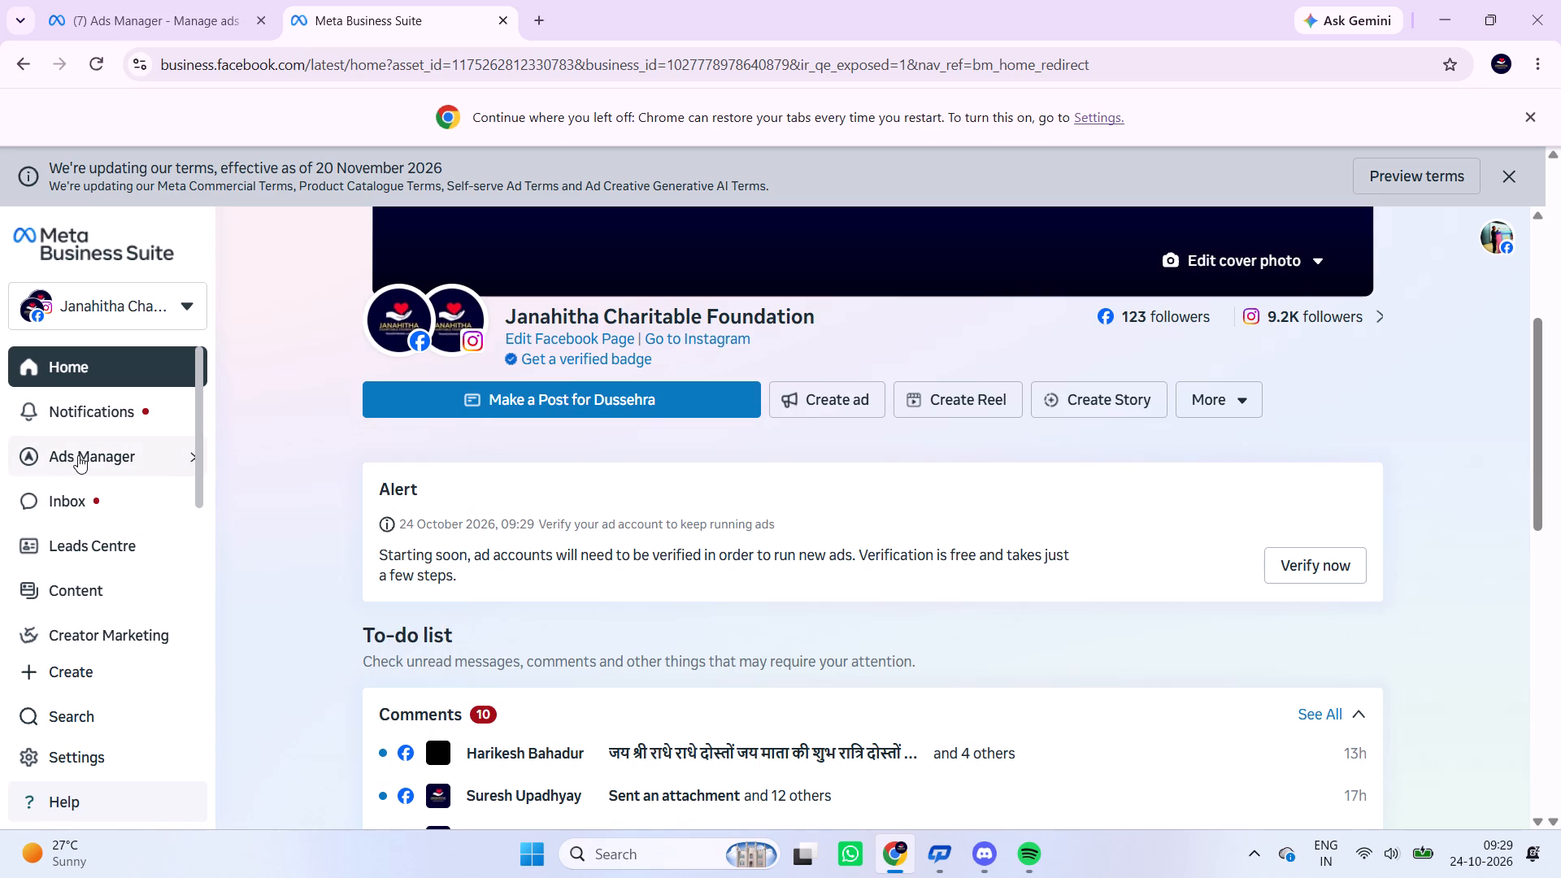
left_click(83, 455)
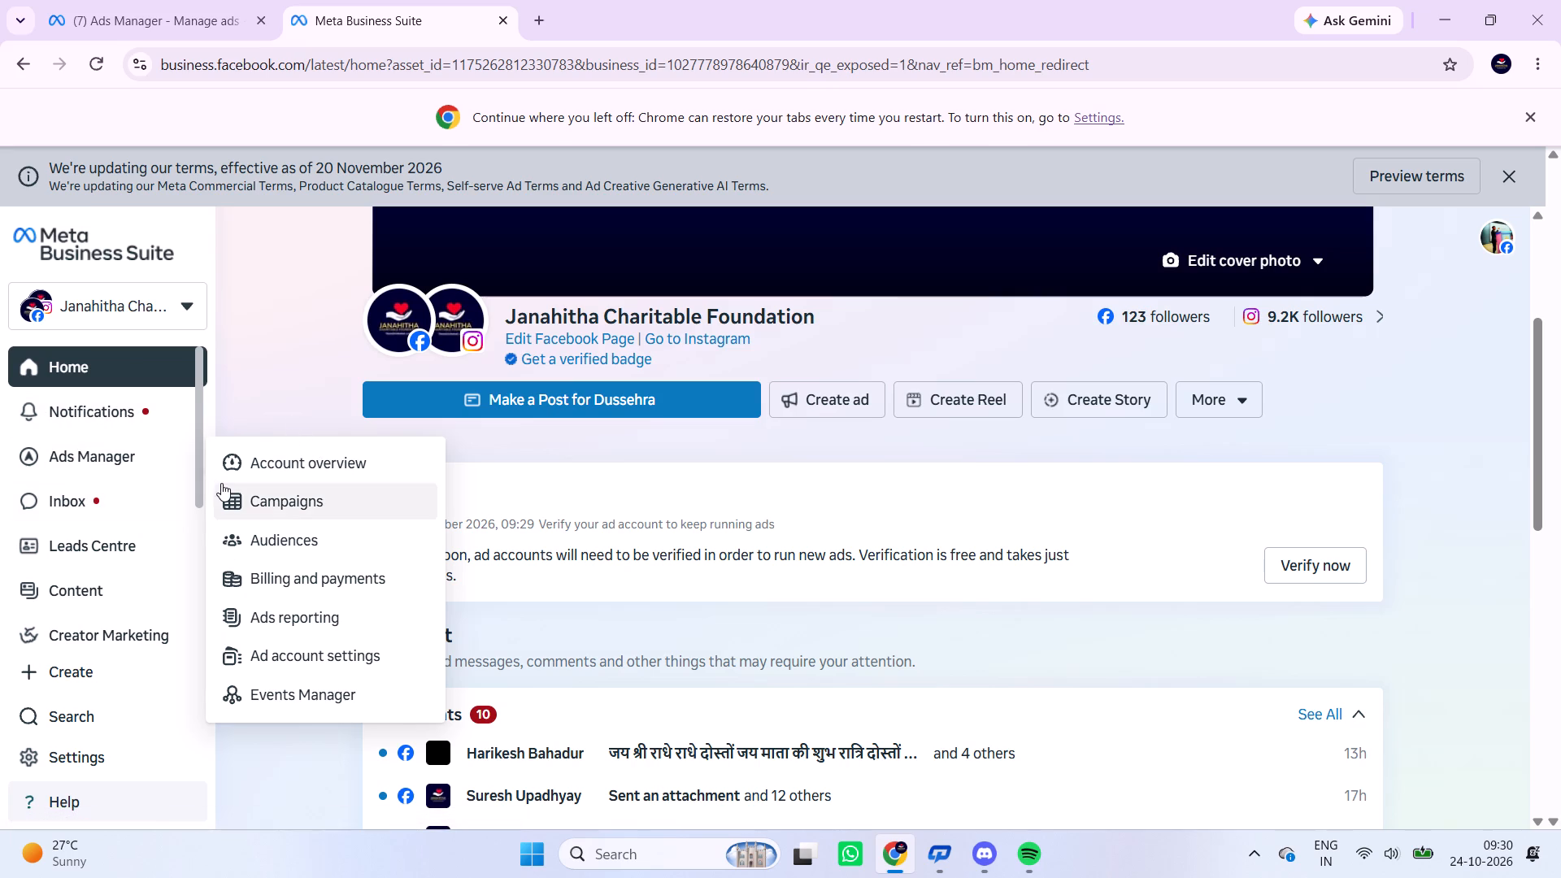
left_click(80, 454)
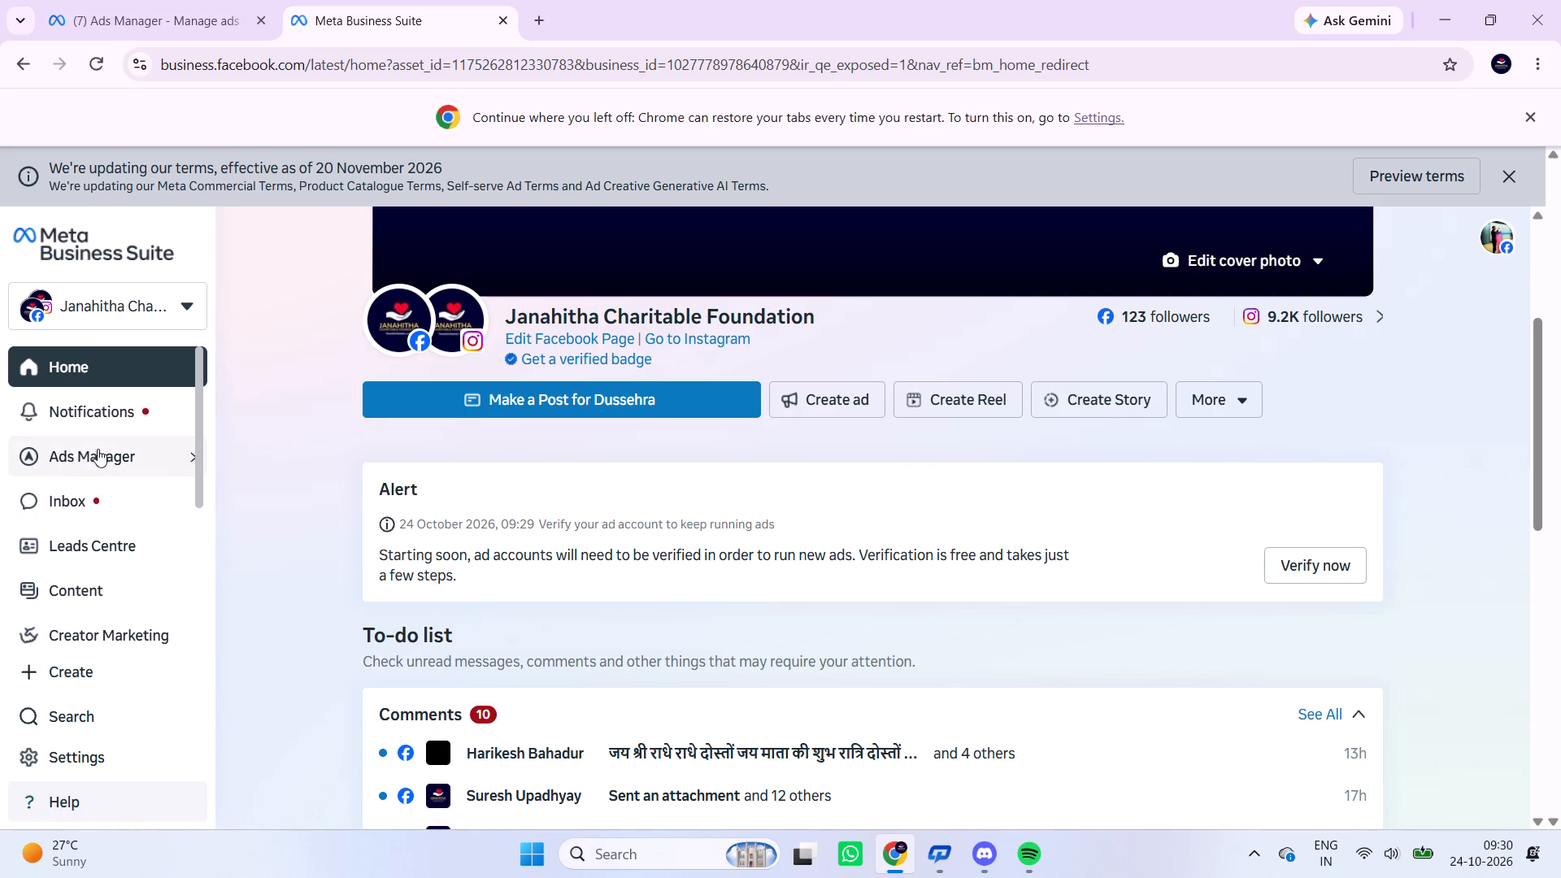
left_click(171, 454)
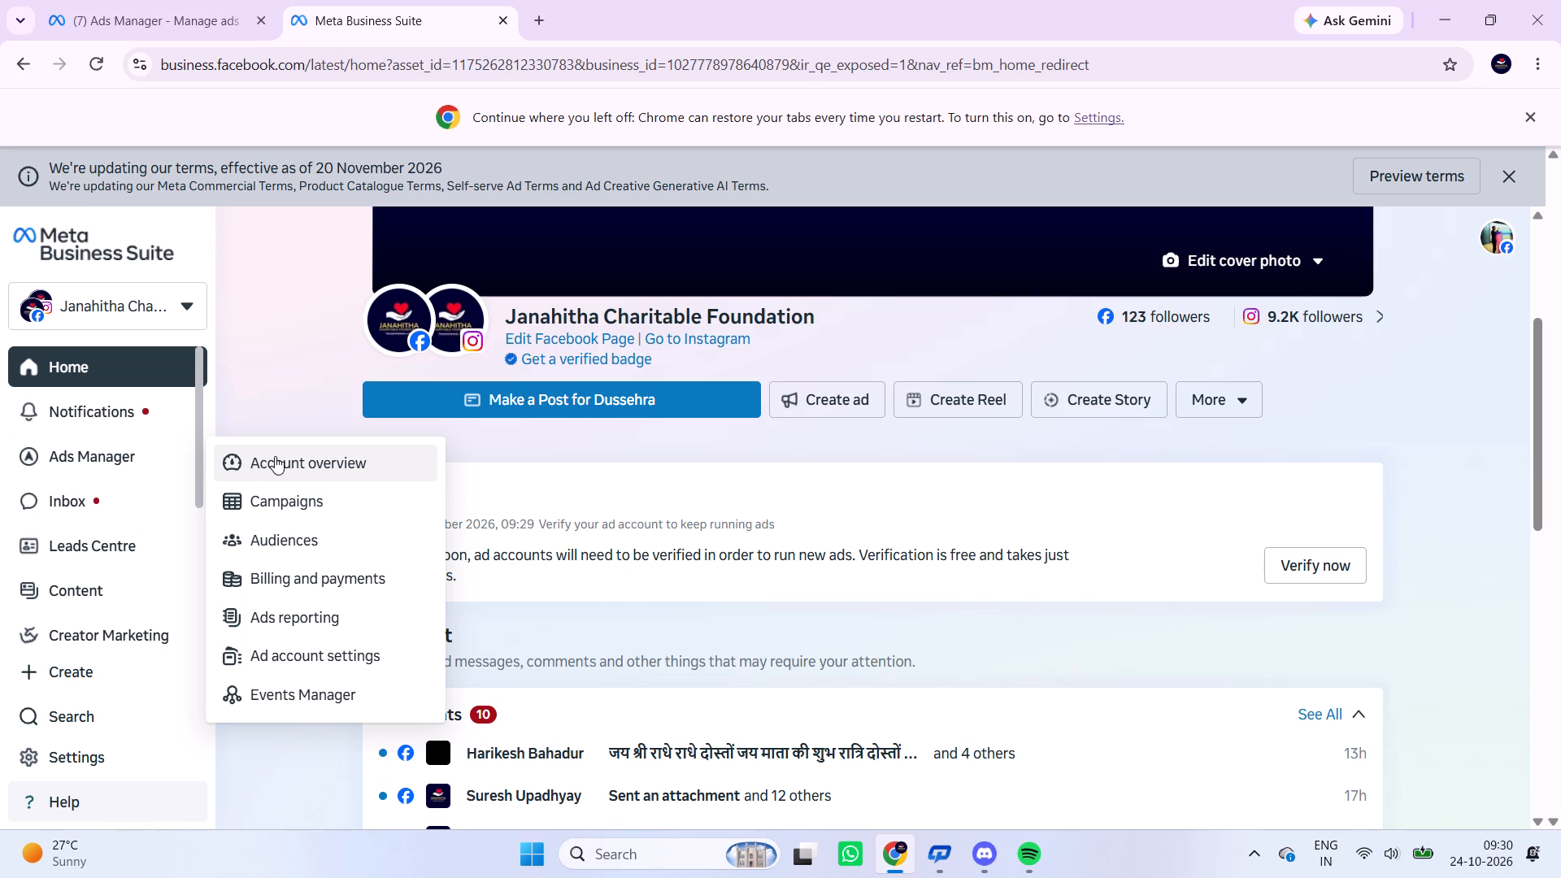
left_click(275, 455)
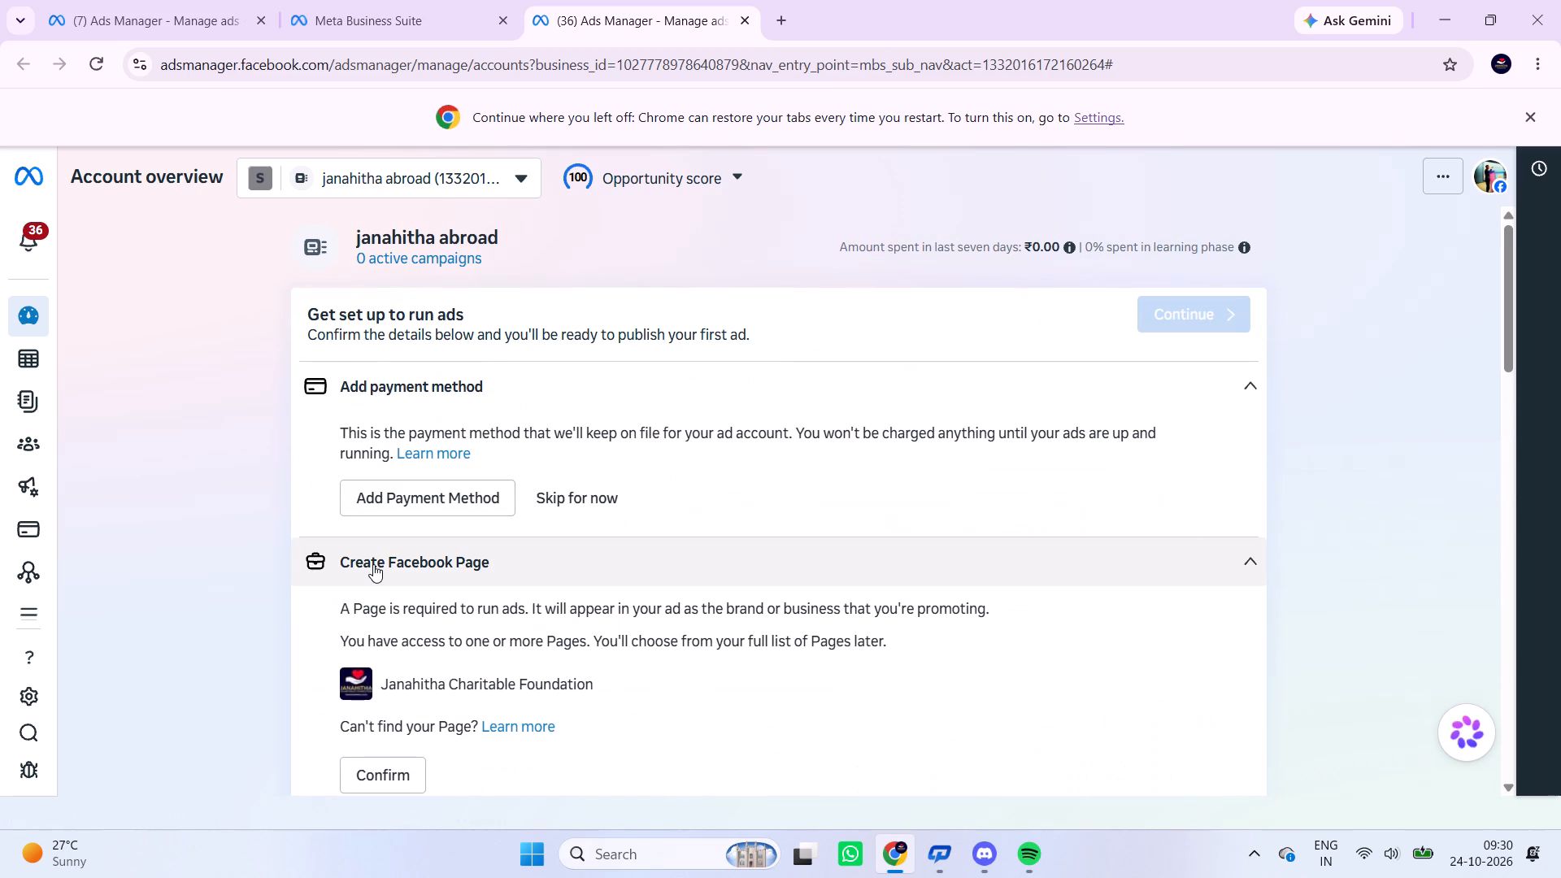
Review the janahitha abroad account overview and open its opportunity score details.
scroll(545, 532, "down", 4)
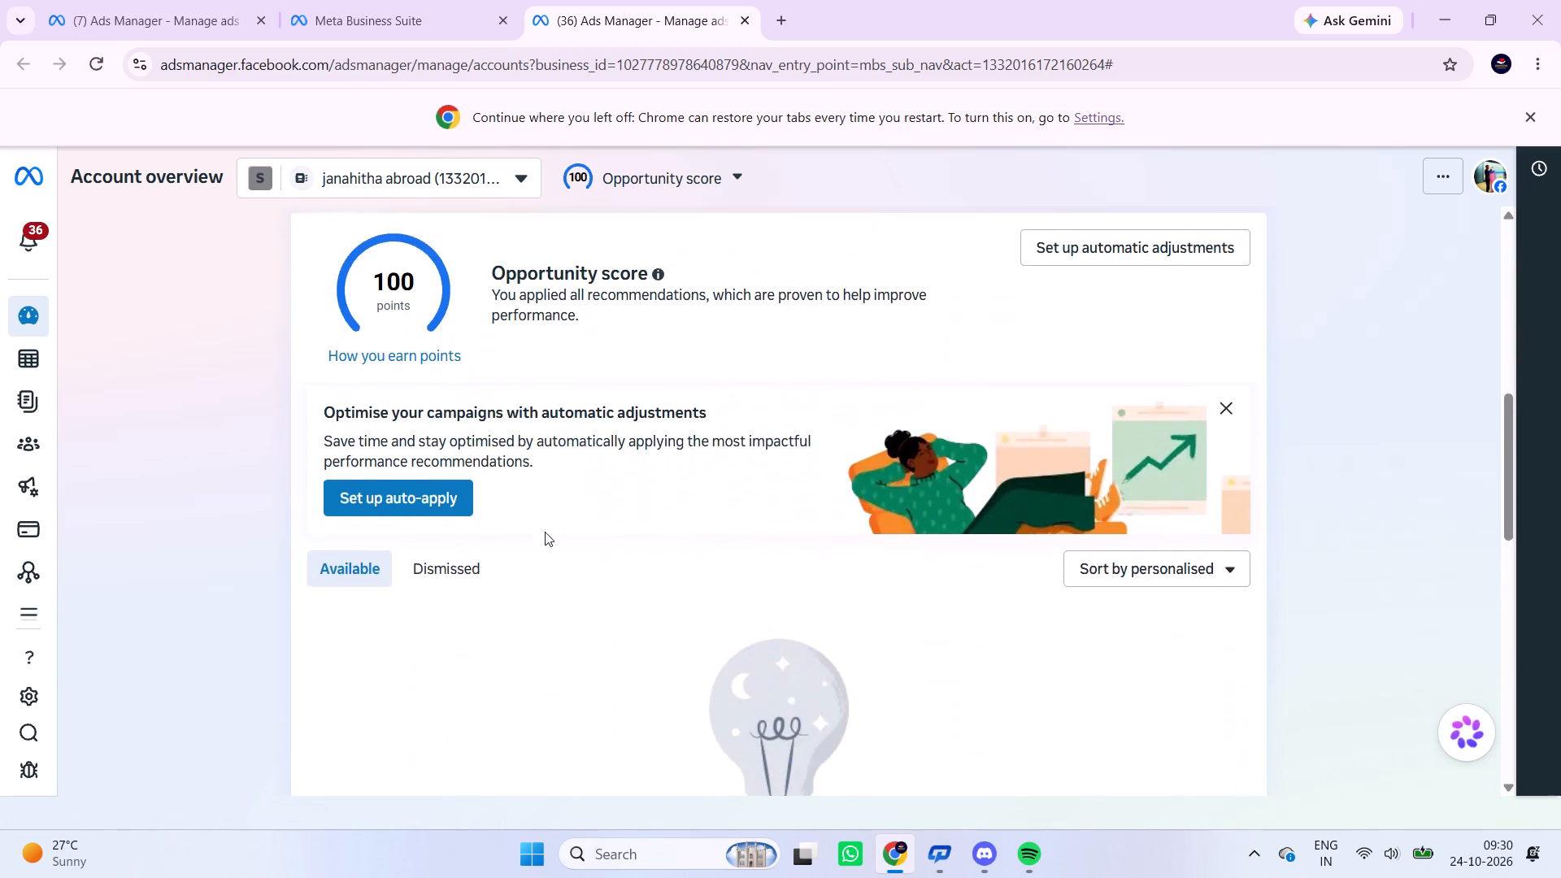
scroll(545, 532, "down", 1)
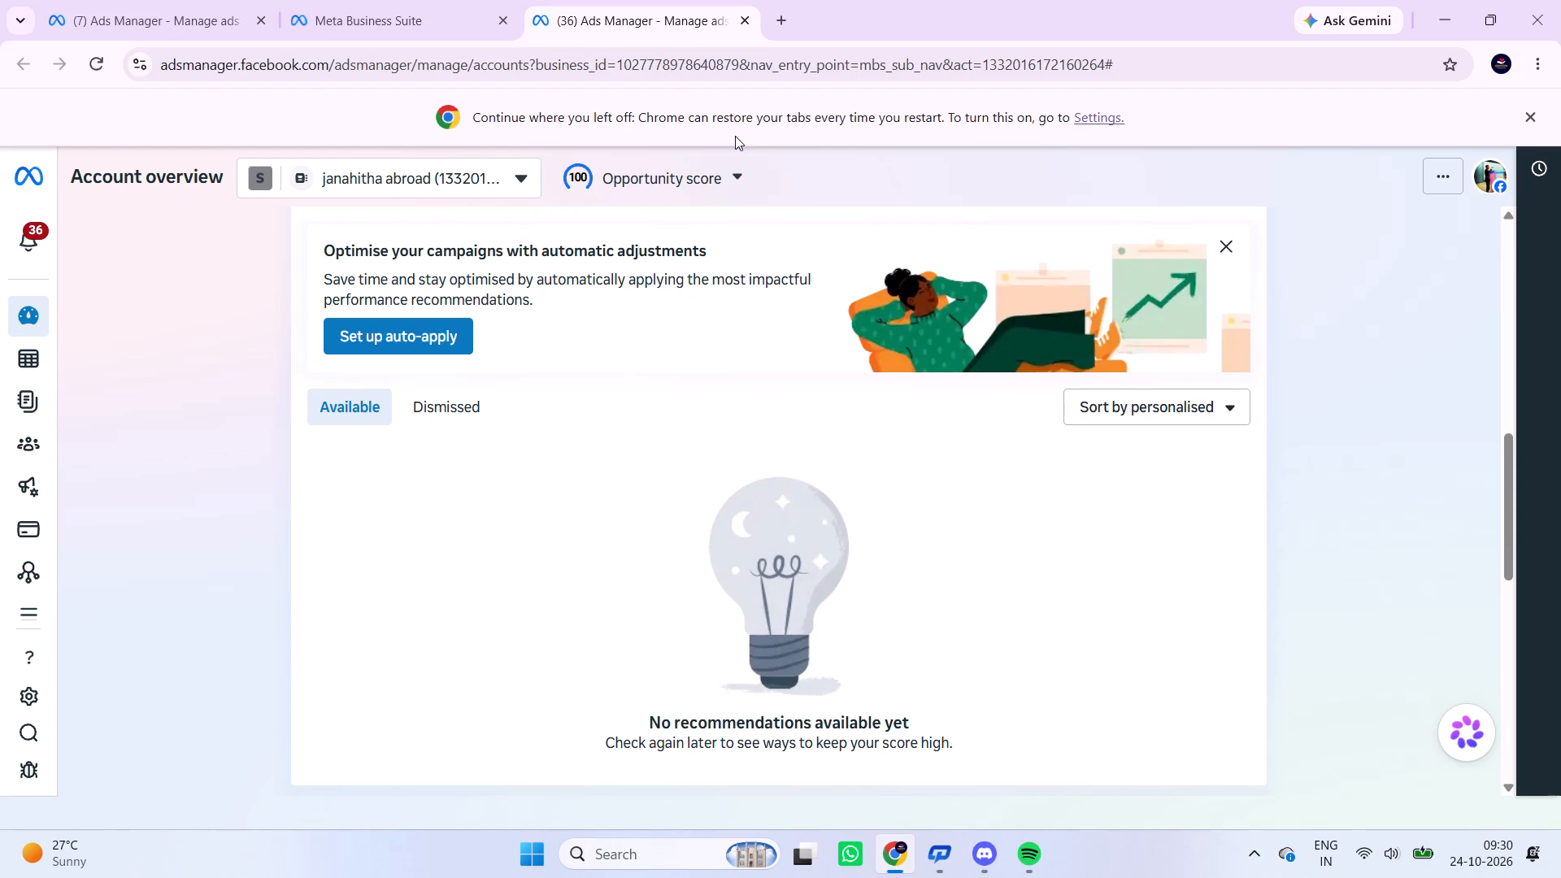
left_click(737, 180)
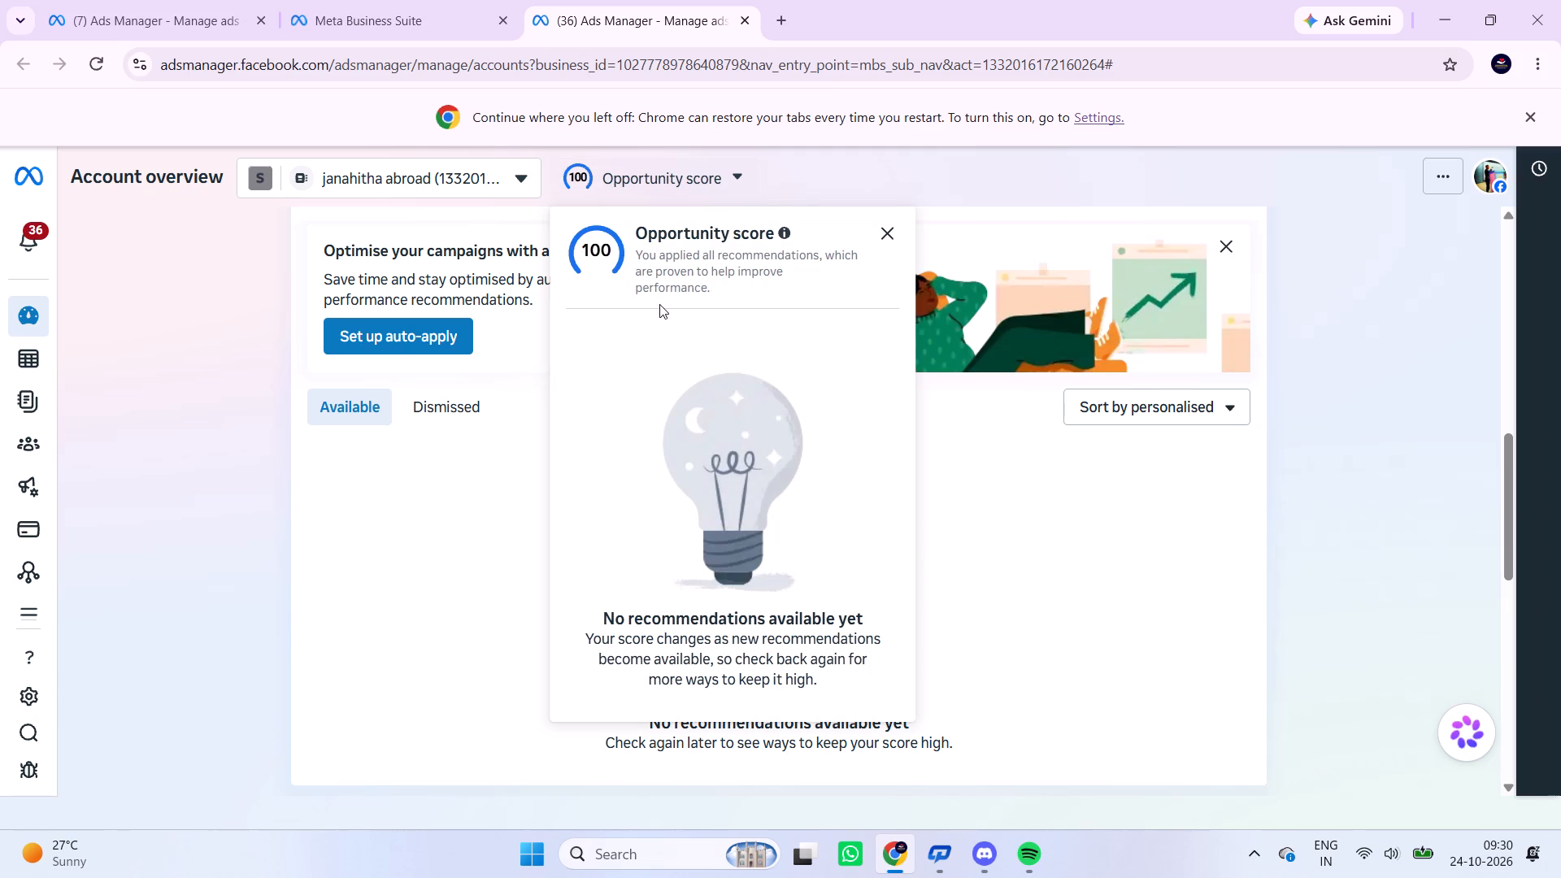
Switch to the janahitha india ad account in the Sircilla Silks portfolio and review its overview and campaign trends.
left_click(523, 166)
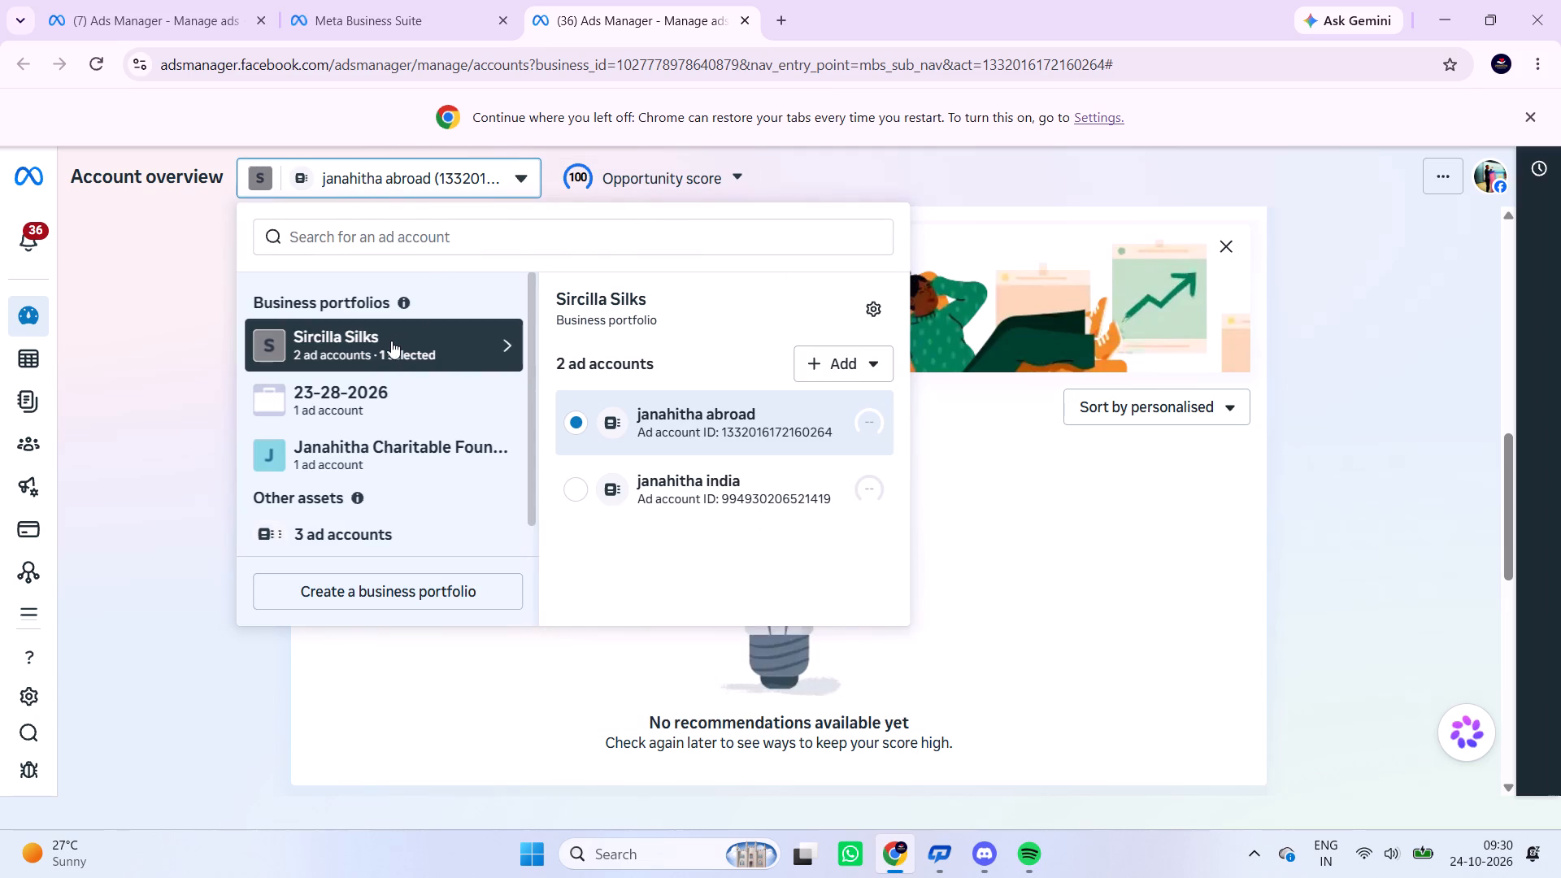
left_click(667, 491)
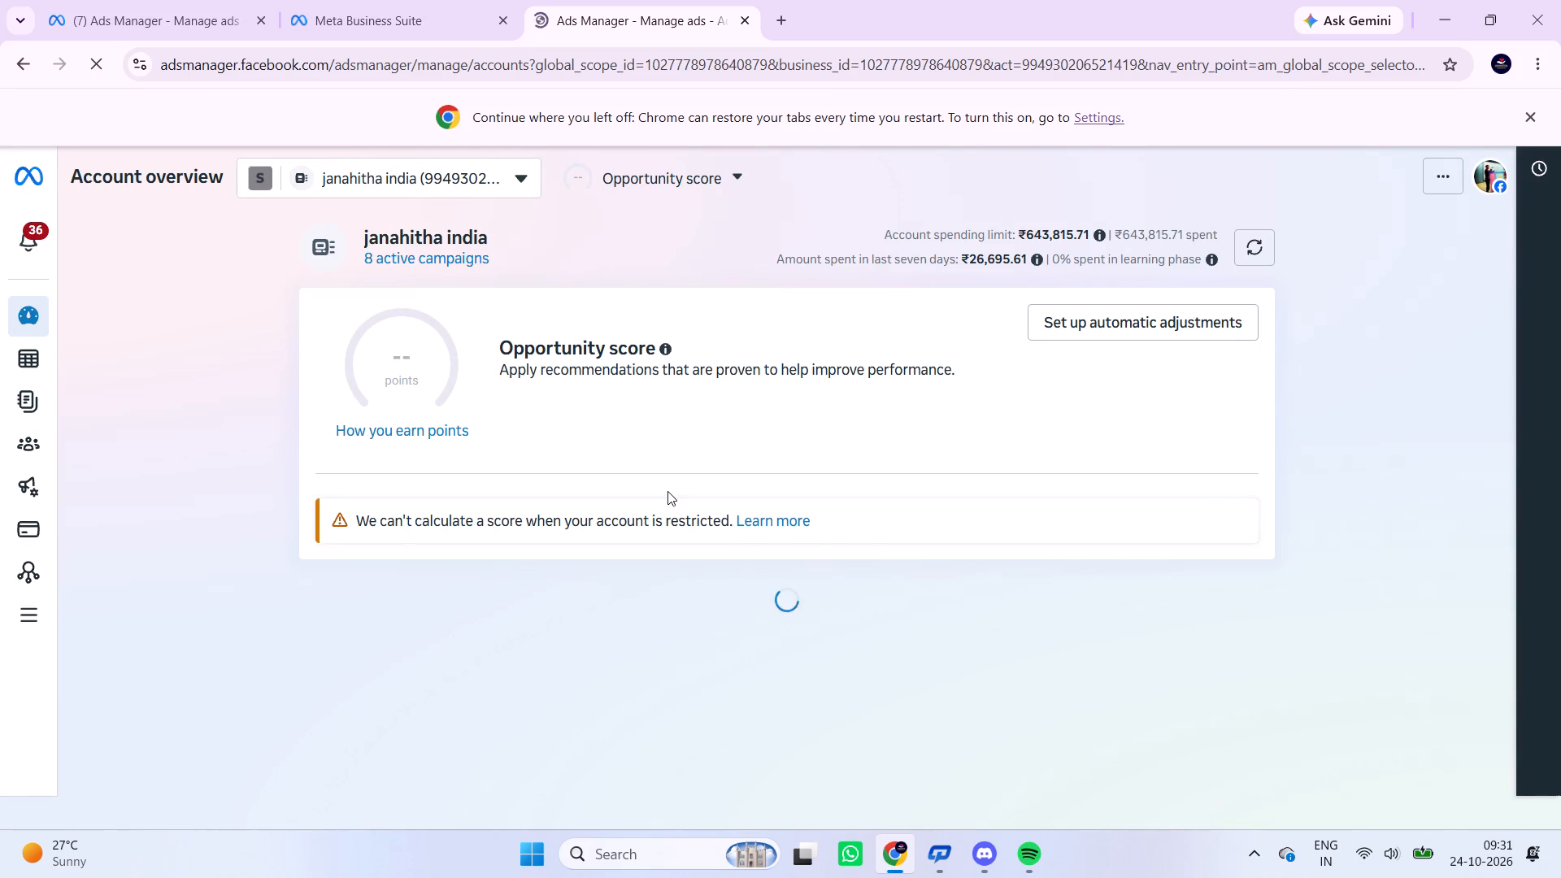
scroll(631, 566, "down", 5)
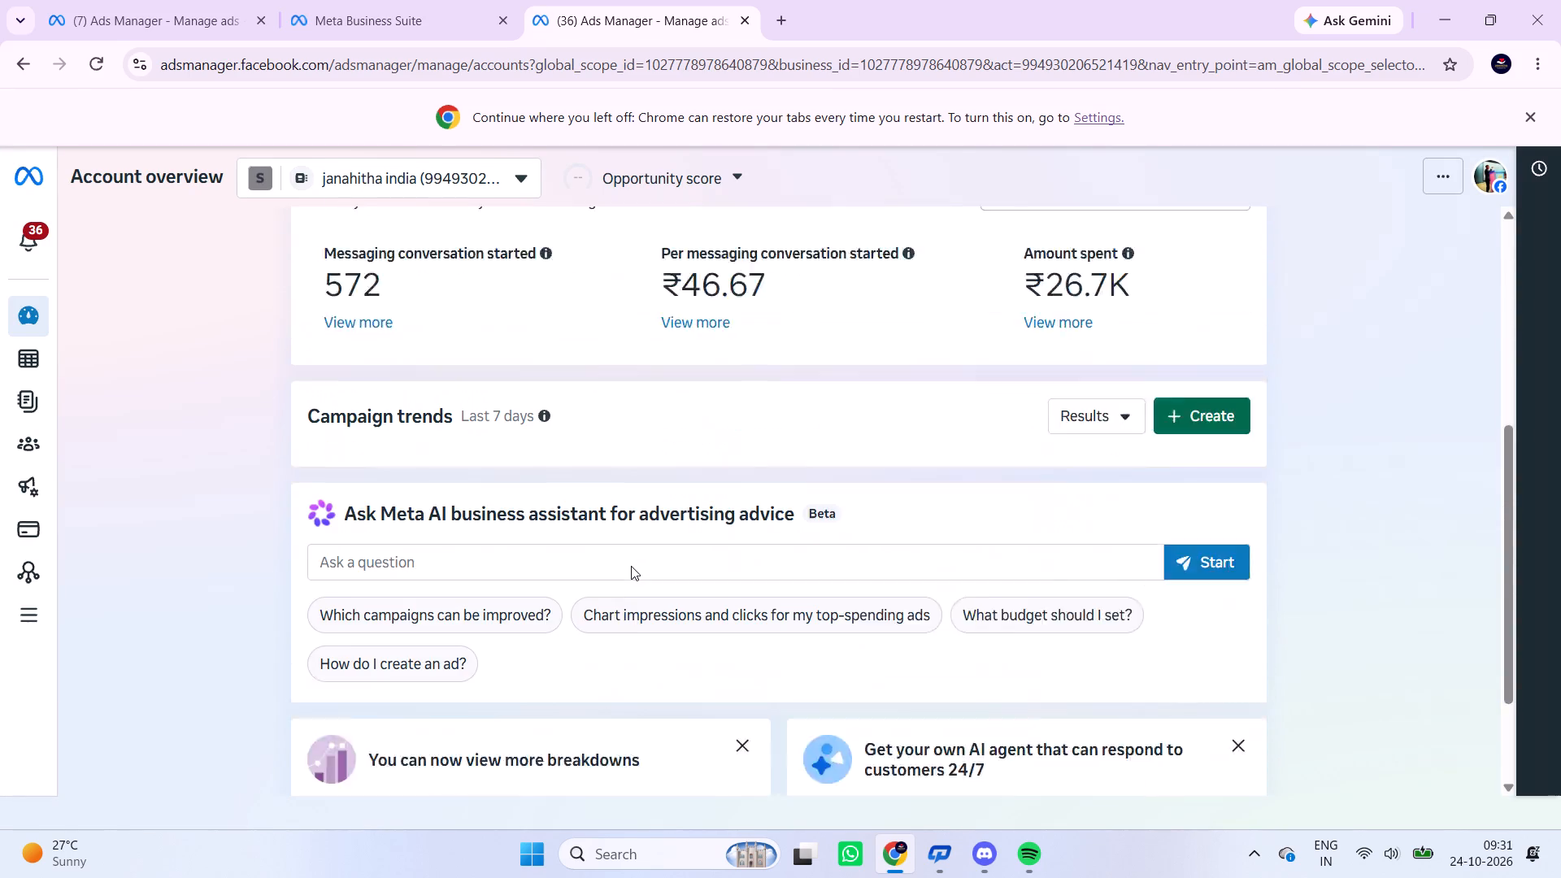
scroll(631, 566, "down", 1)
scroll(631, 566, "up", 5)
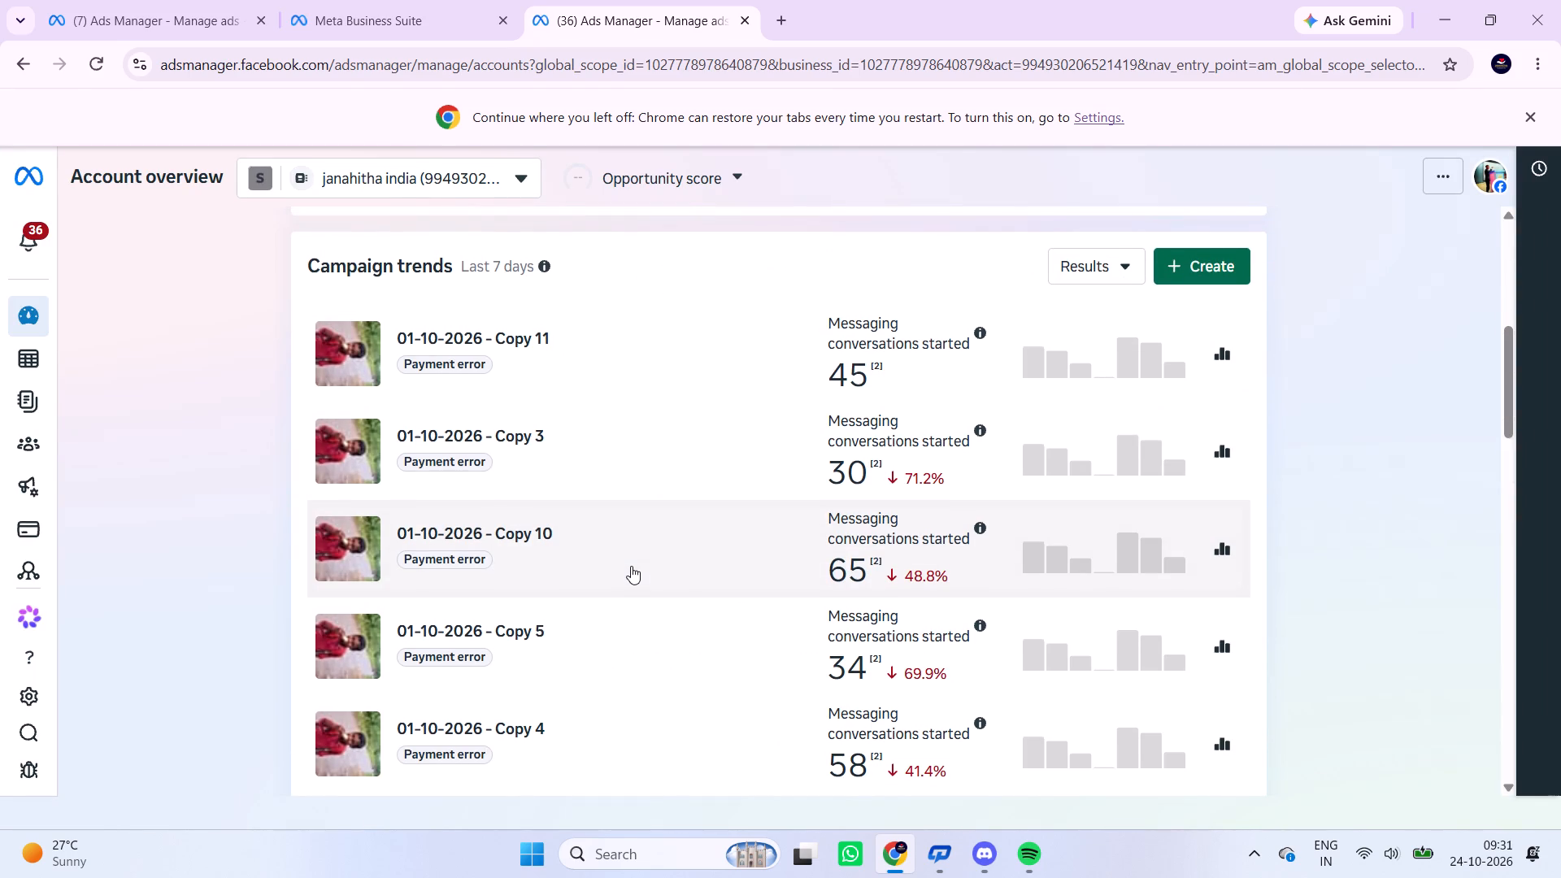
scroll(631, 566, "up", 6)
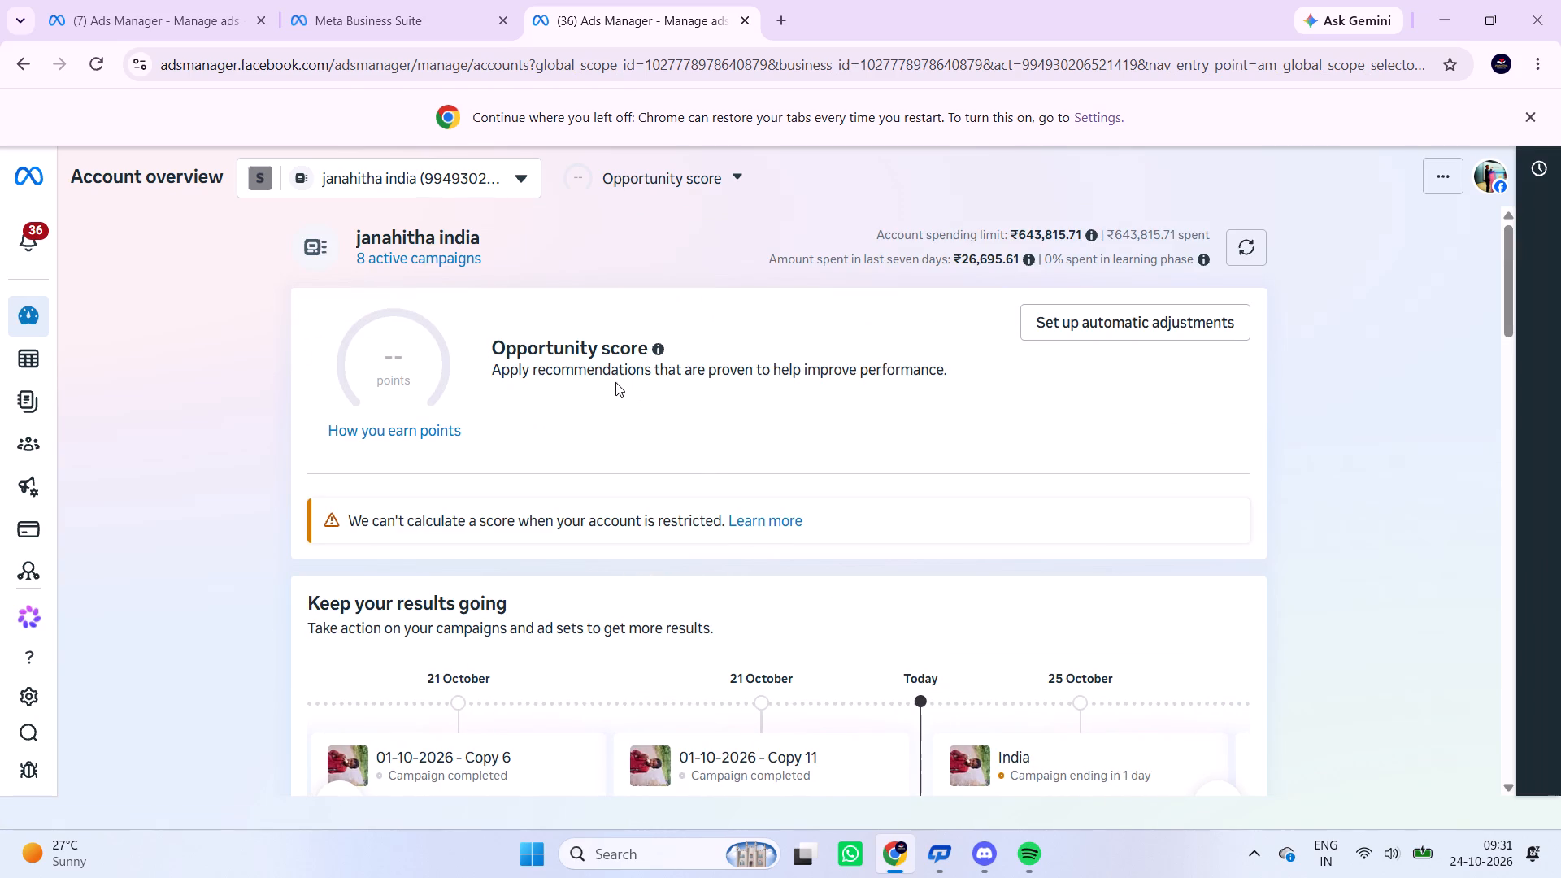
Switch to the 23-08-2026 ad account in the 23-28-2026 portfolio and review its overview and latest results.
left_click(520, 177)
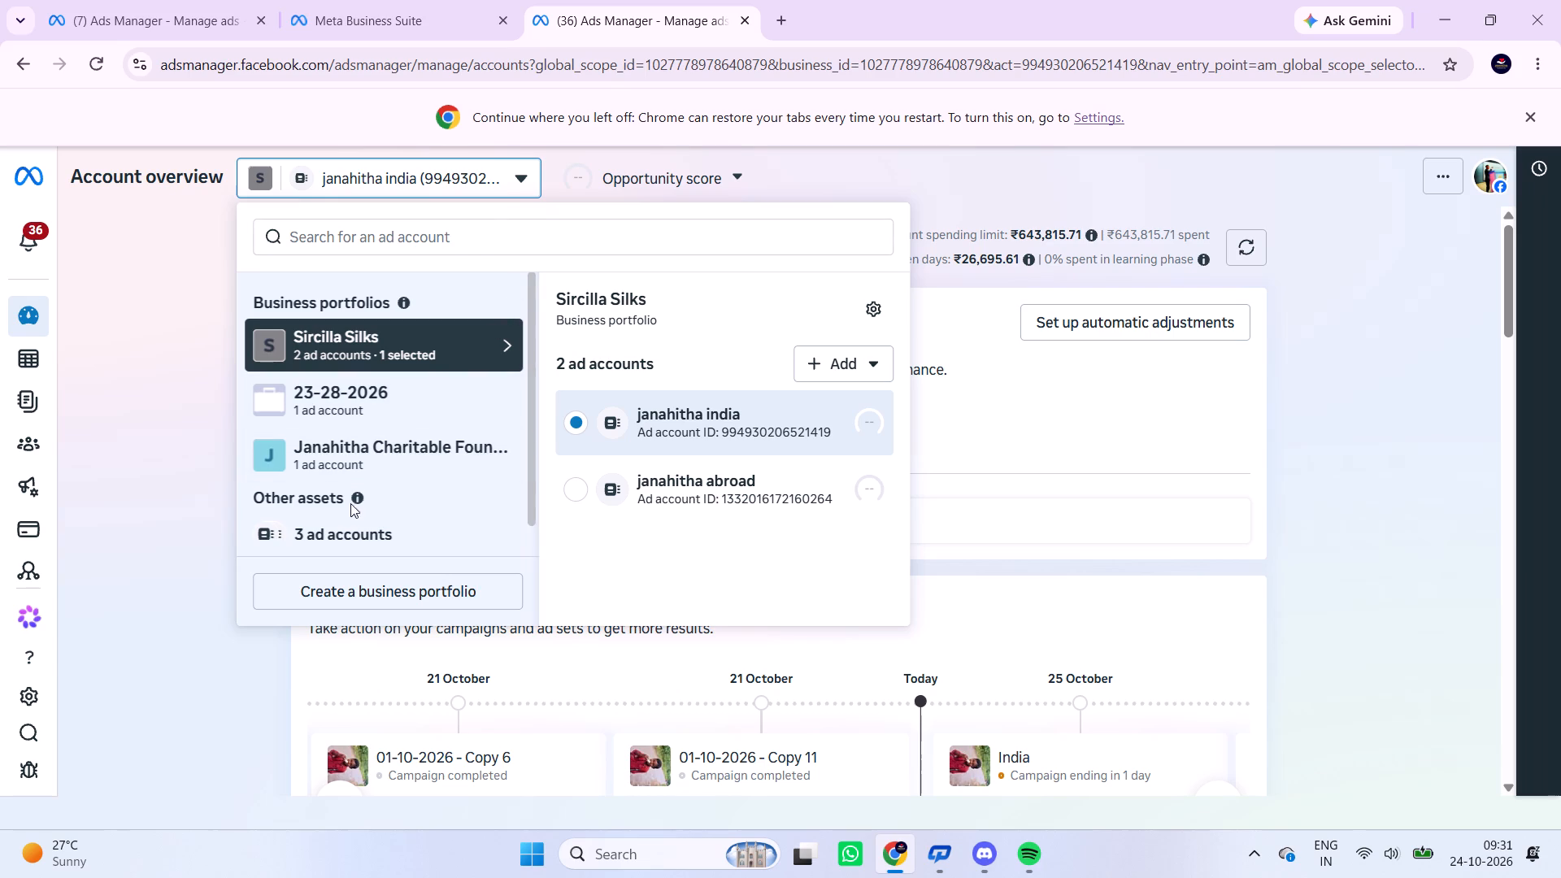
left_click(384, 404)
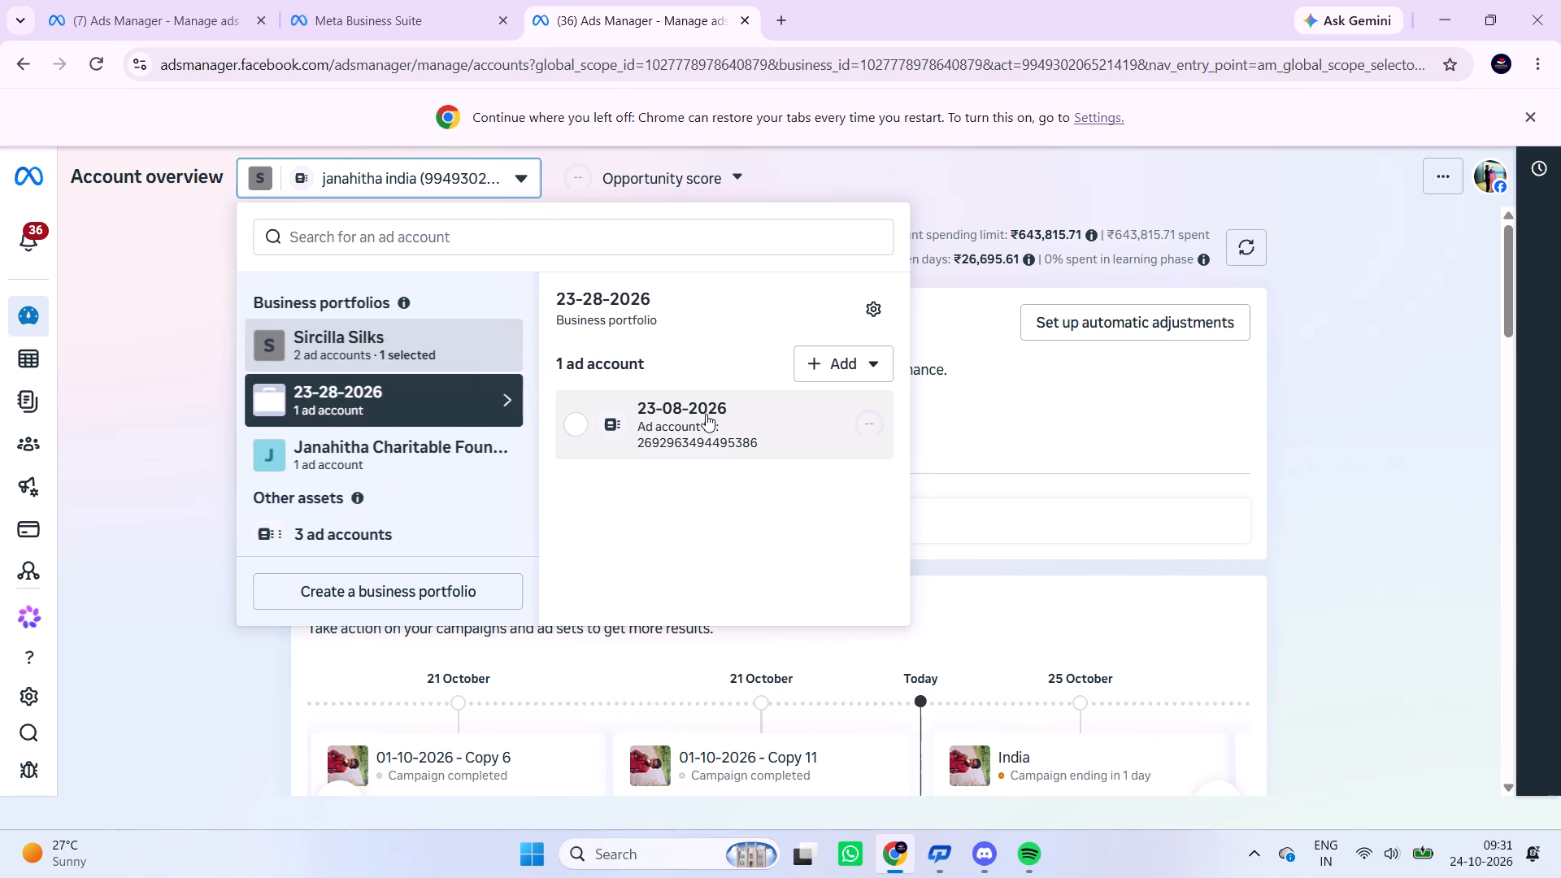
left_click(706, 414)
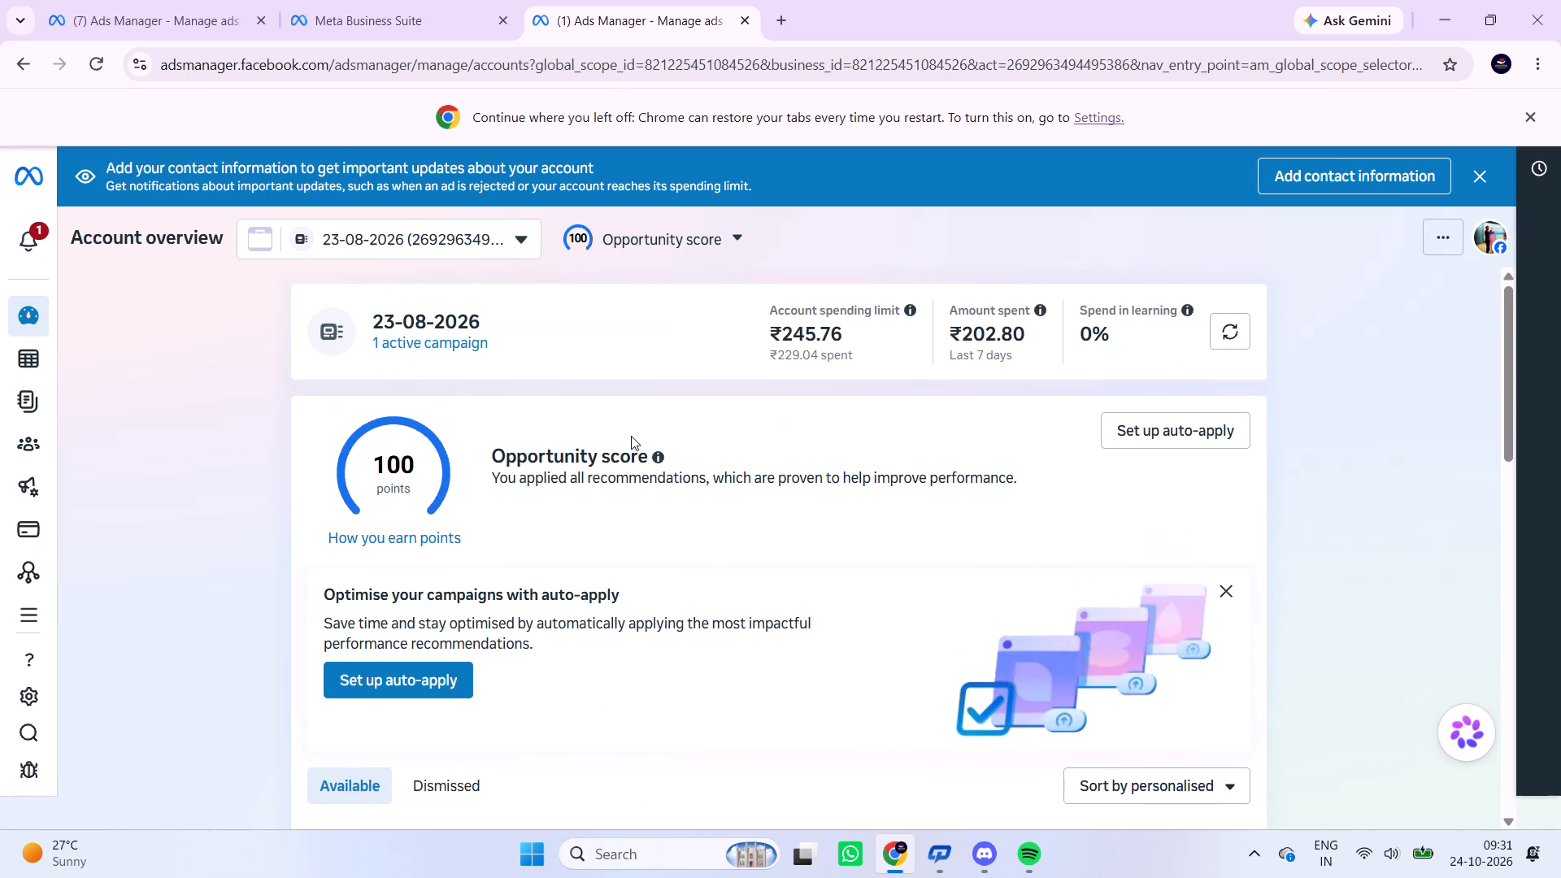
scroll(529, 488, "down", 4)
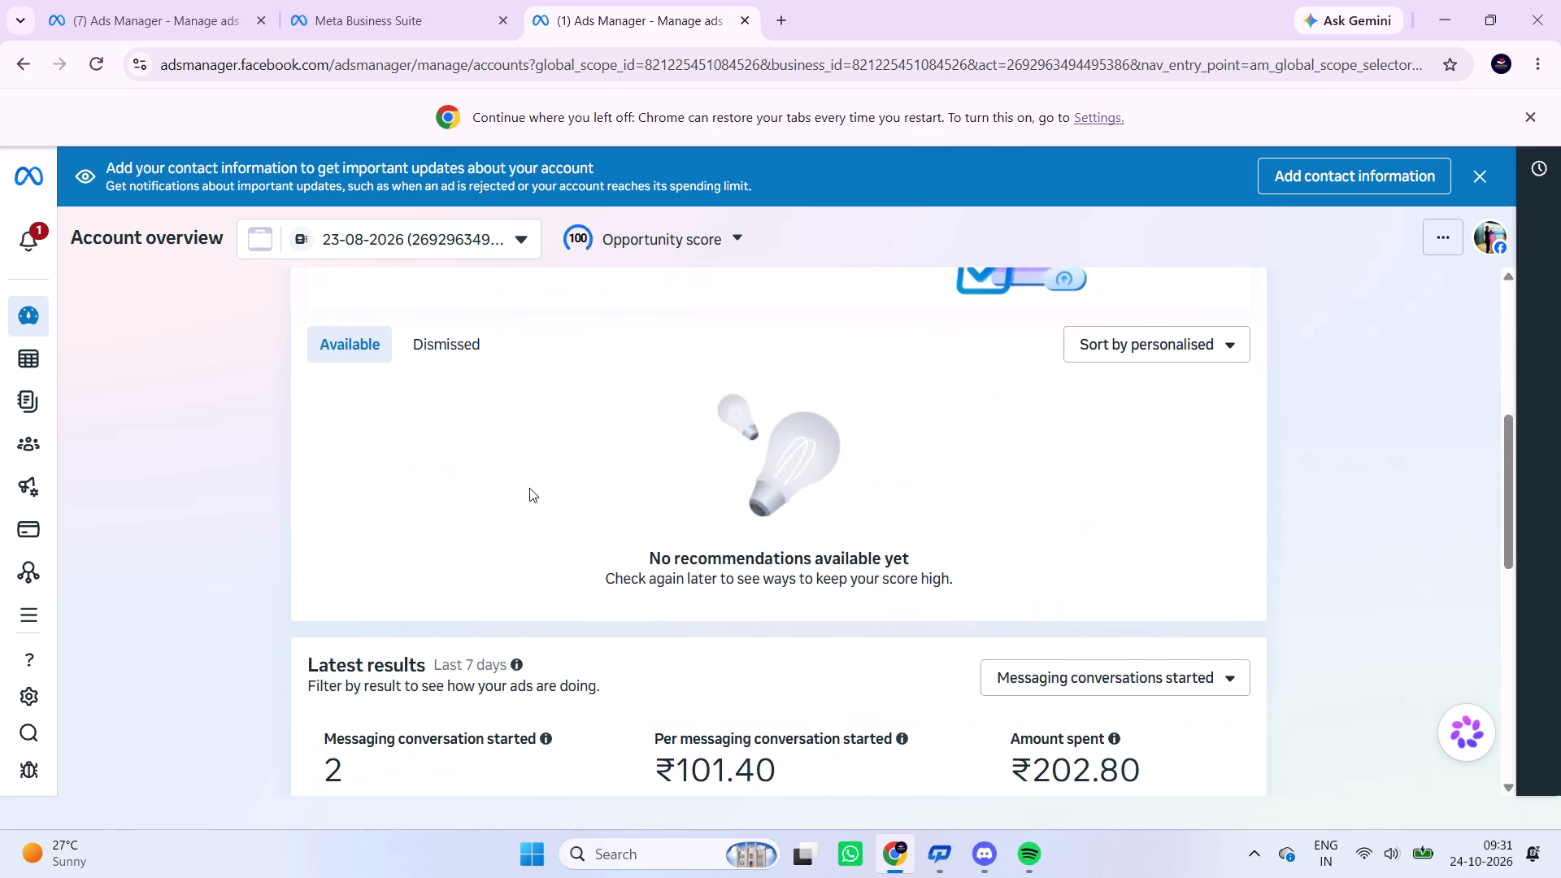
scroll(529, 488, "down", 6)
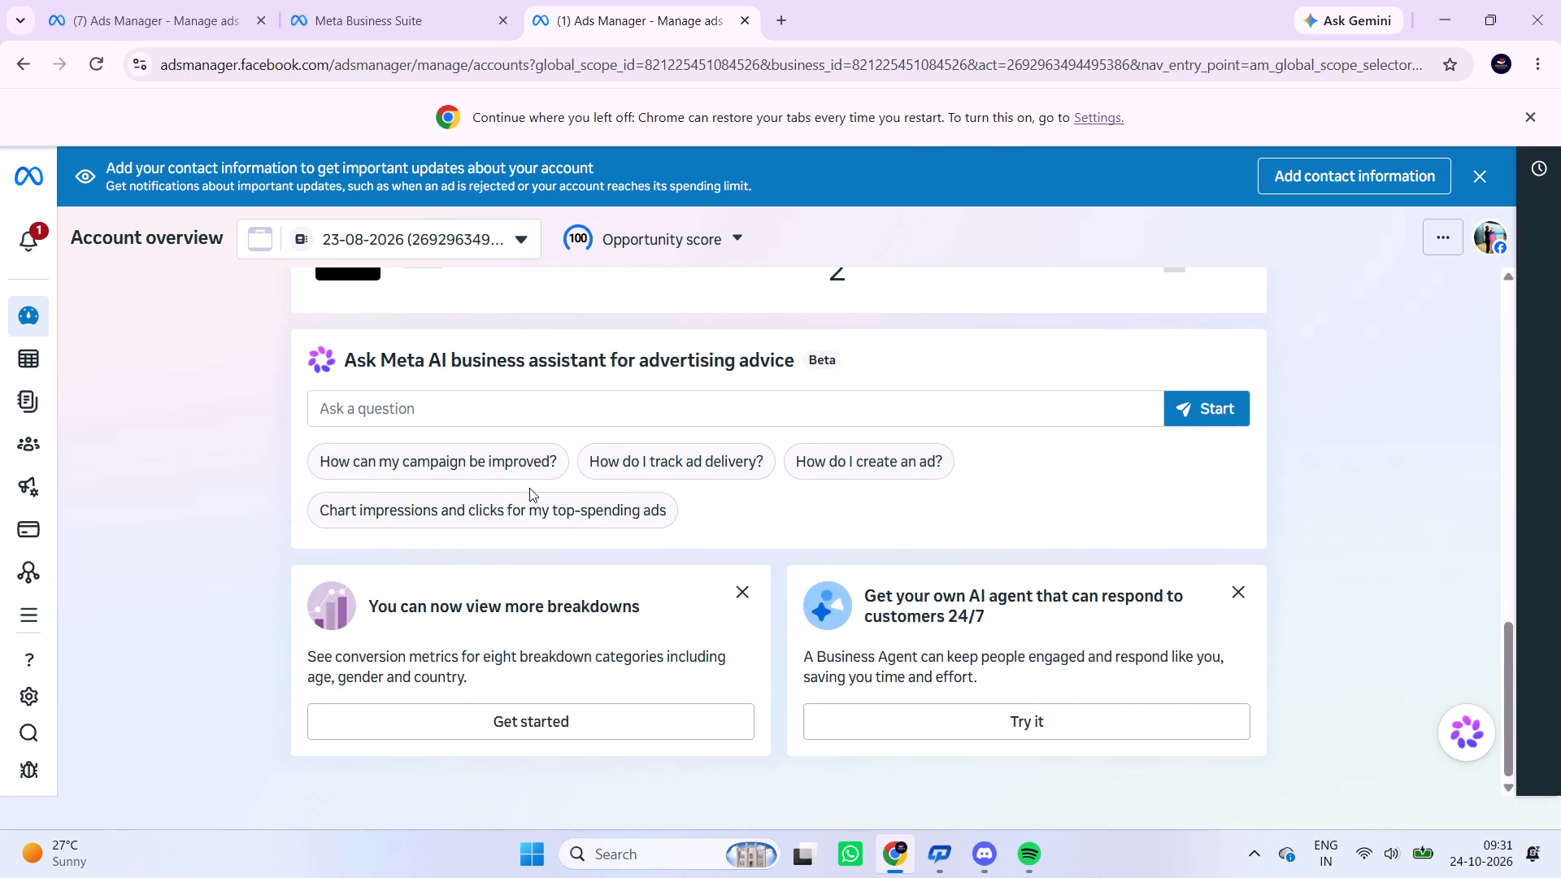
scroll(529, 488, "up", 8)
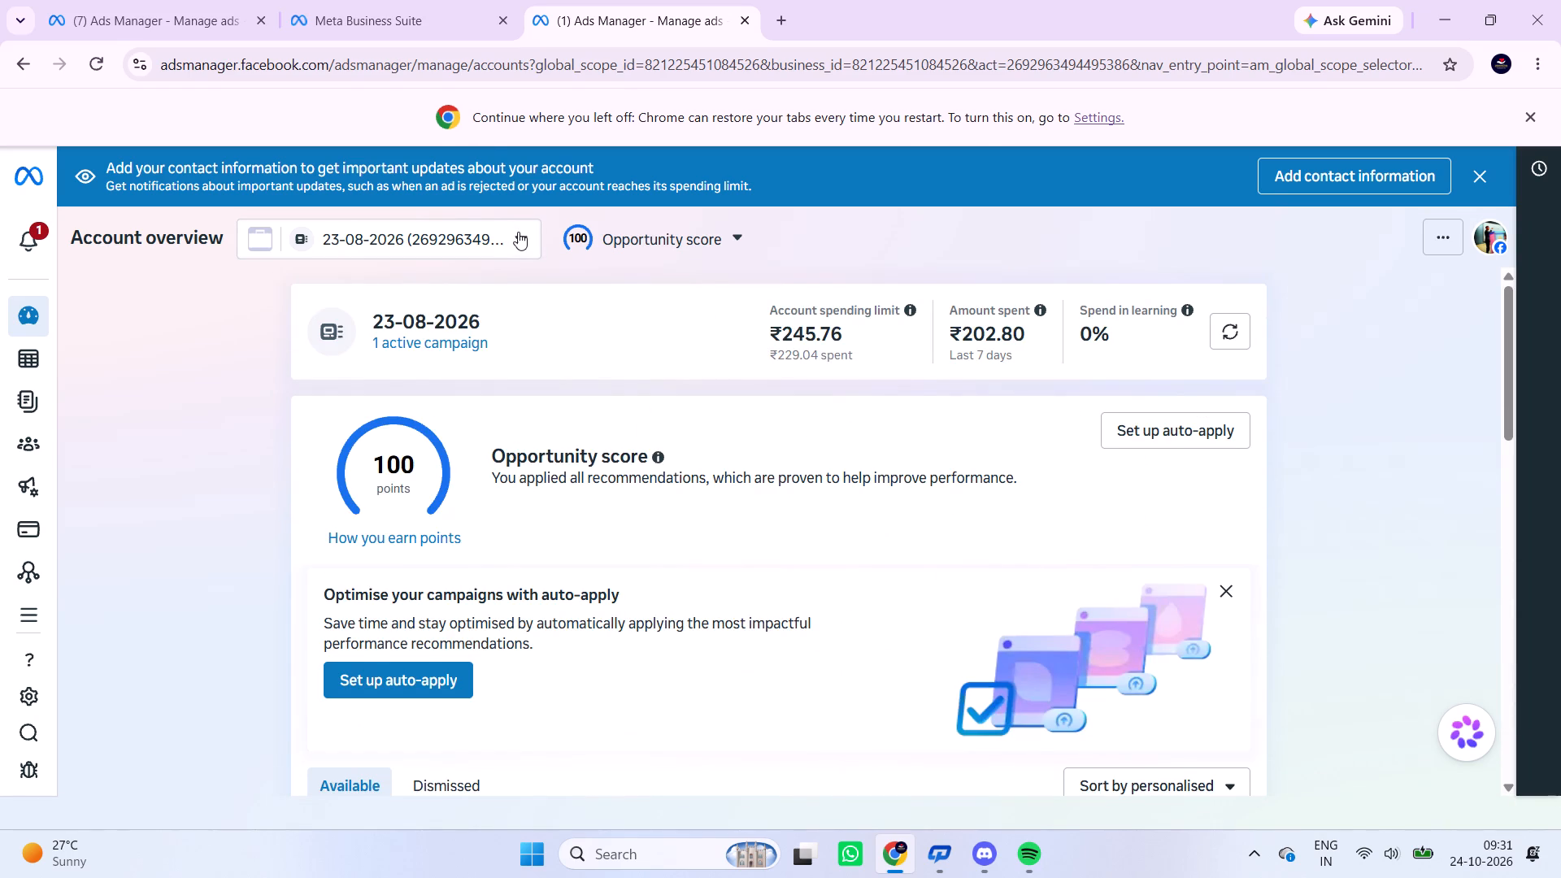
Check the ad accounts under other assets, then start a new business portfolio named 24-08-2026.
left_click(518, 232)
left_click(303, 594)
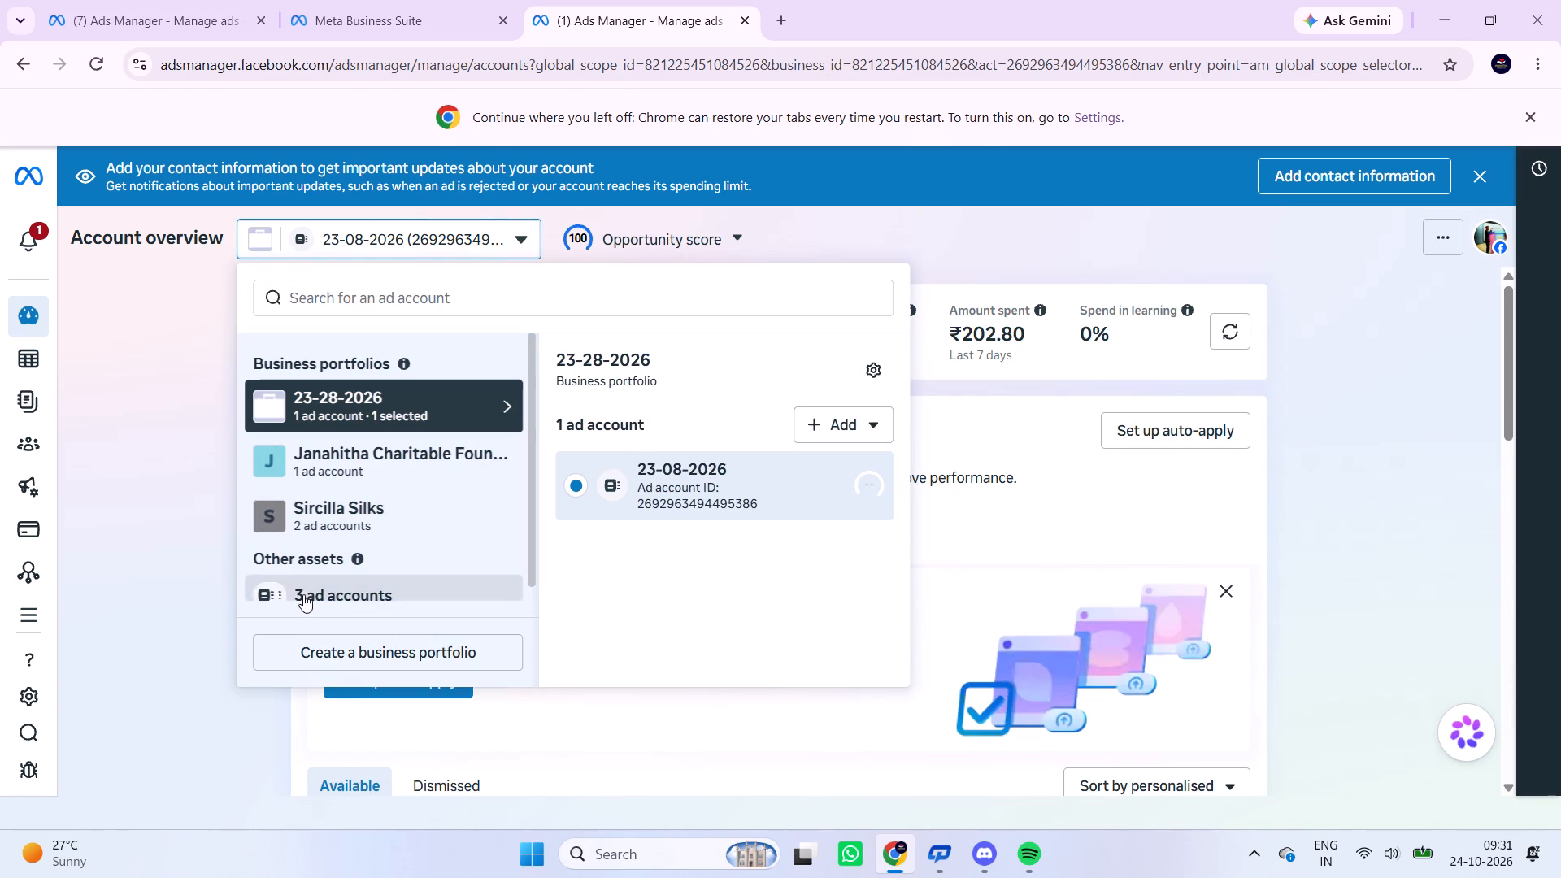
scroll(454, 463, "down", 2)
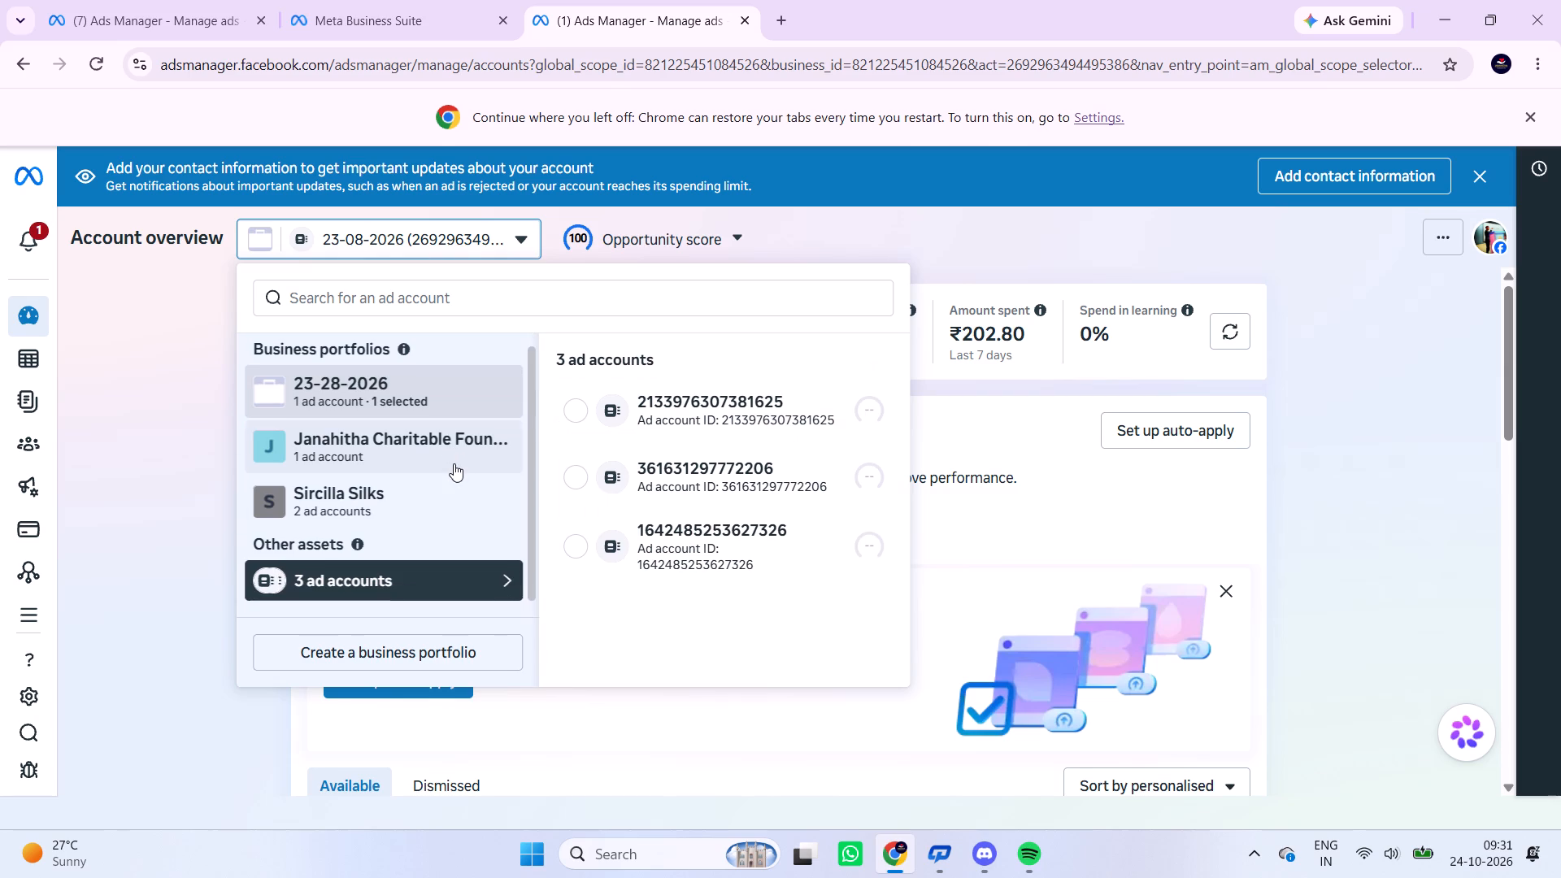
left_click(355, 656)
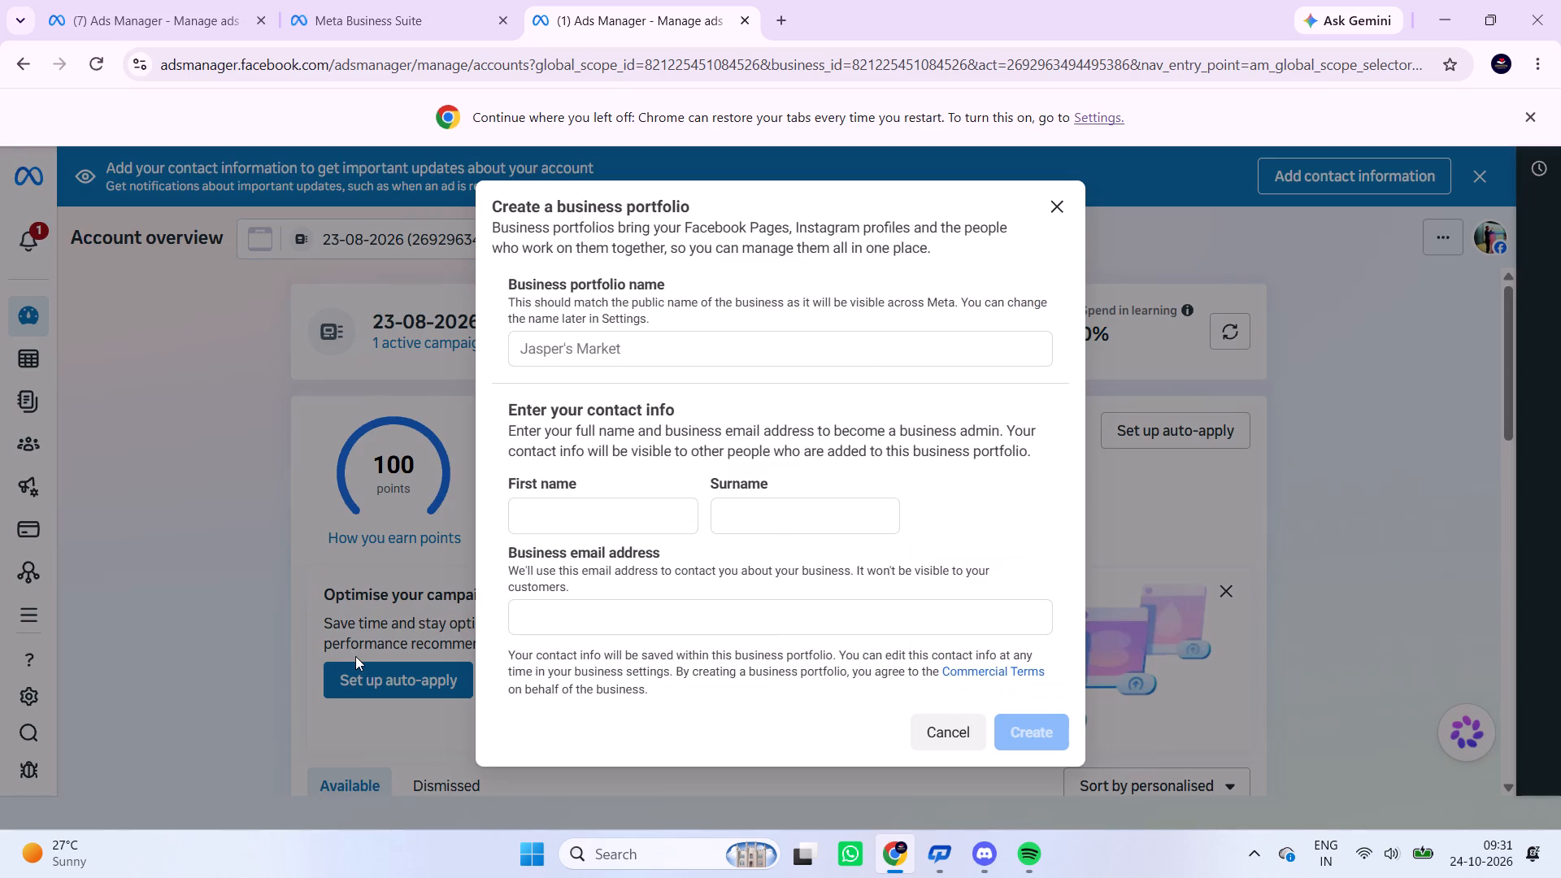
left_click(645, 350)
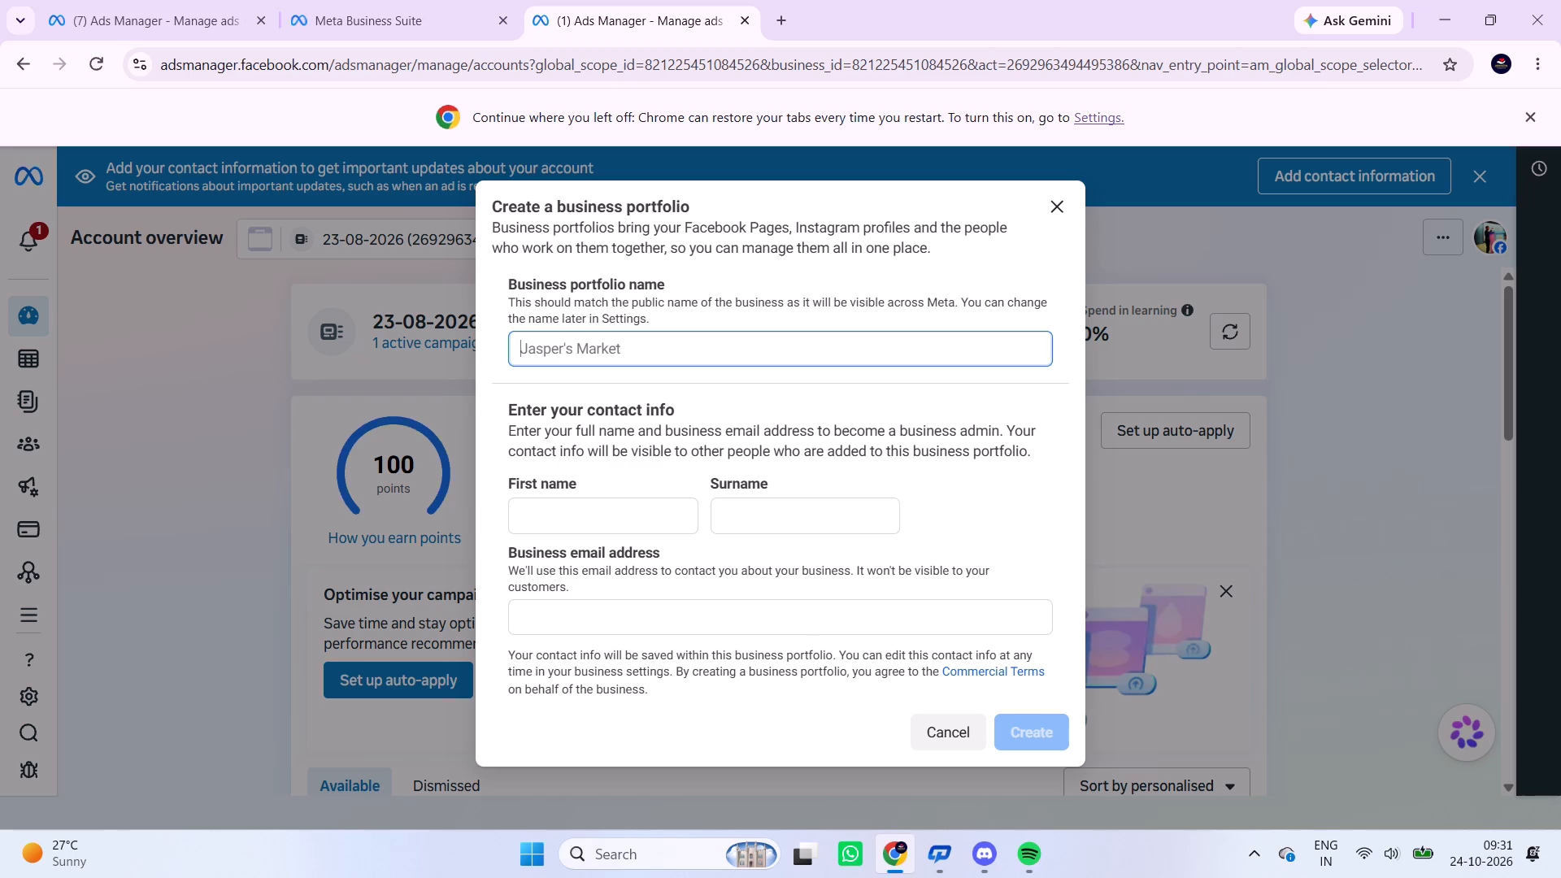
type("24-08-")
type("2026")
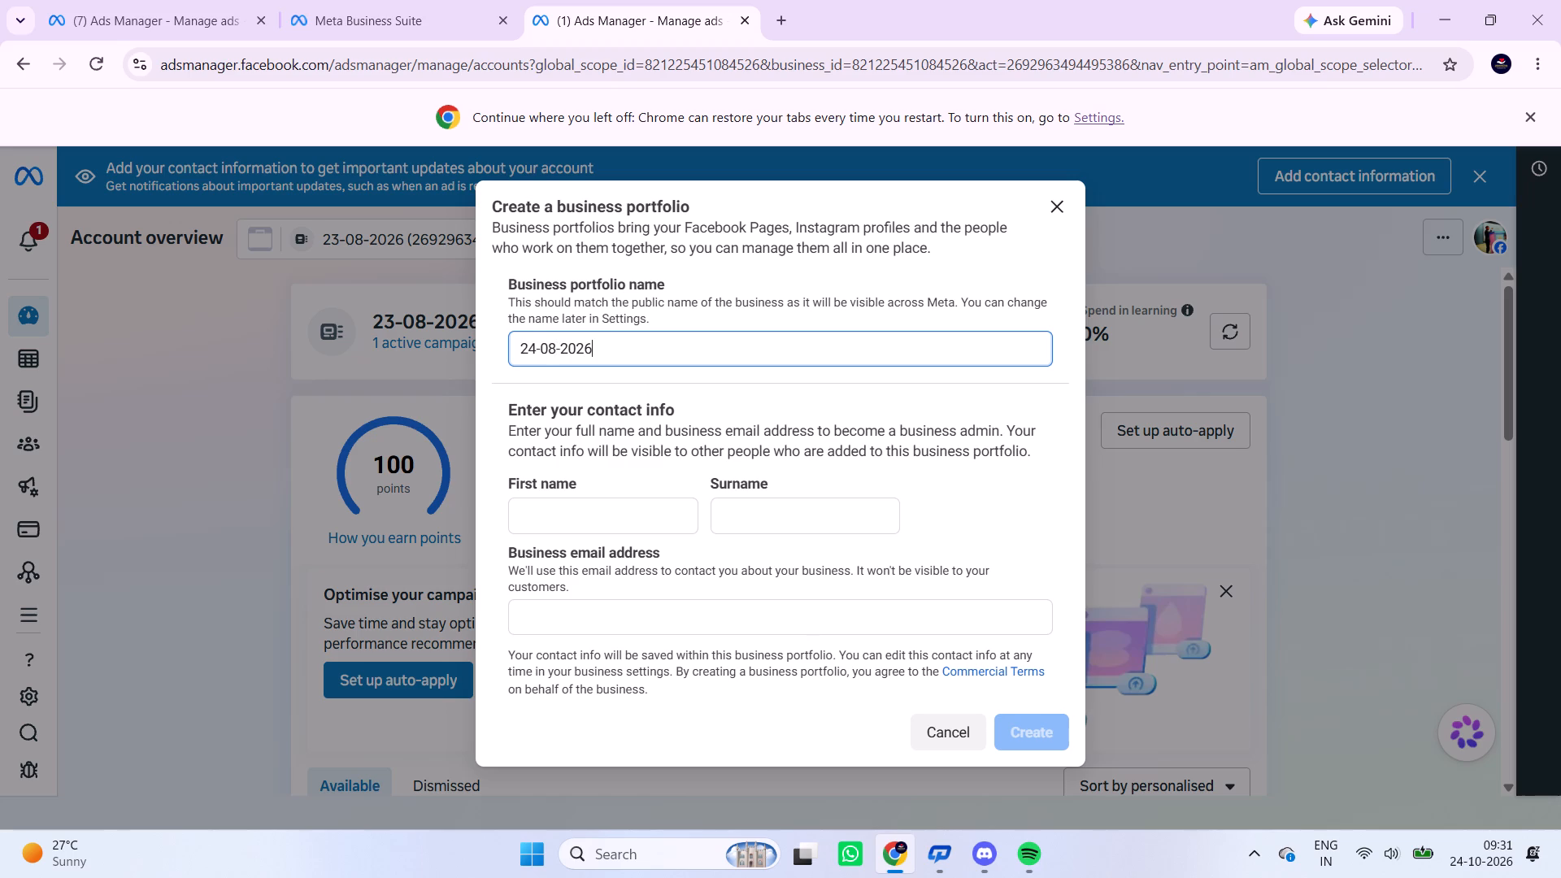
key("Return")
Copy 24-08-2026 into the contact first name and surname, and fill in the saved business email address.
left_click_drag(606, 344, 312, 398)
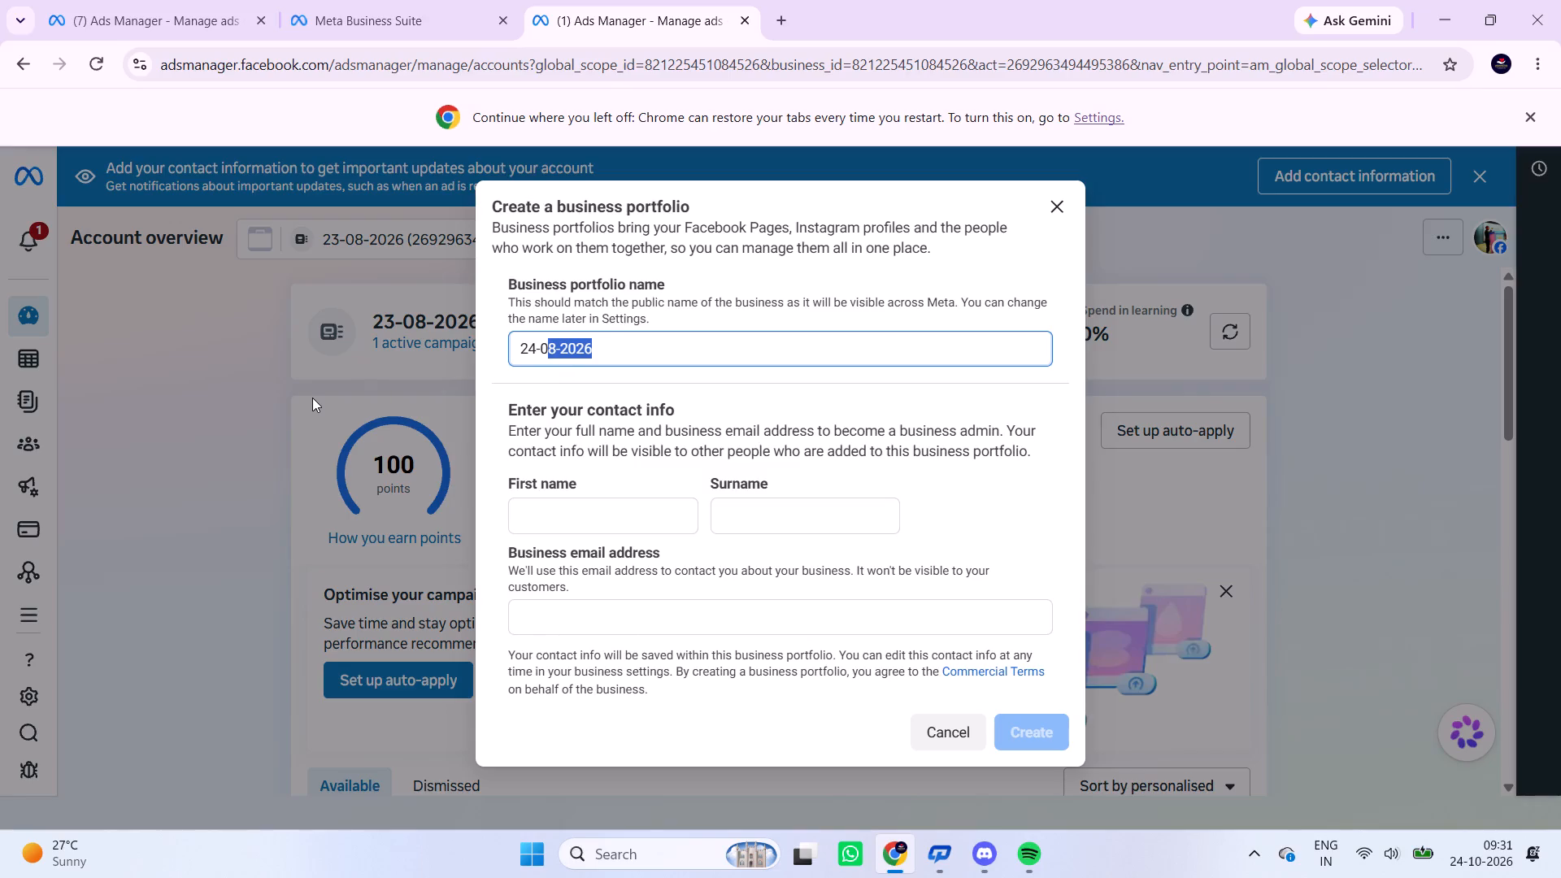
key("ctrl+c")
left_click(588, 519)
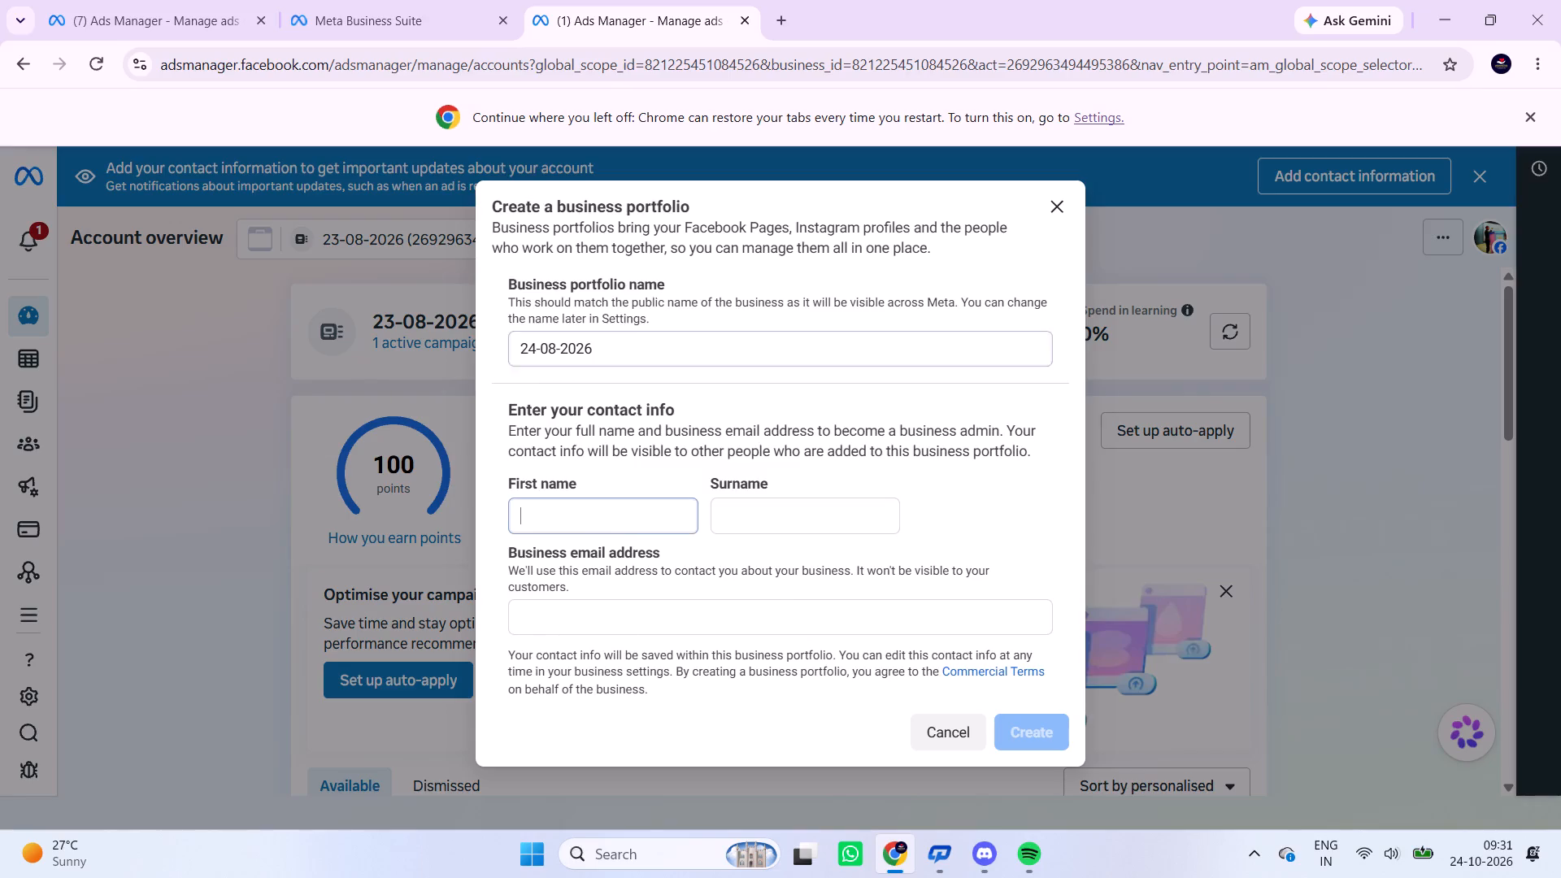
key("ctrl+v")
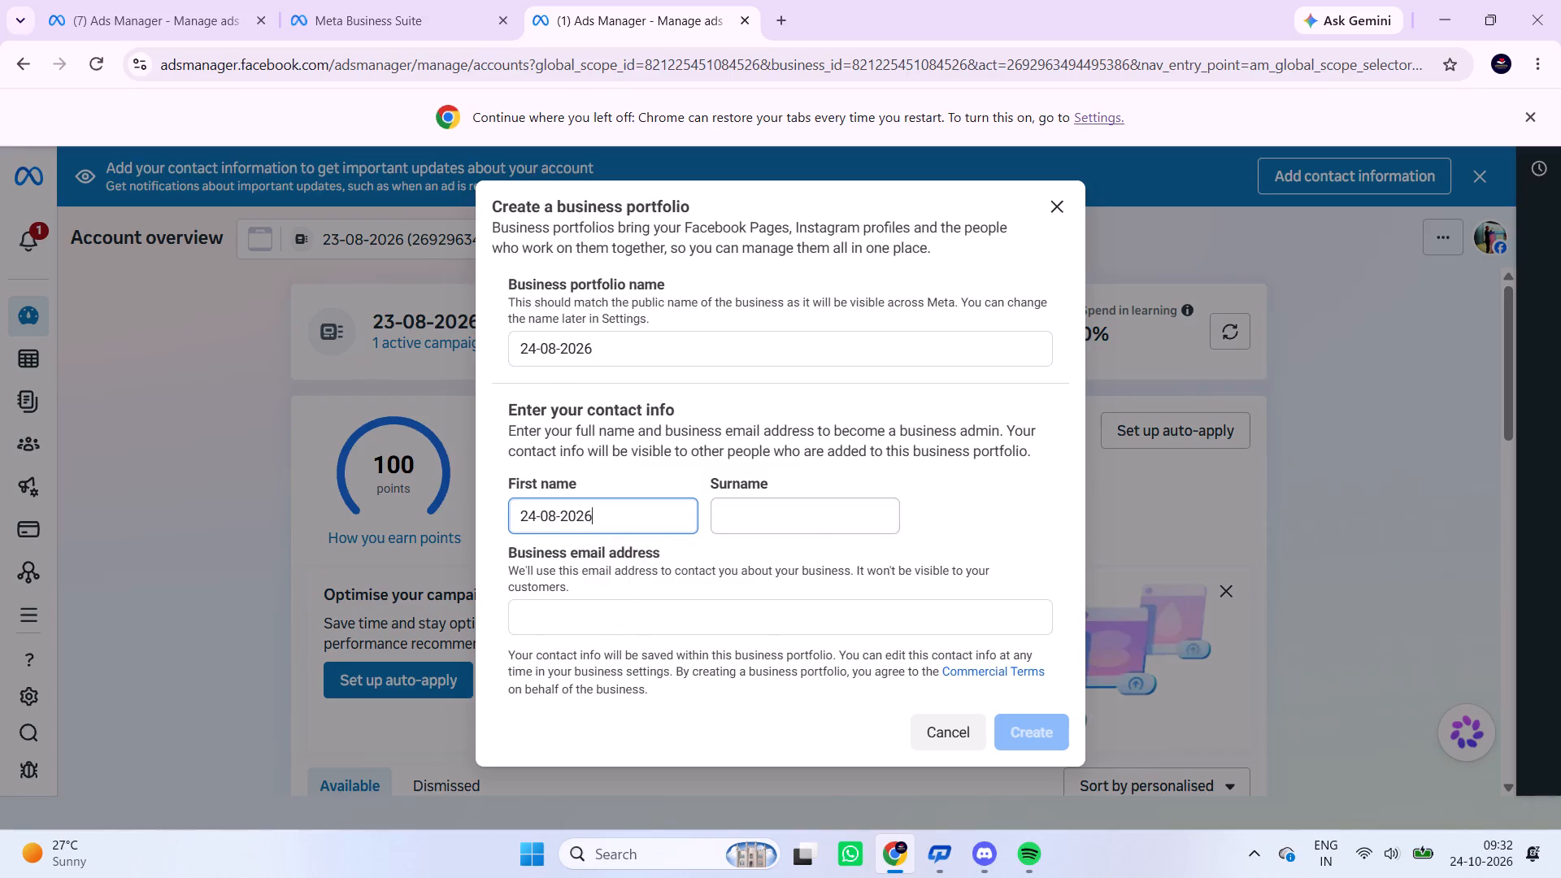
left_click(807, 518)
key("ctrl+v")
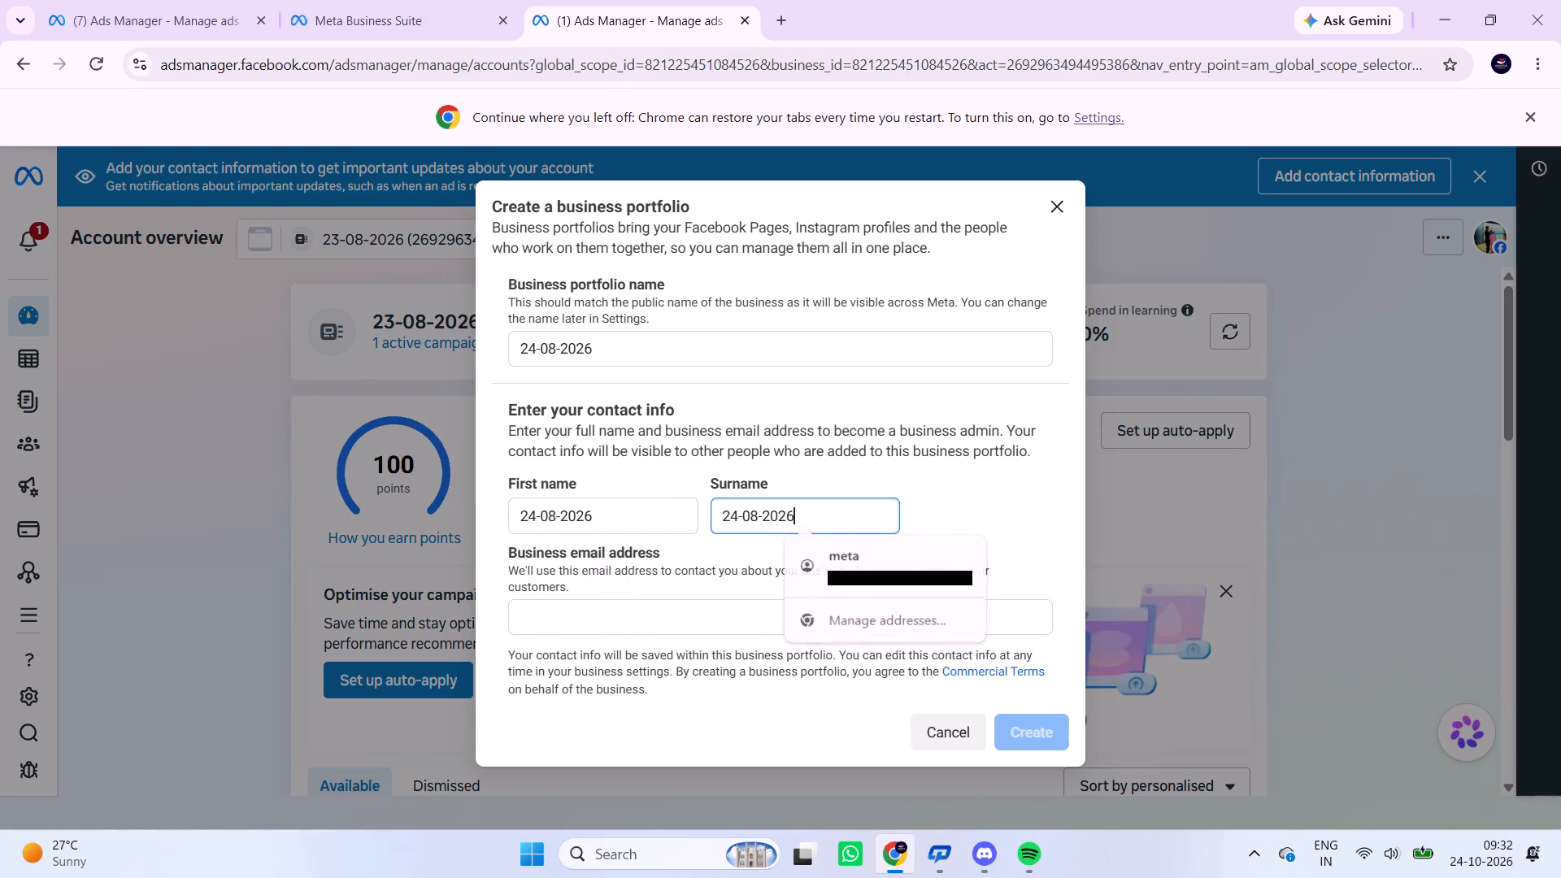
left_click(663, 637)
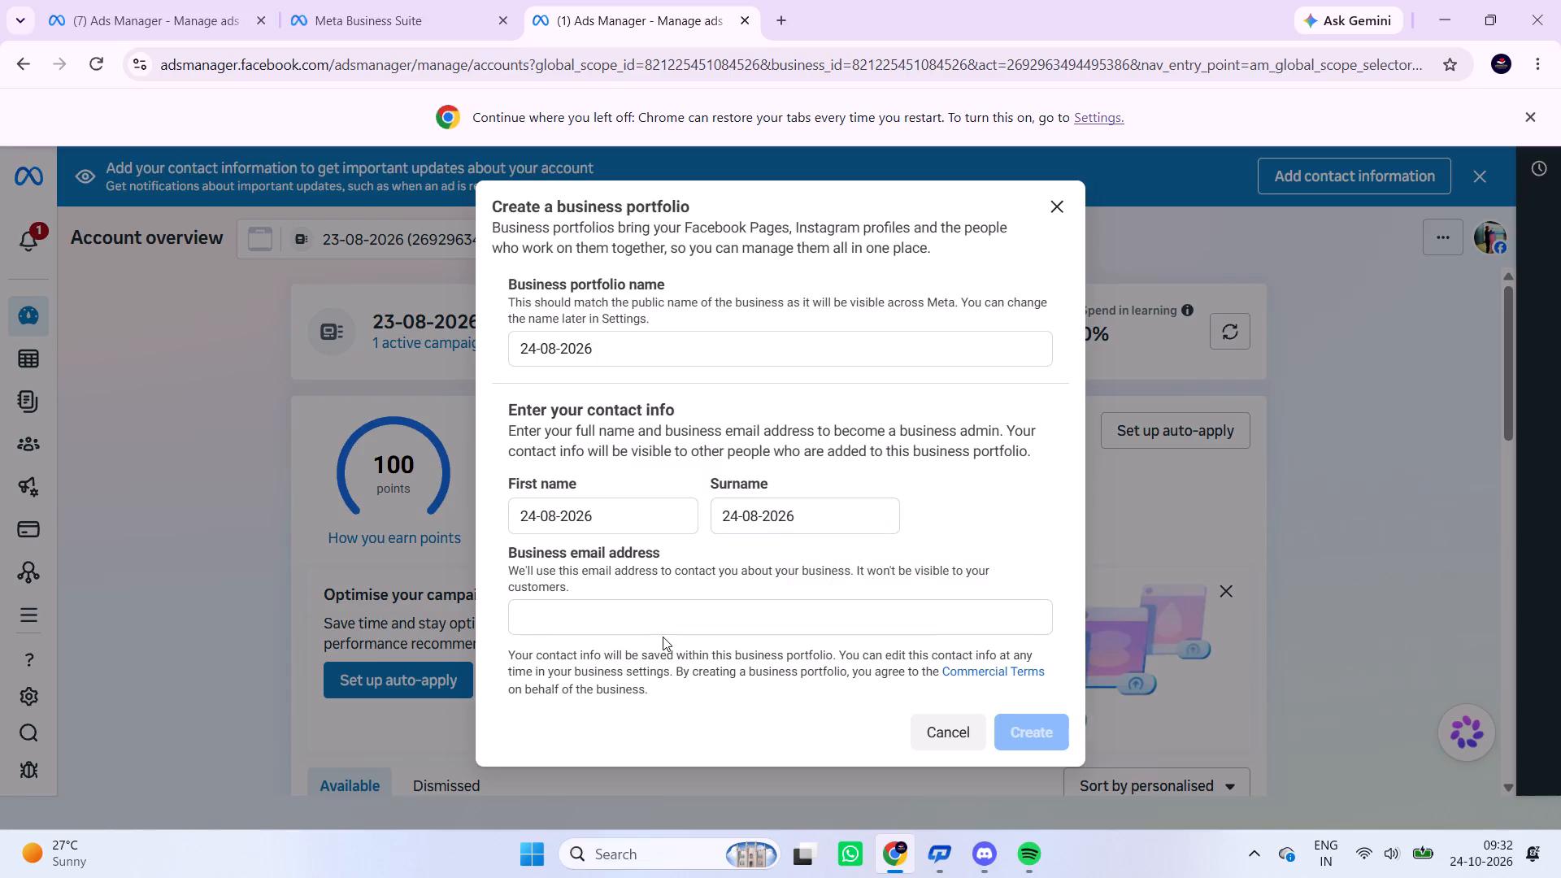
left_click(644, 618)
left_click(702, 653)
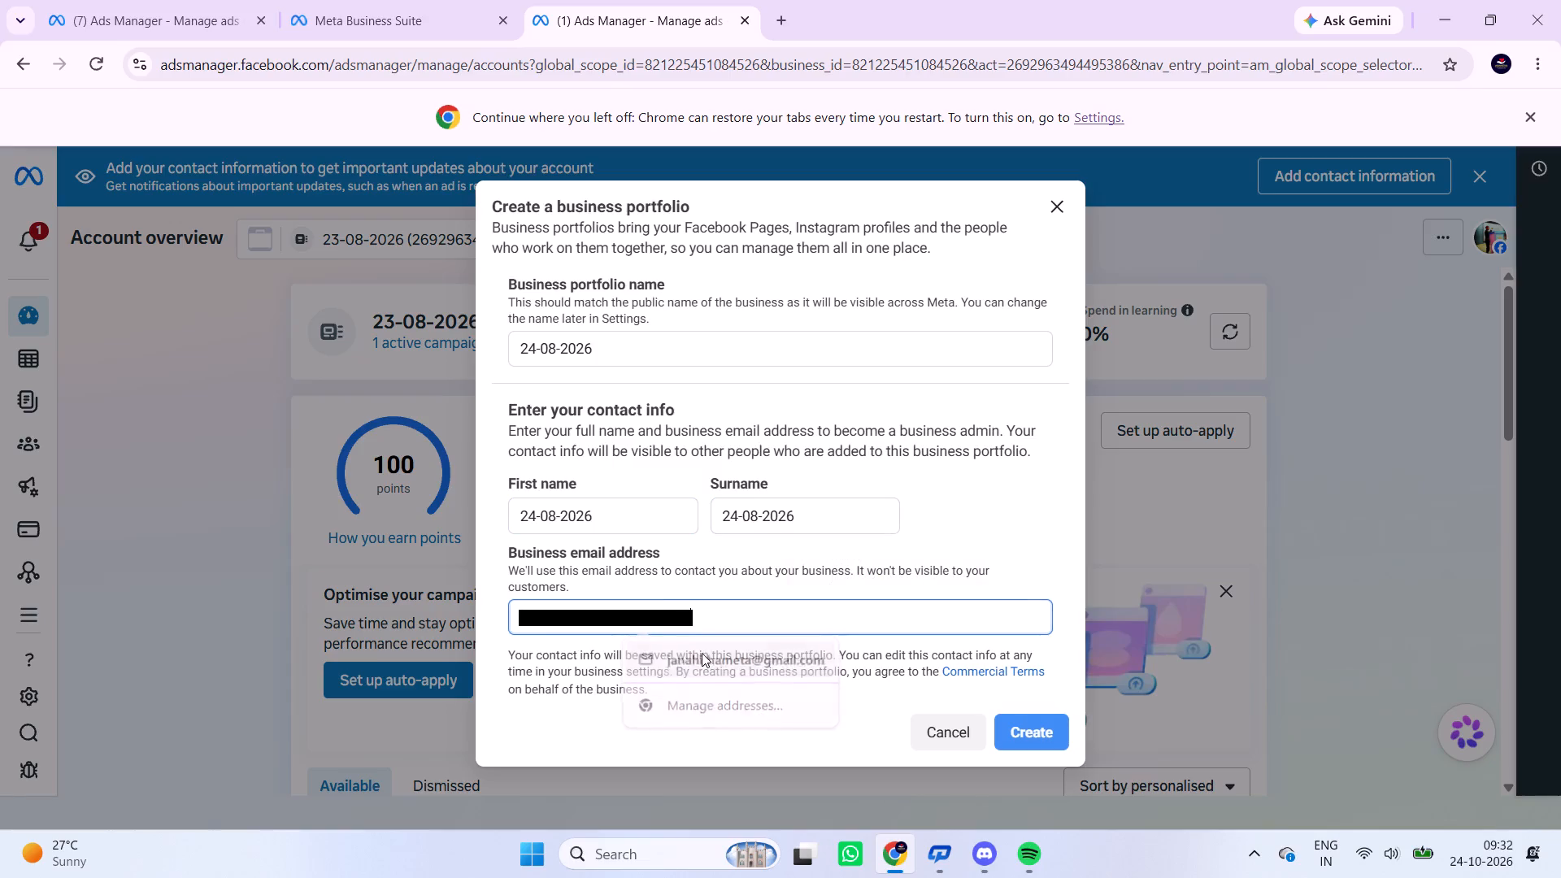
Create the business portfolio and continue from the asset selection without adding any Pages or profiles.
left_click(1016, 732)
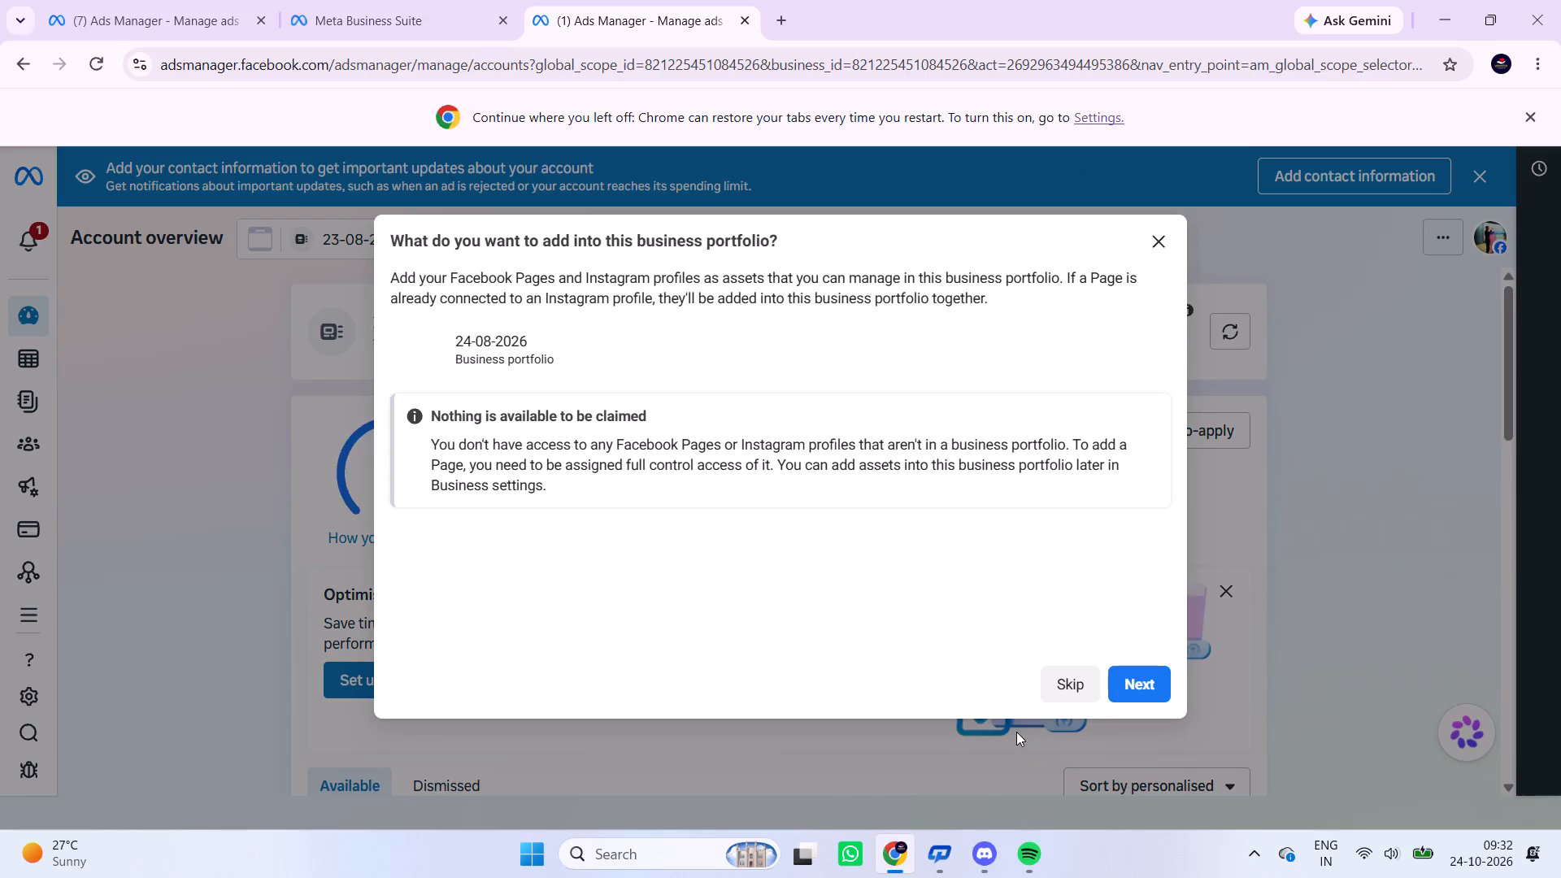
left_click(1146, 675)
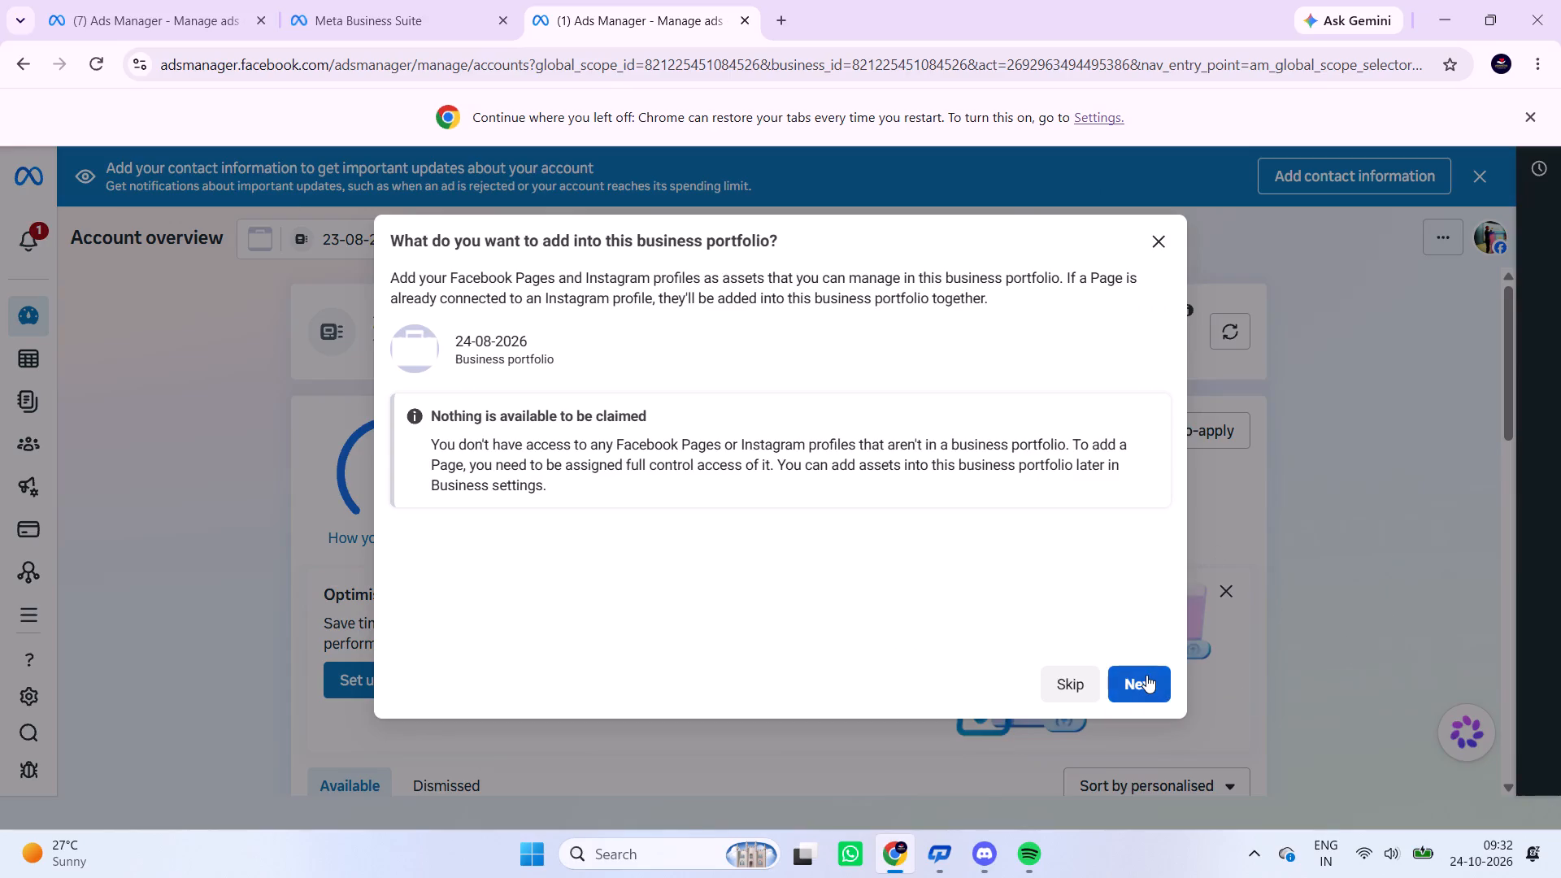
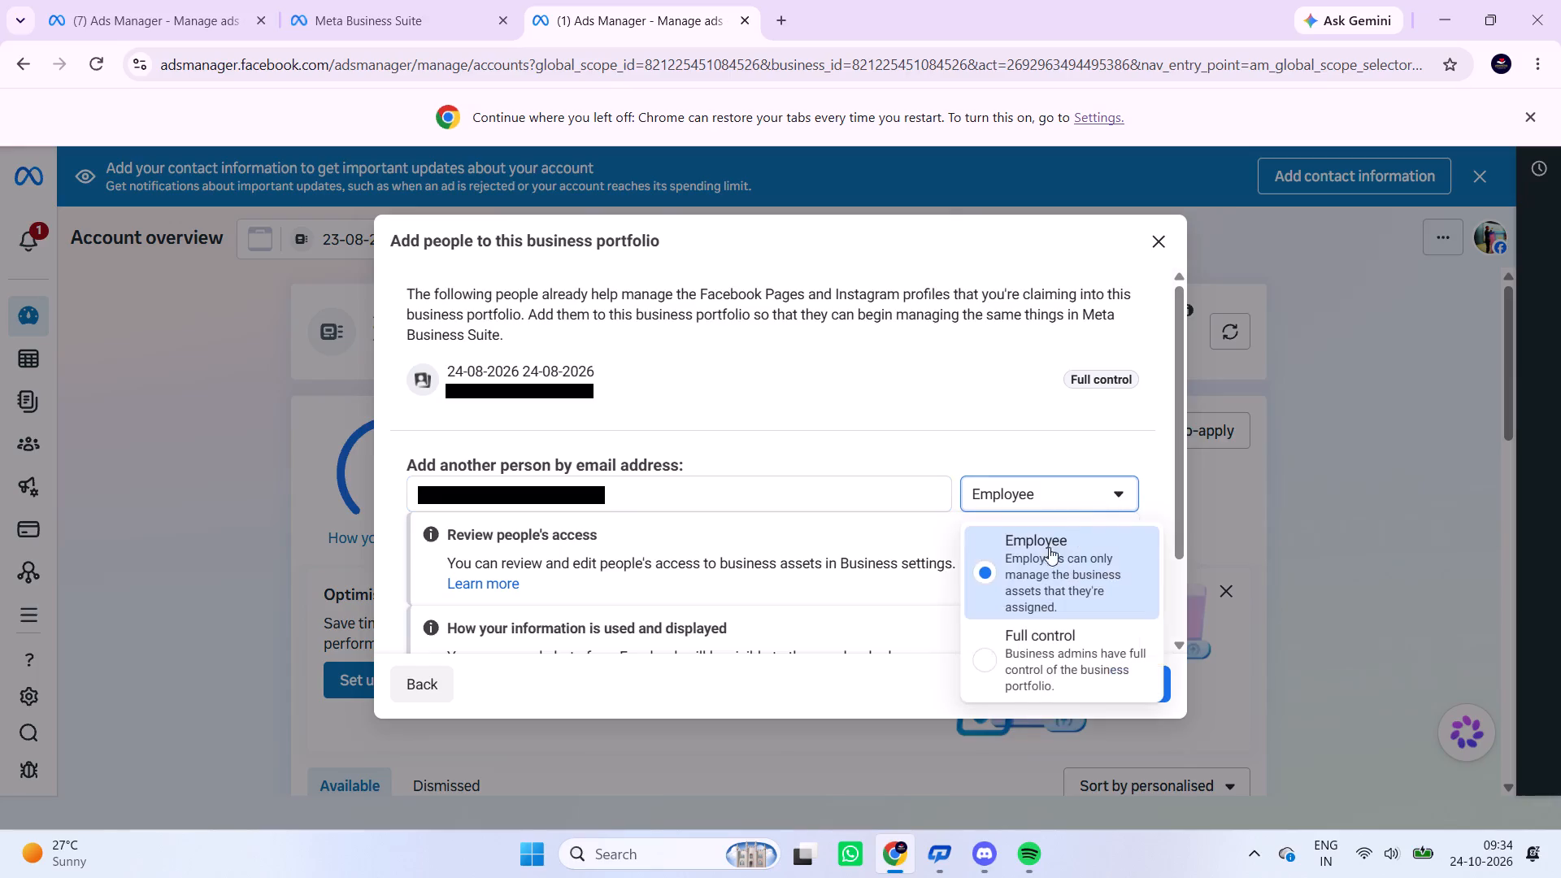
Give the additional person full control of the portfolio, check their entered email address, and continue to the portfolio review.
left_click(1015, 662)
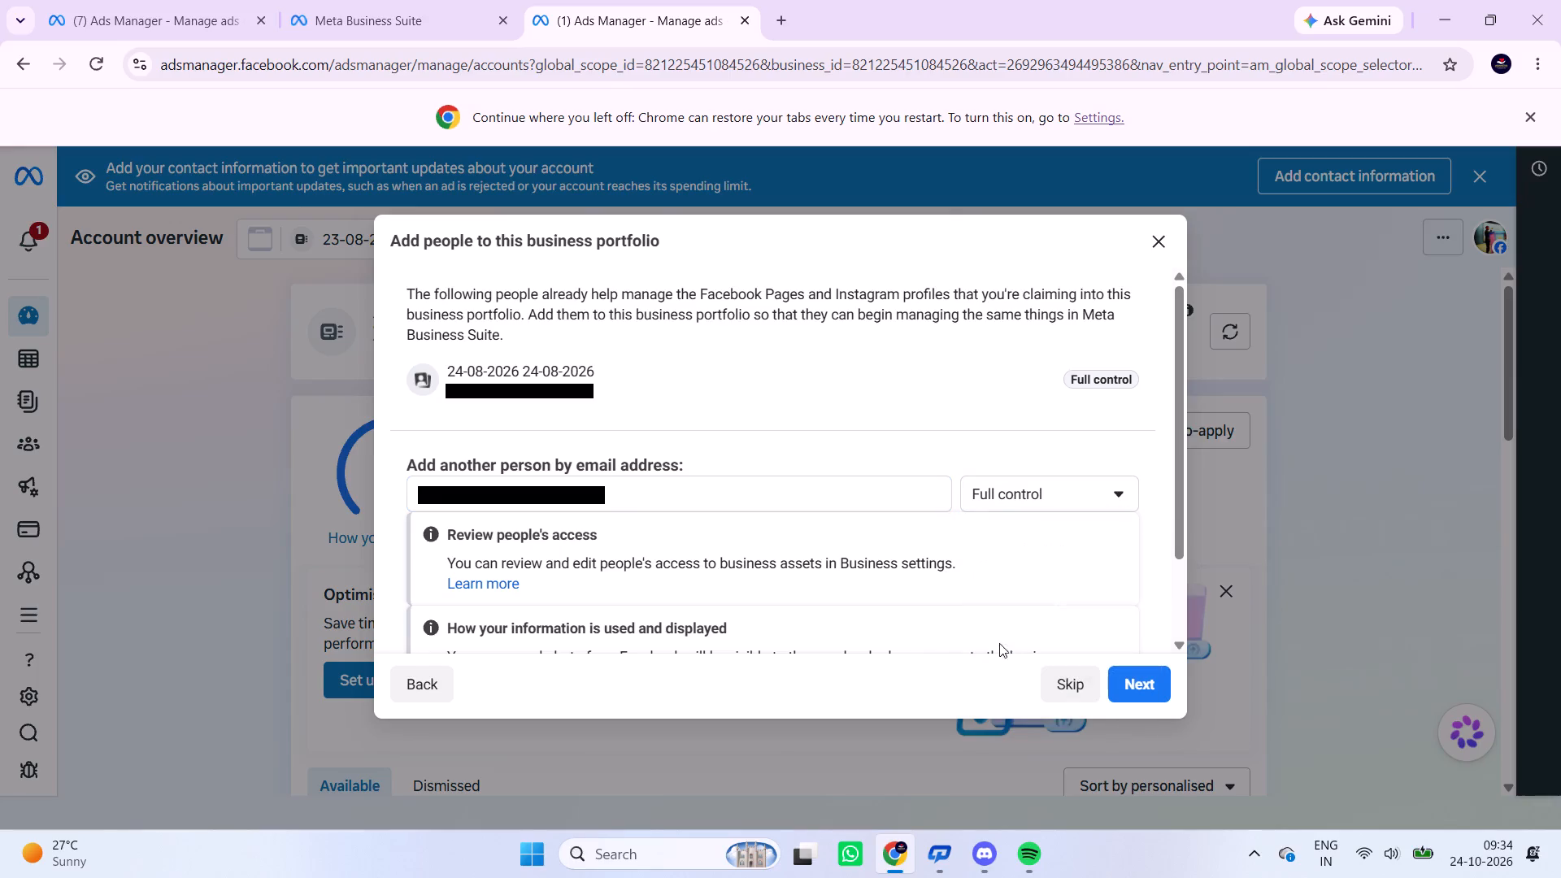
left_click(622, 495)
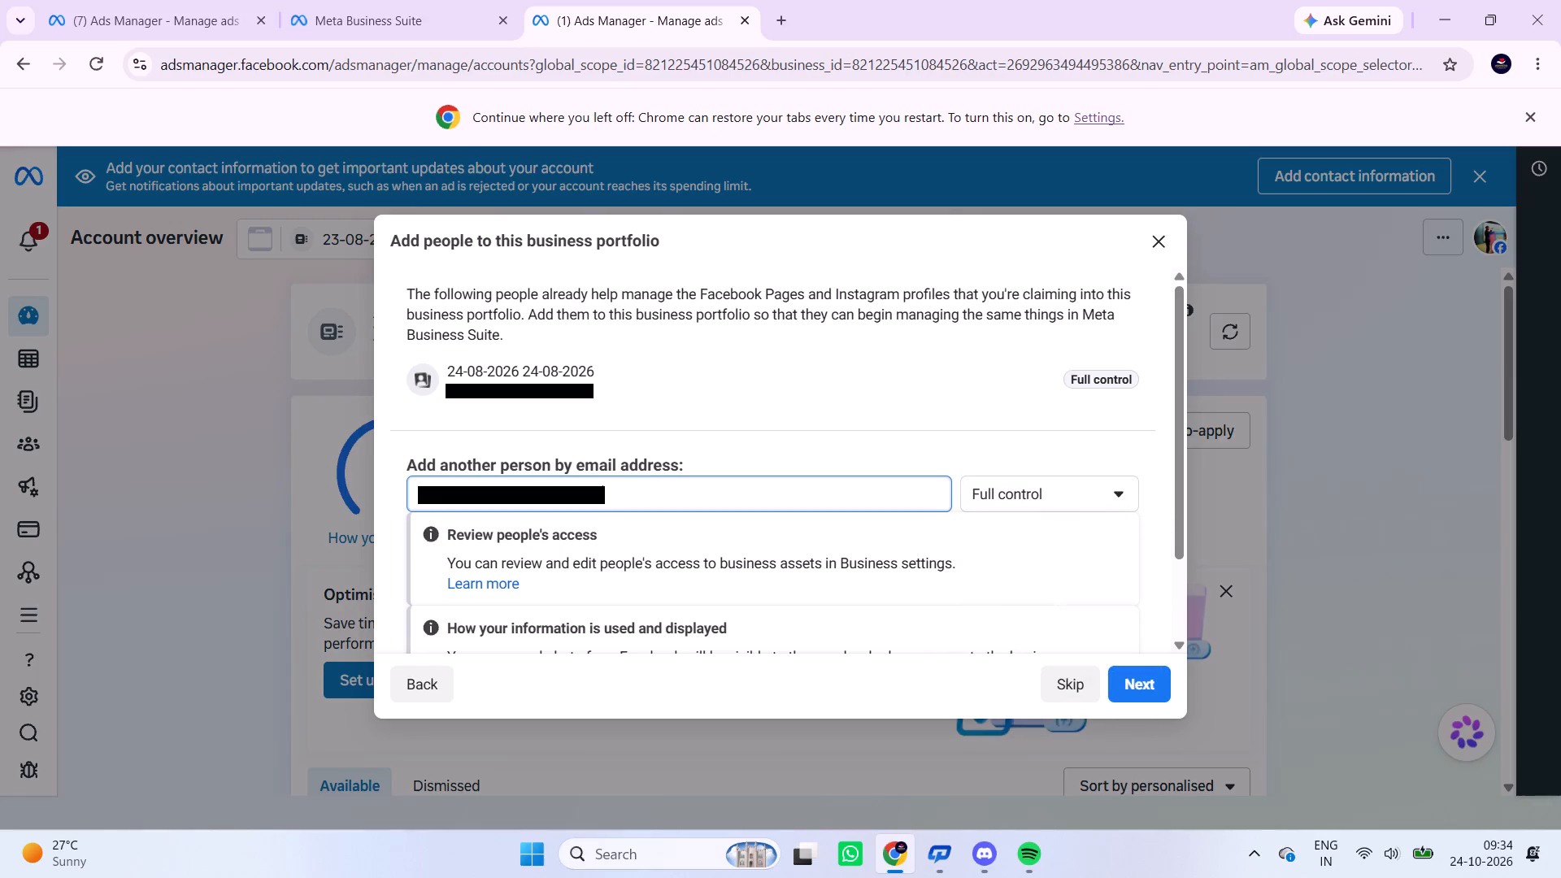
key("Left")
key("Left")
key("Left")
key("Left")
key("Left")
key("Left")
key("Left")
key("Left")
key("Left")
key("Left")
key("Left")
key("Left")
key("Left")
key("Left")
key("Left")
key("Left")
key("Left")
key("Left")
key("Left")
key("Left")
scroll(846, 540, "down", 4)
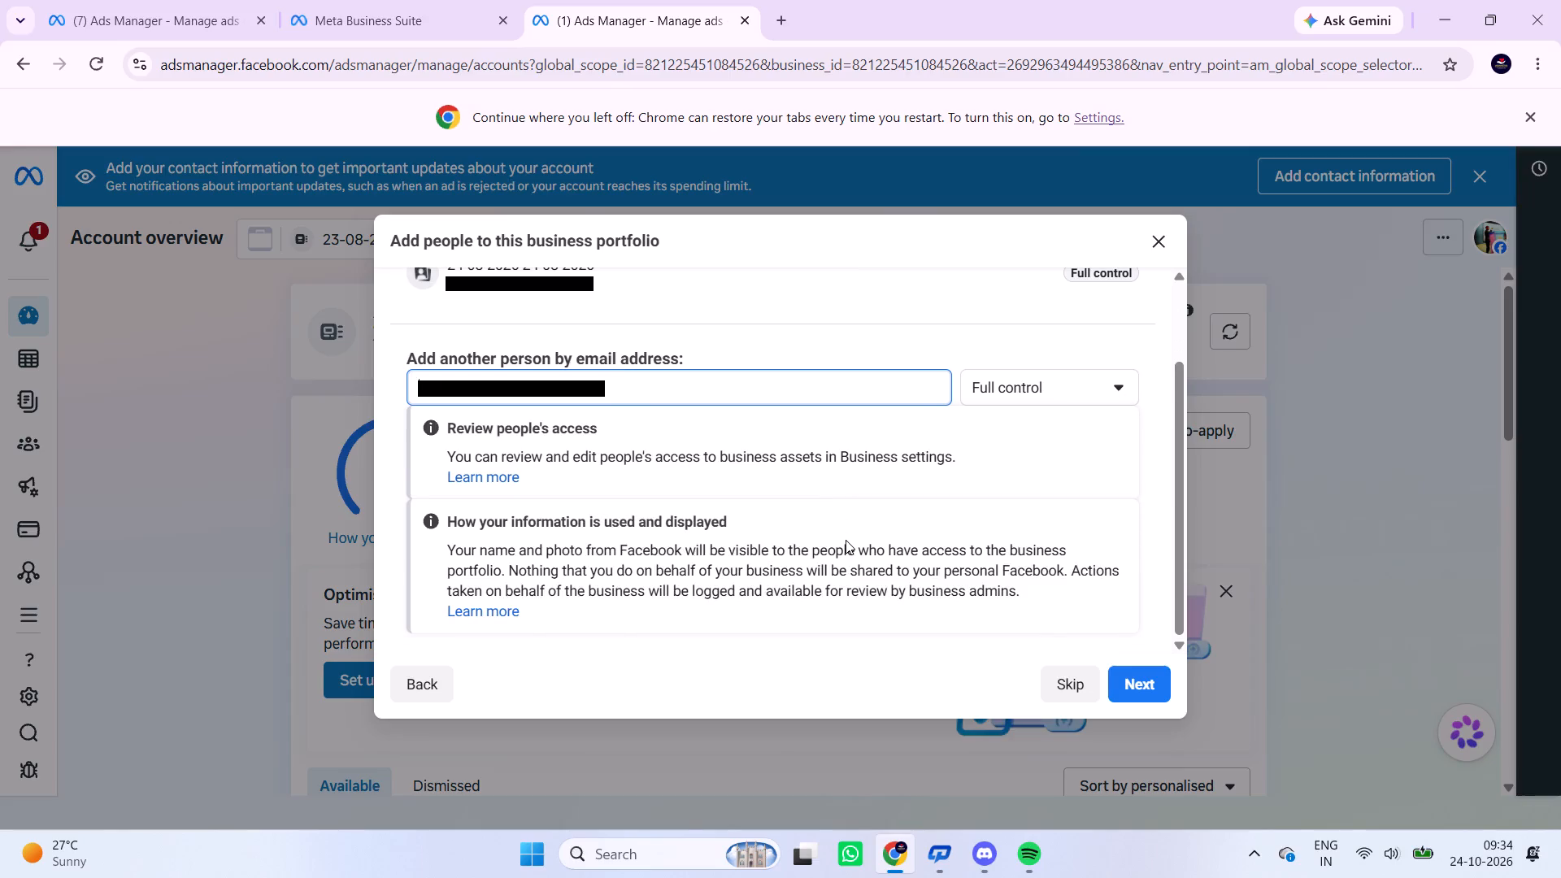
left_click(1140, 686)
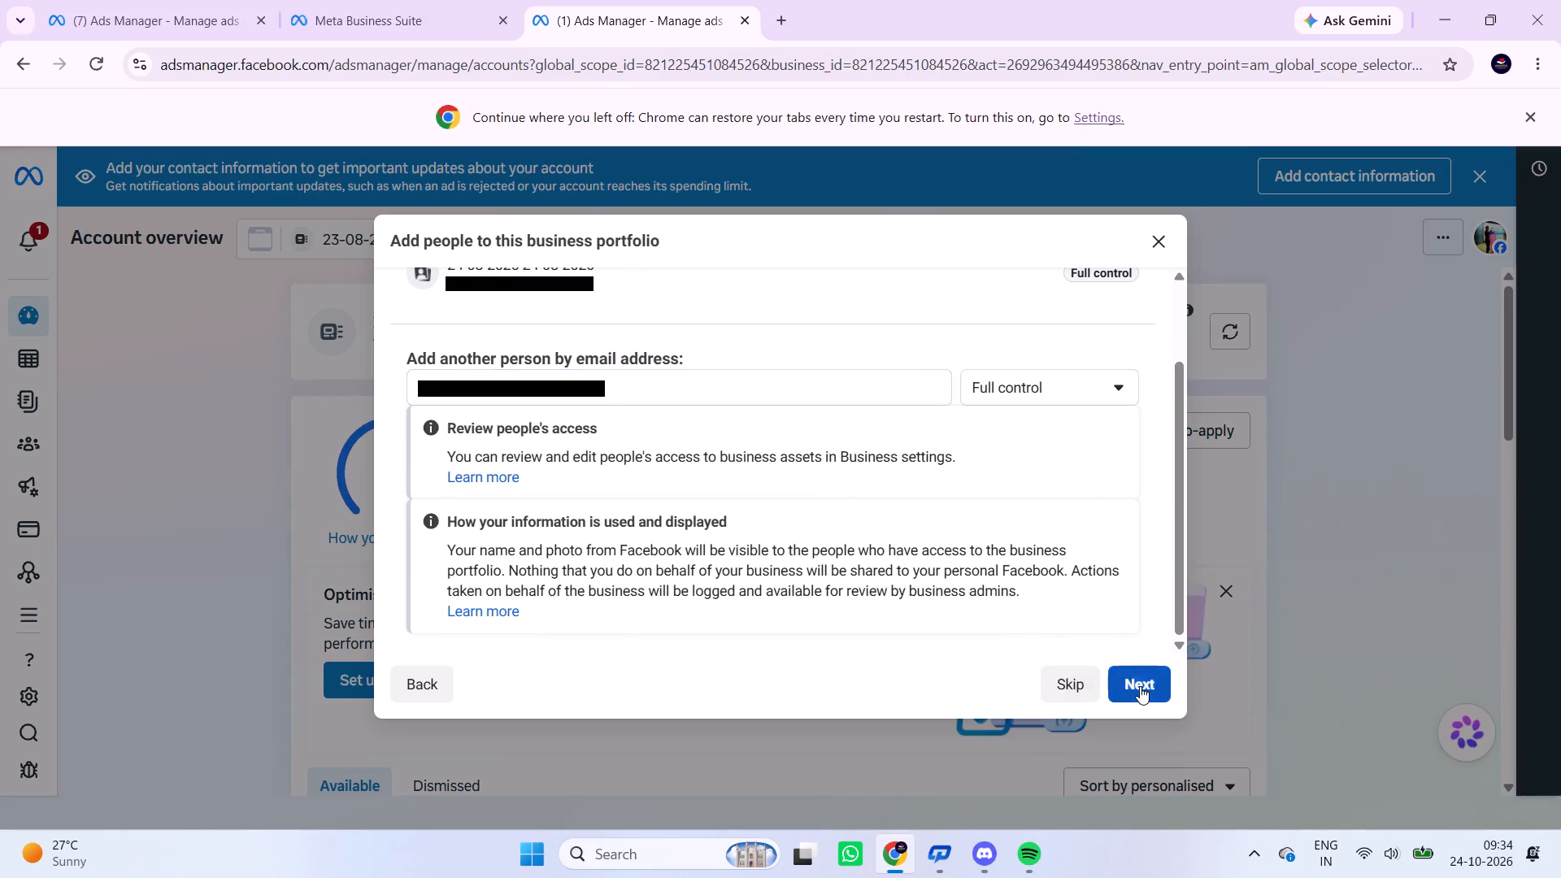
scroll(985, 487, "down", 4)
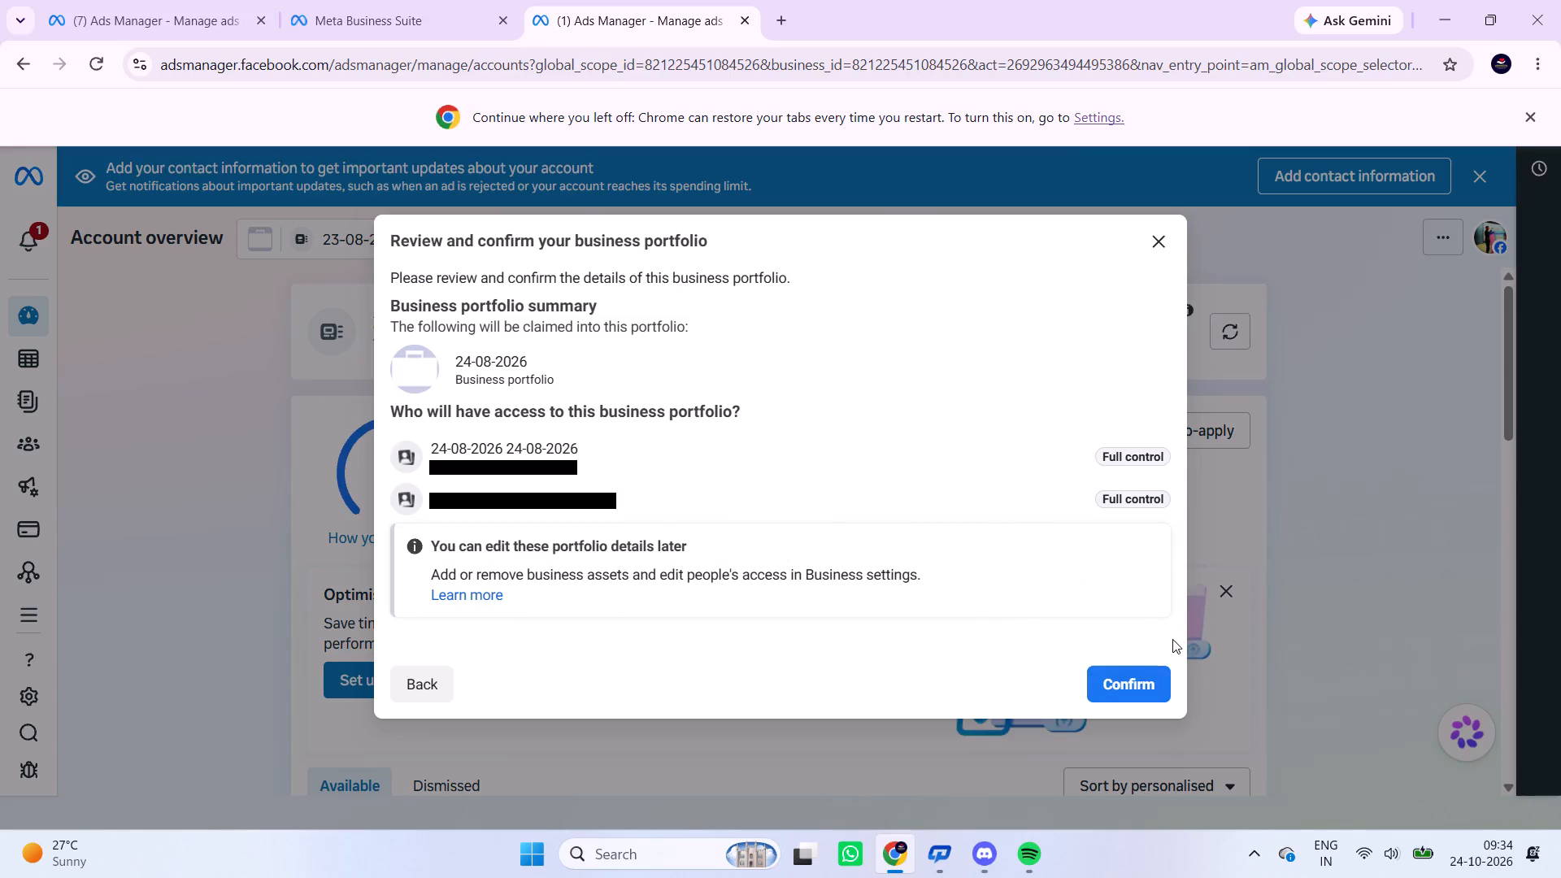
Confirm the reviewed details of the 24-08-2026 business portfolio and its two people with full control.
left_click(1127, 674)
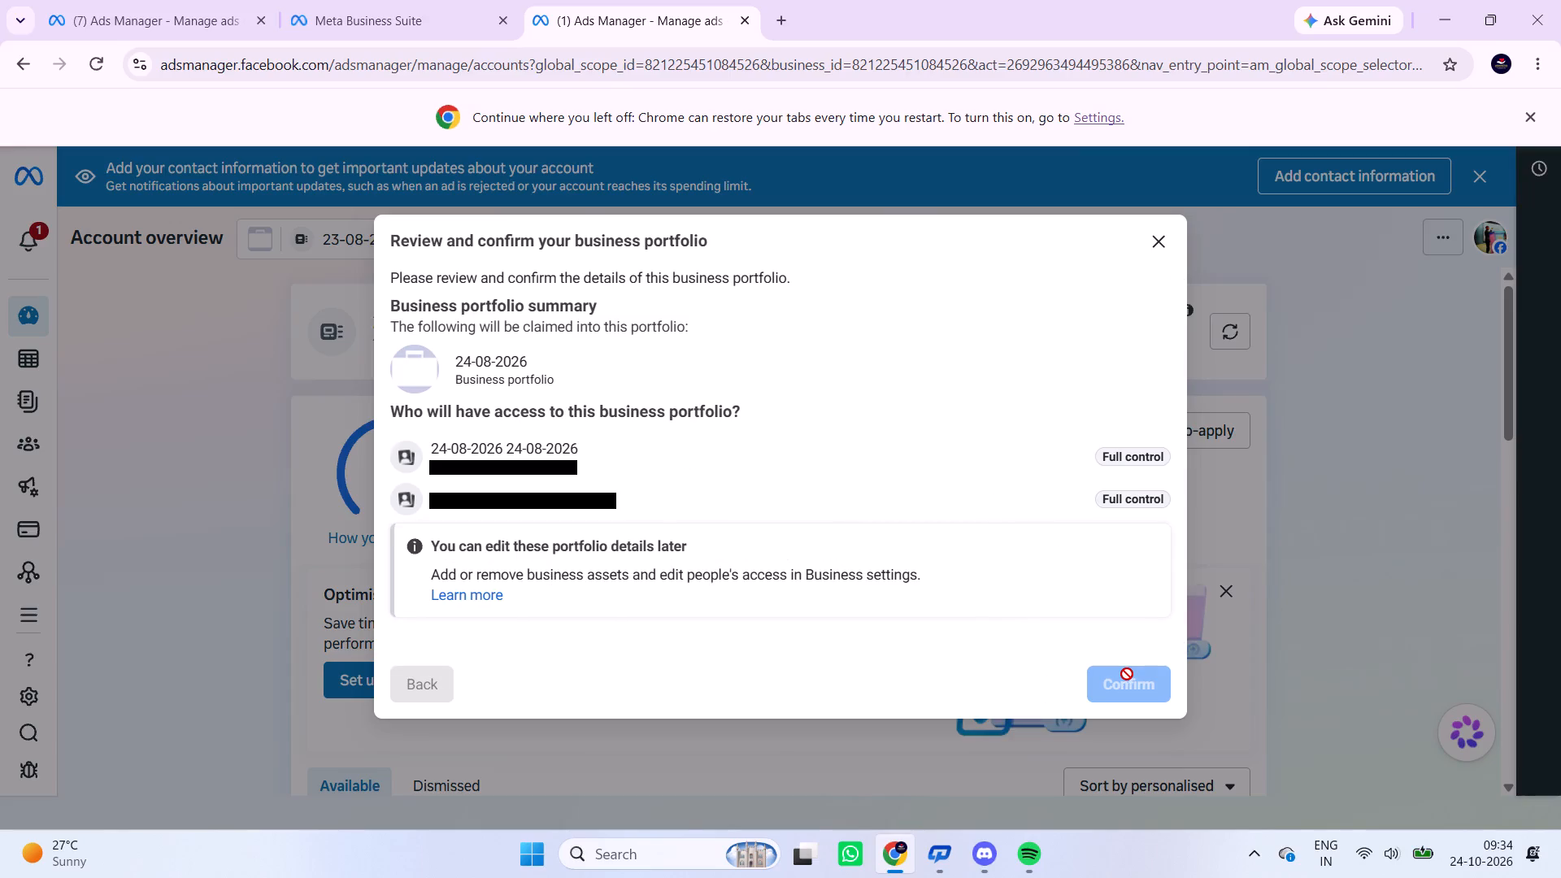
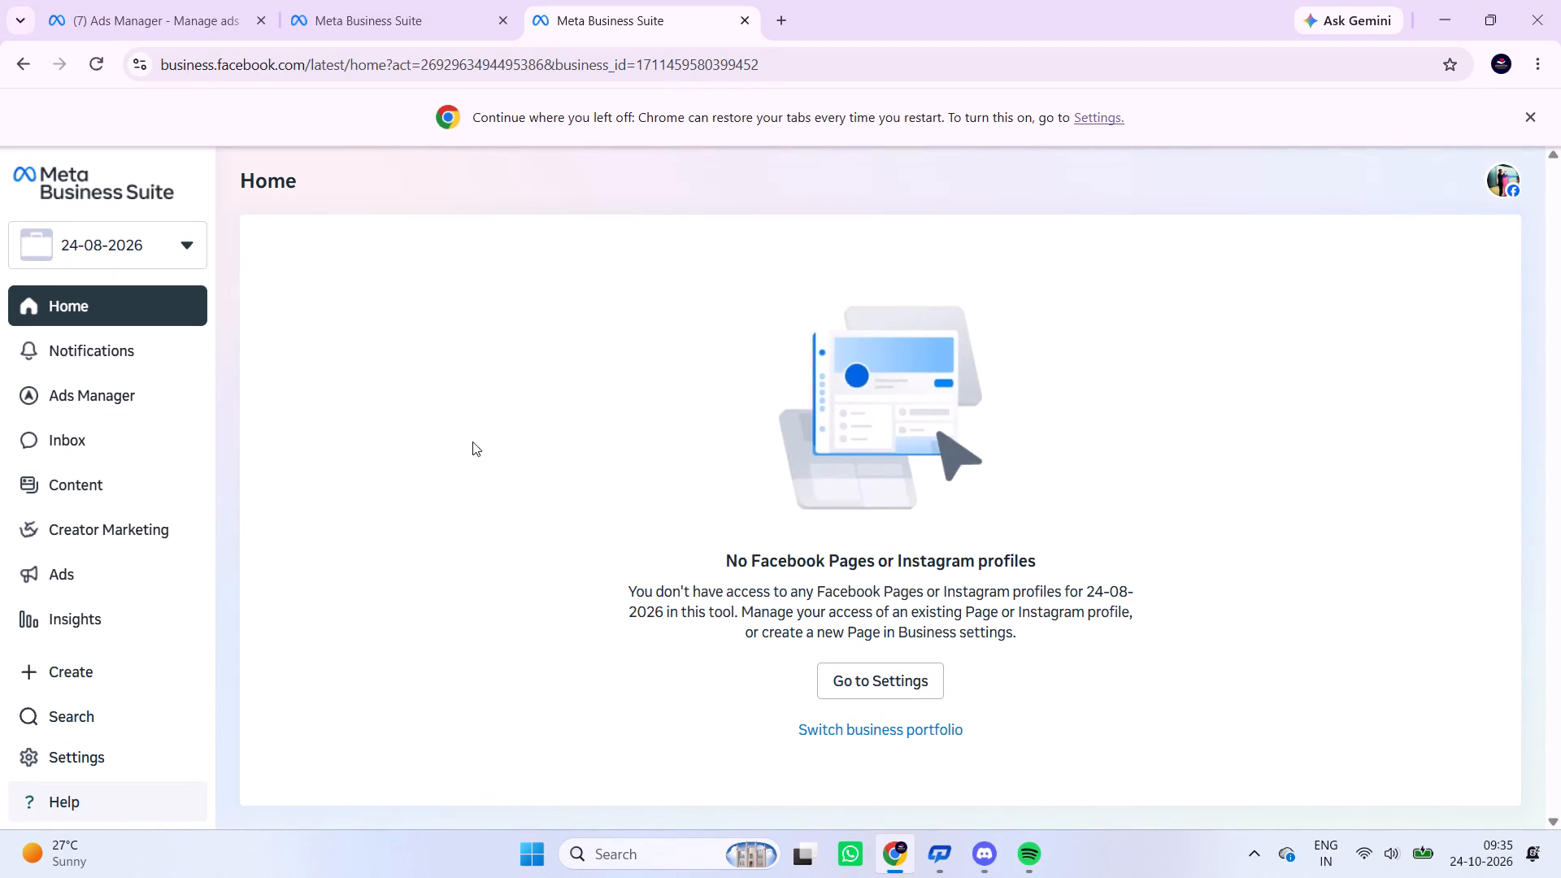
Open the business settings of the 24-08-2026 portfolio and dismiss the settings search tip.
left_click(165, 247)
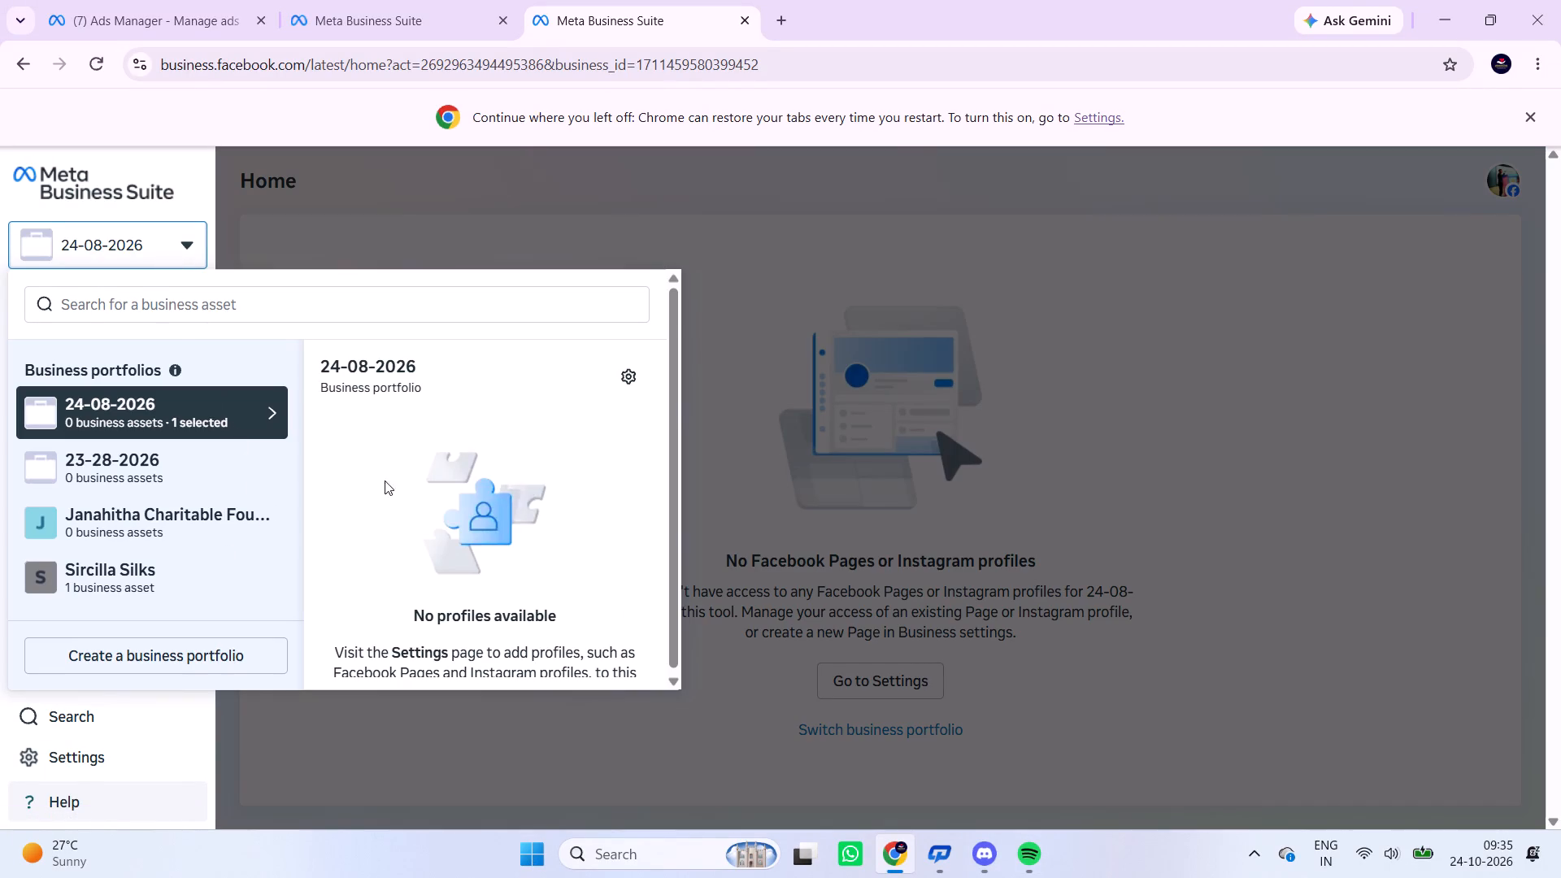
scroll(174, 563, "down", 2)
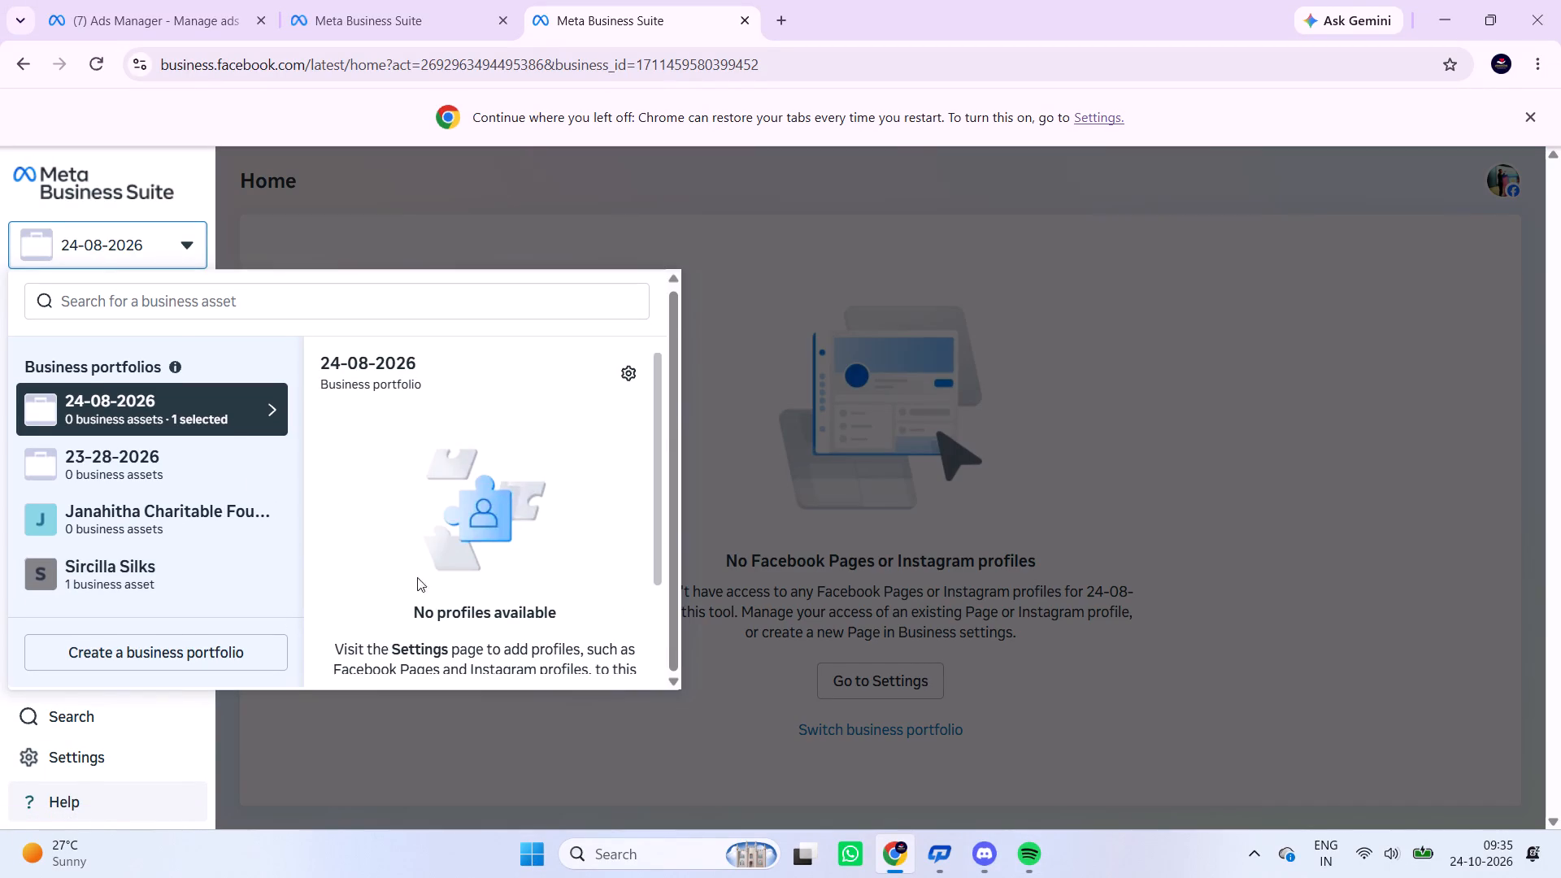
left_click(266, 402)
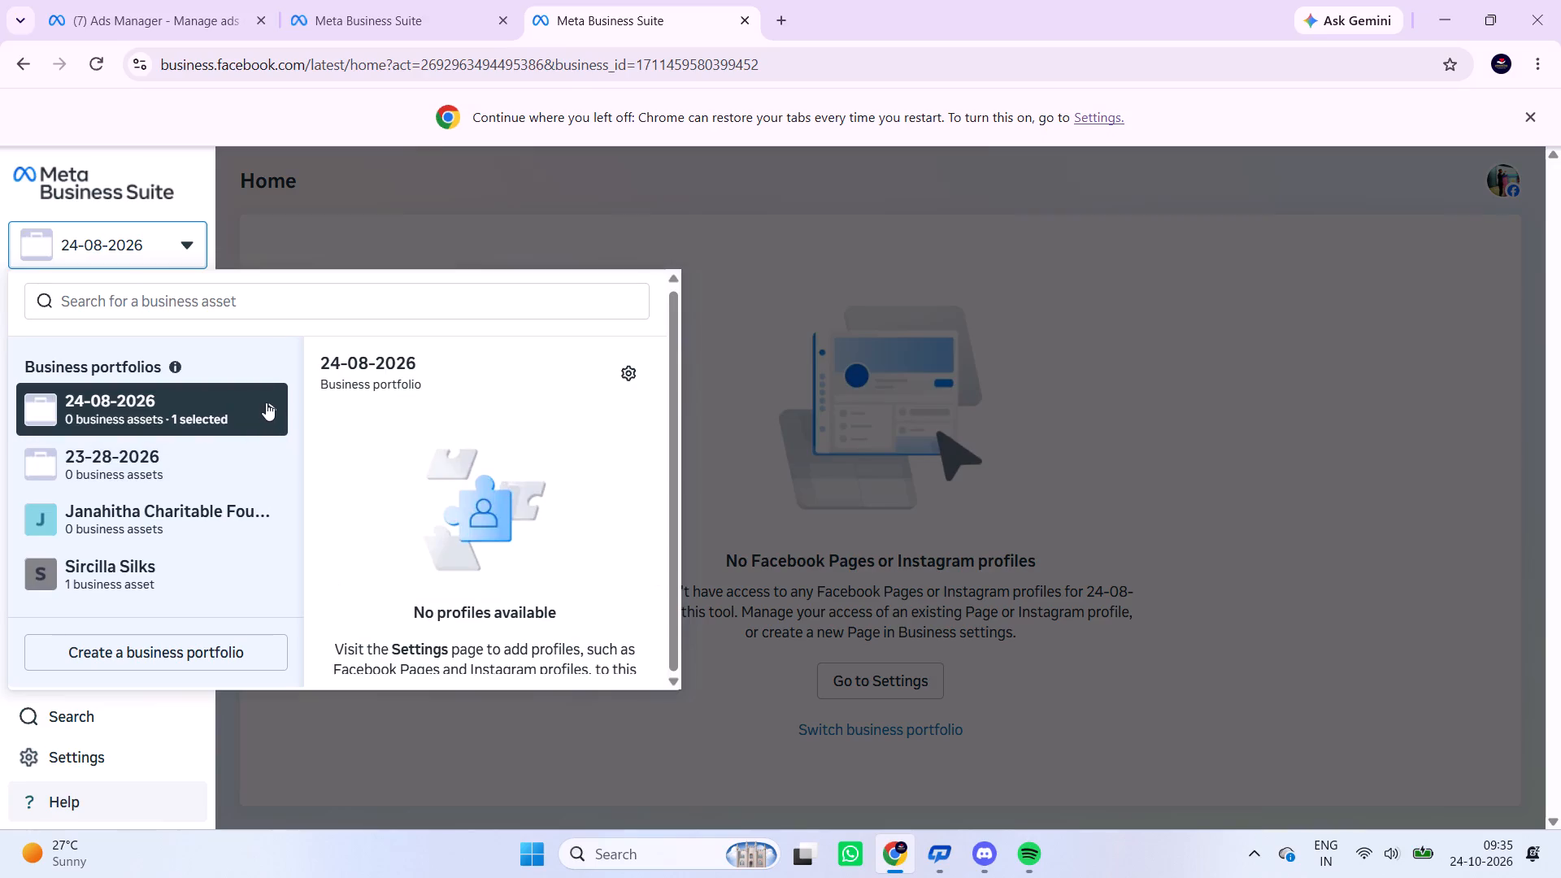
left_click_drag(464, 519, 618, 375)
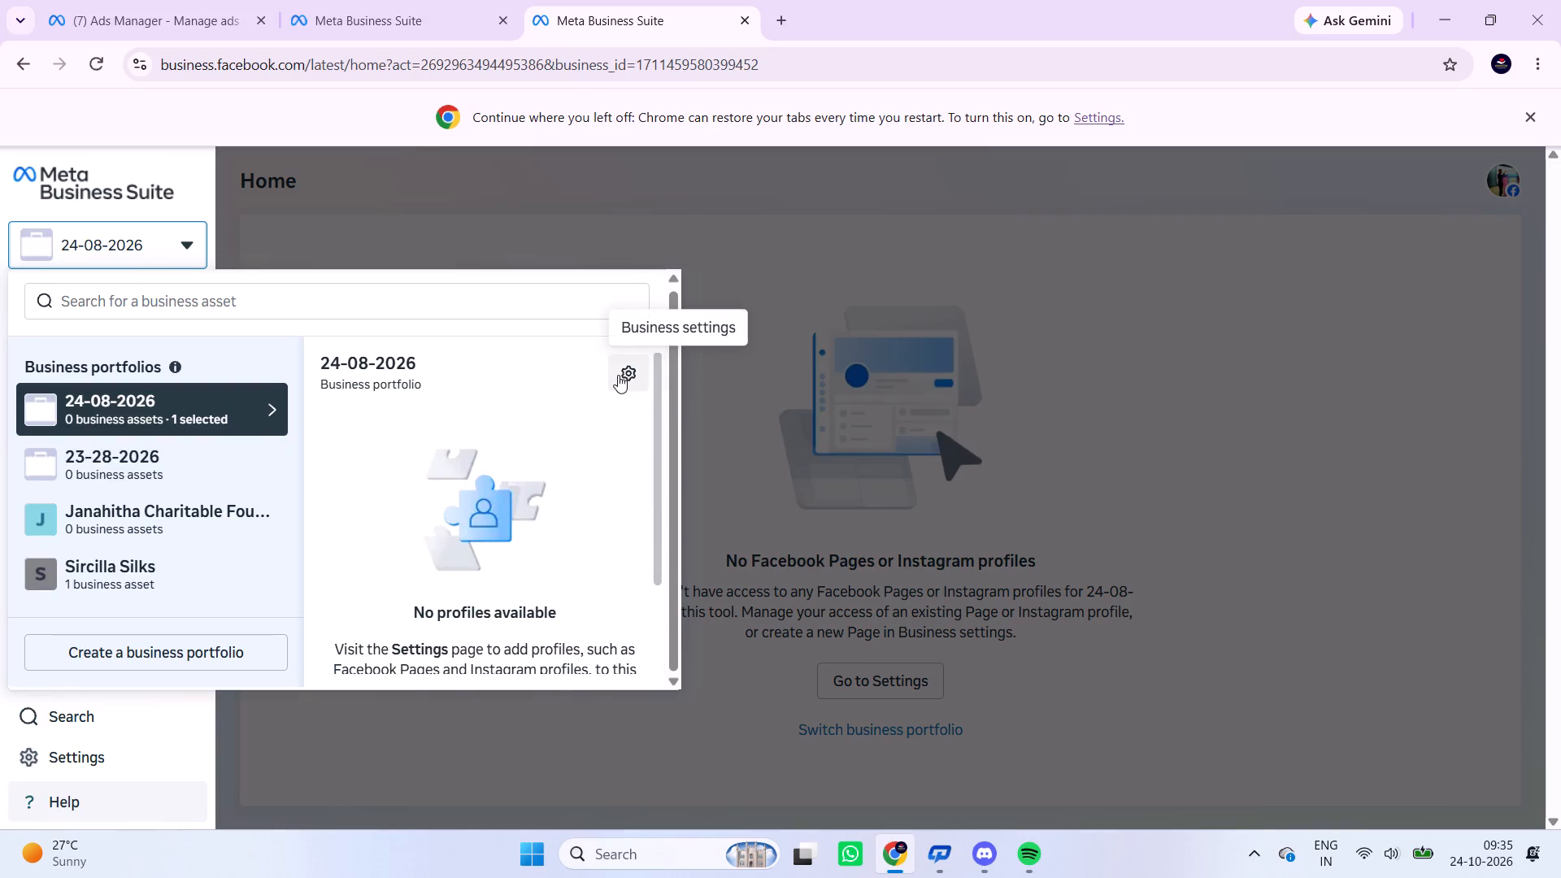
left_click(618, 375)
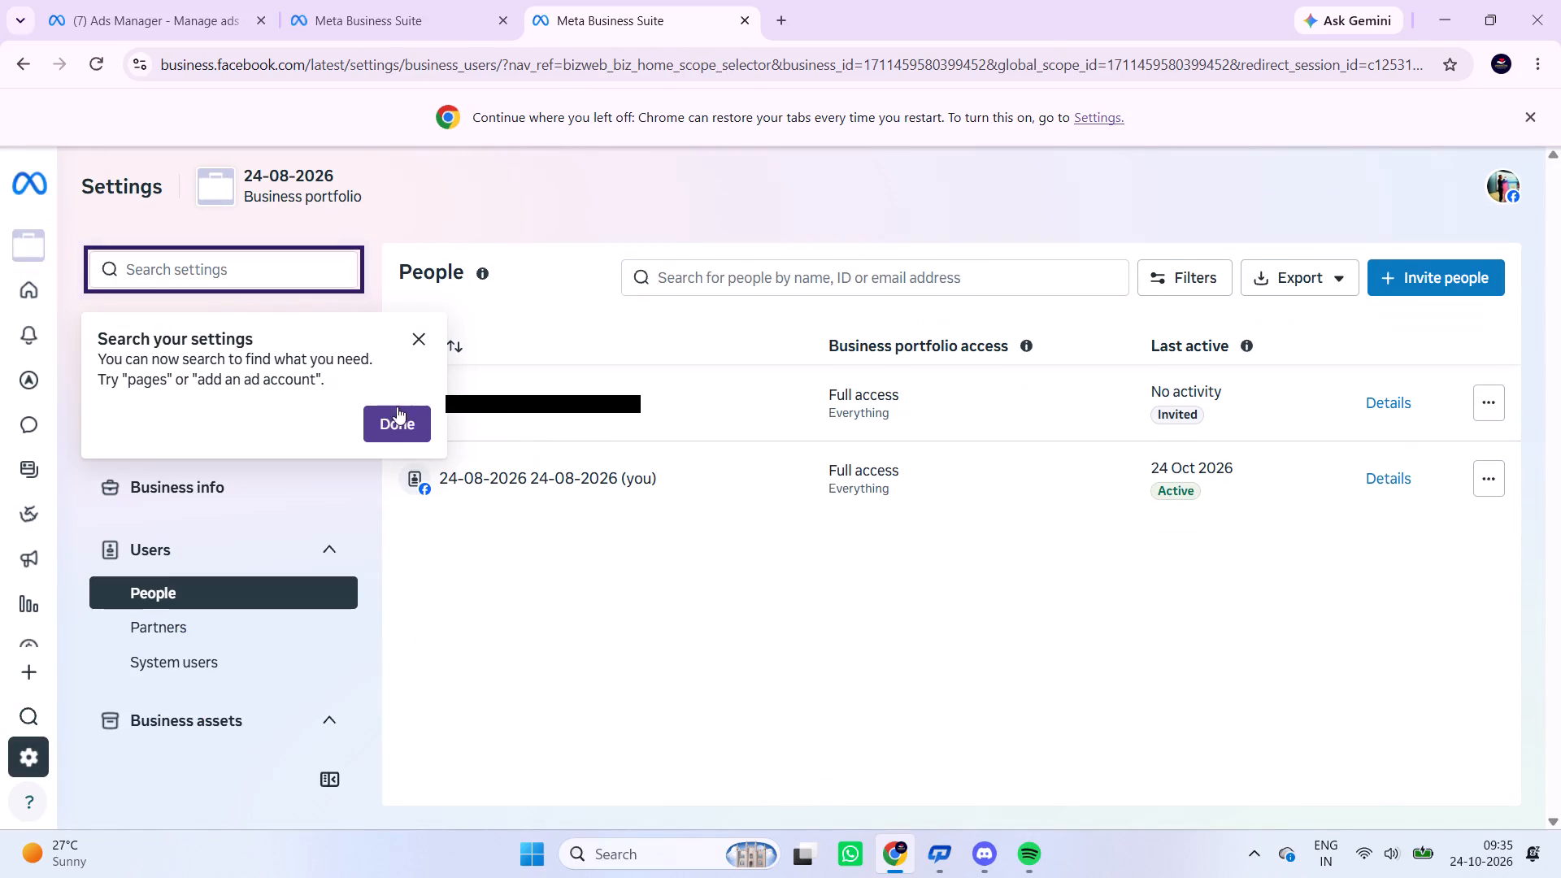
left_click(393, 417)
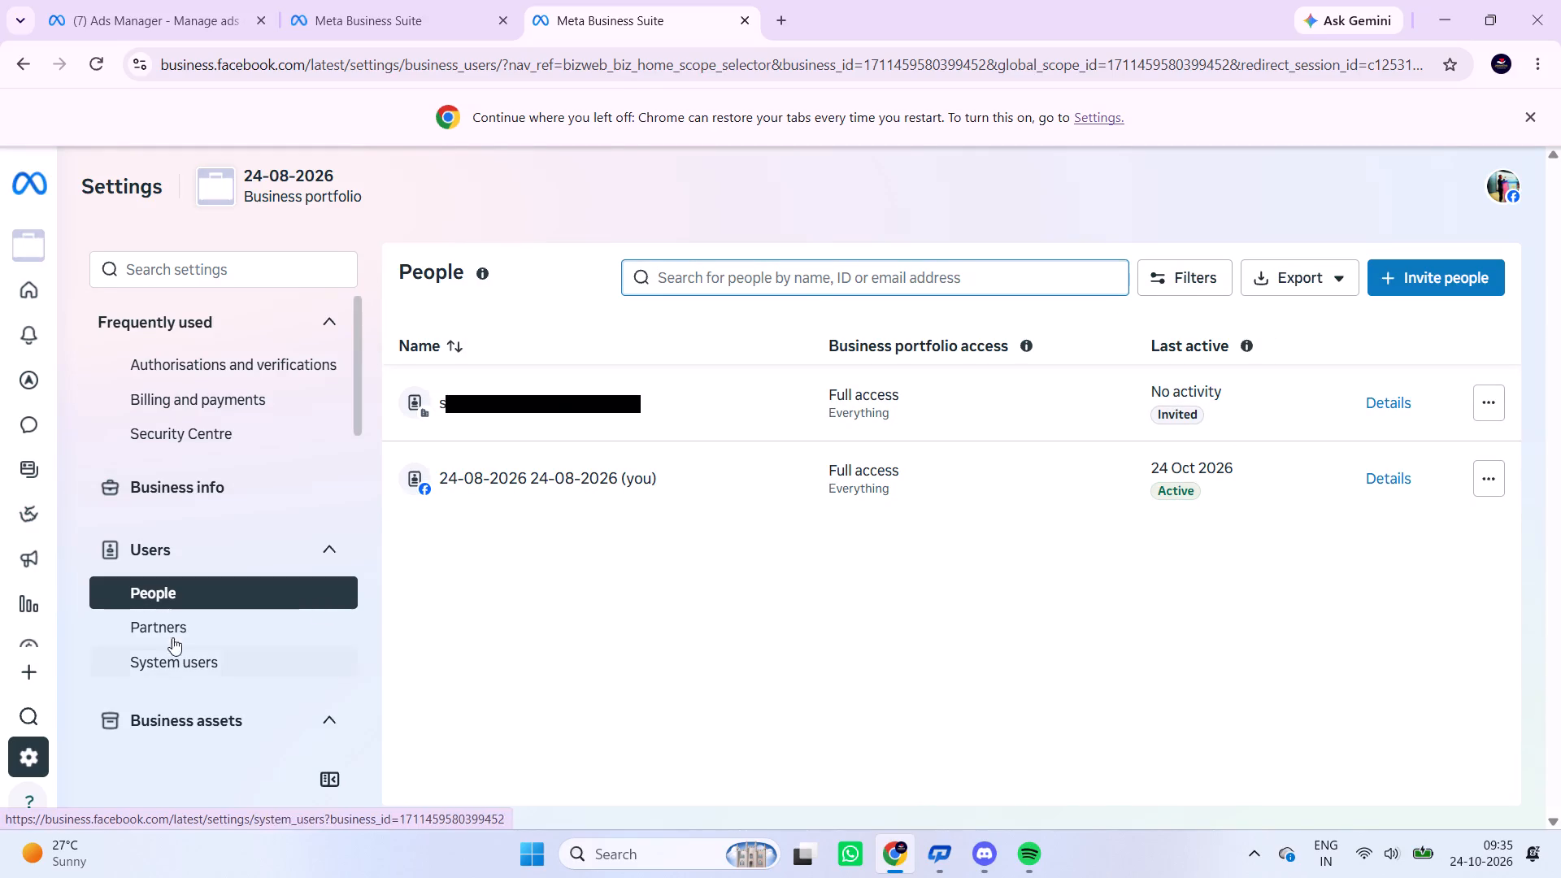
Open the Ads Manager account overview and check the ad accounts of the 24-08-2026 and 23-28-2026 portfolios.
left_click(22, 388)
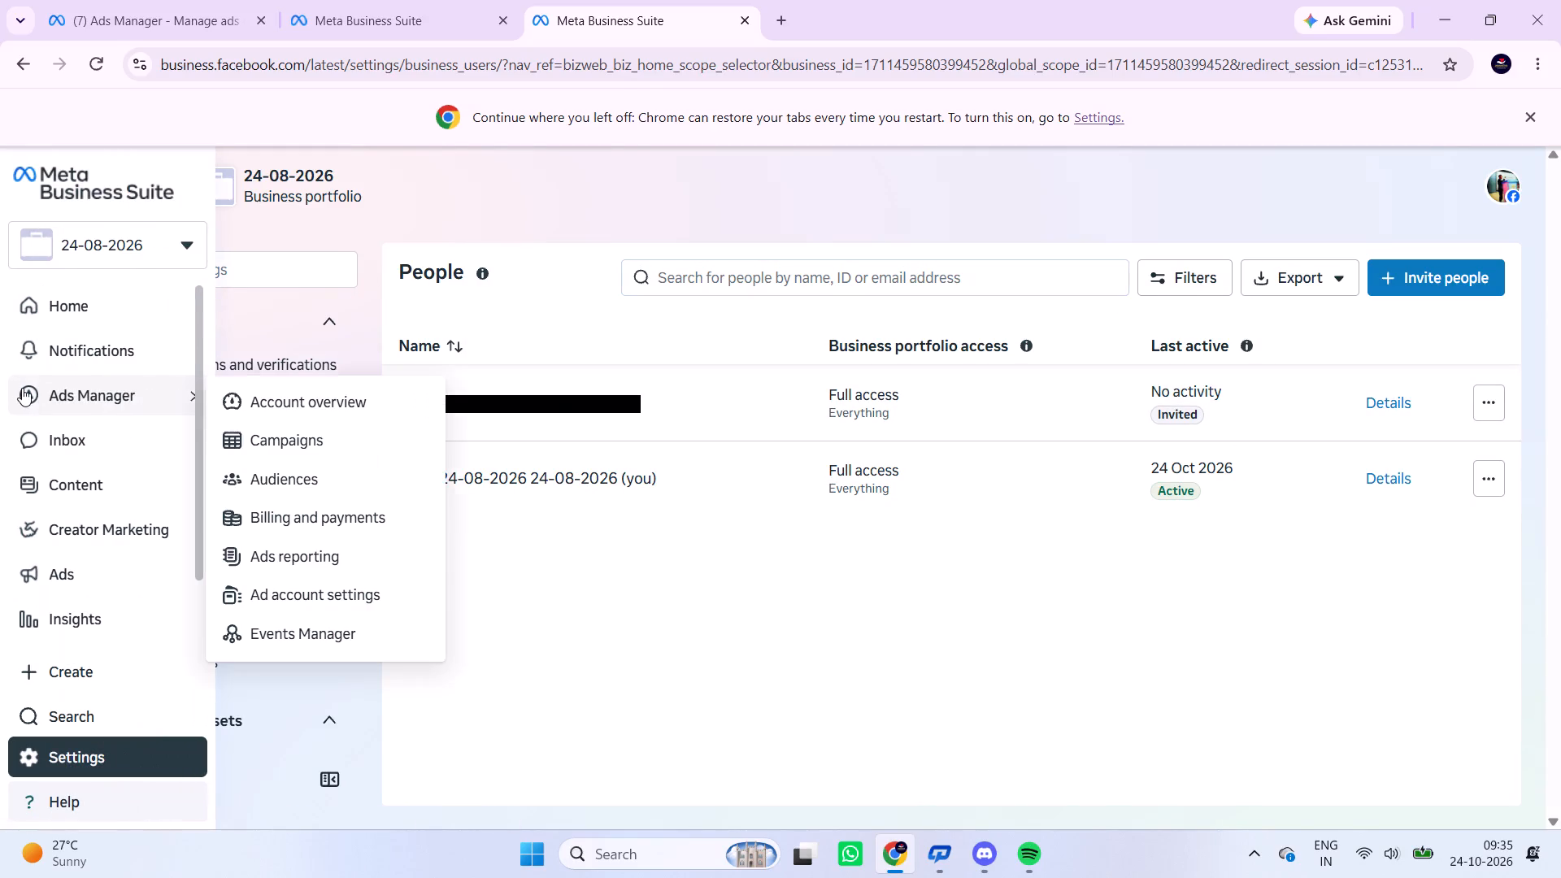
left_click(300, 405)
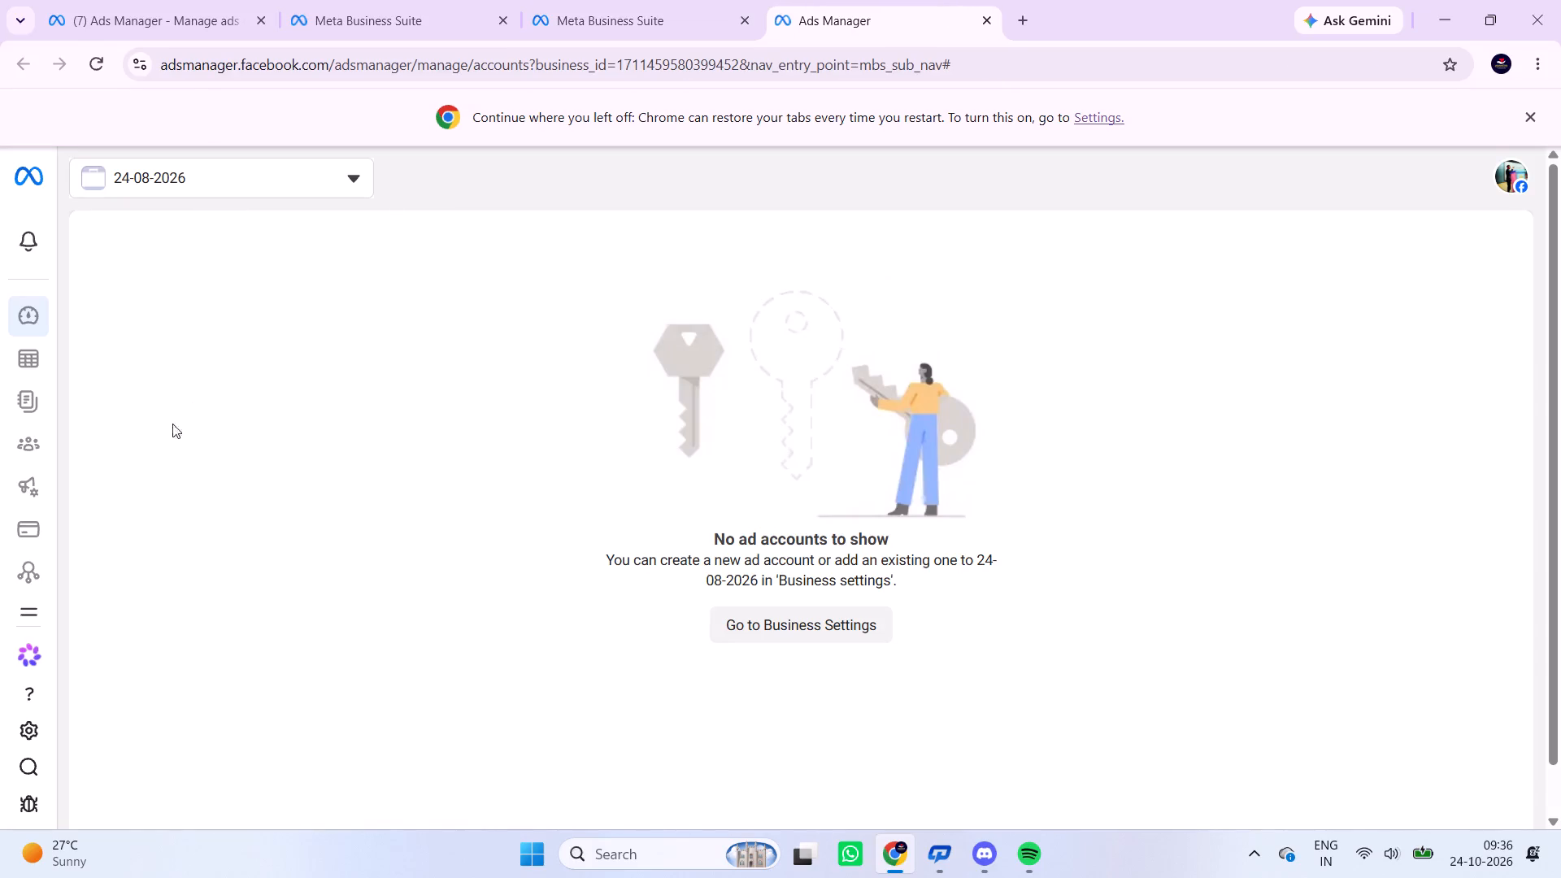
left_click(361, 179)
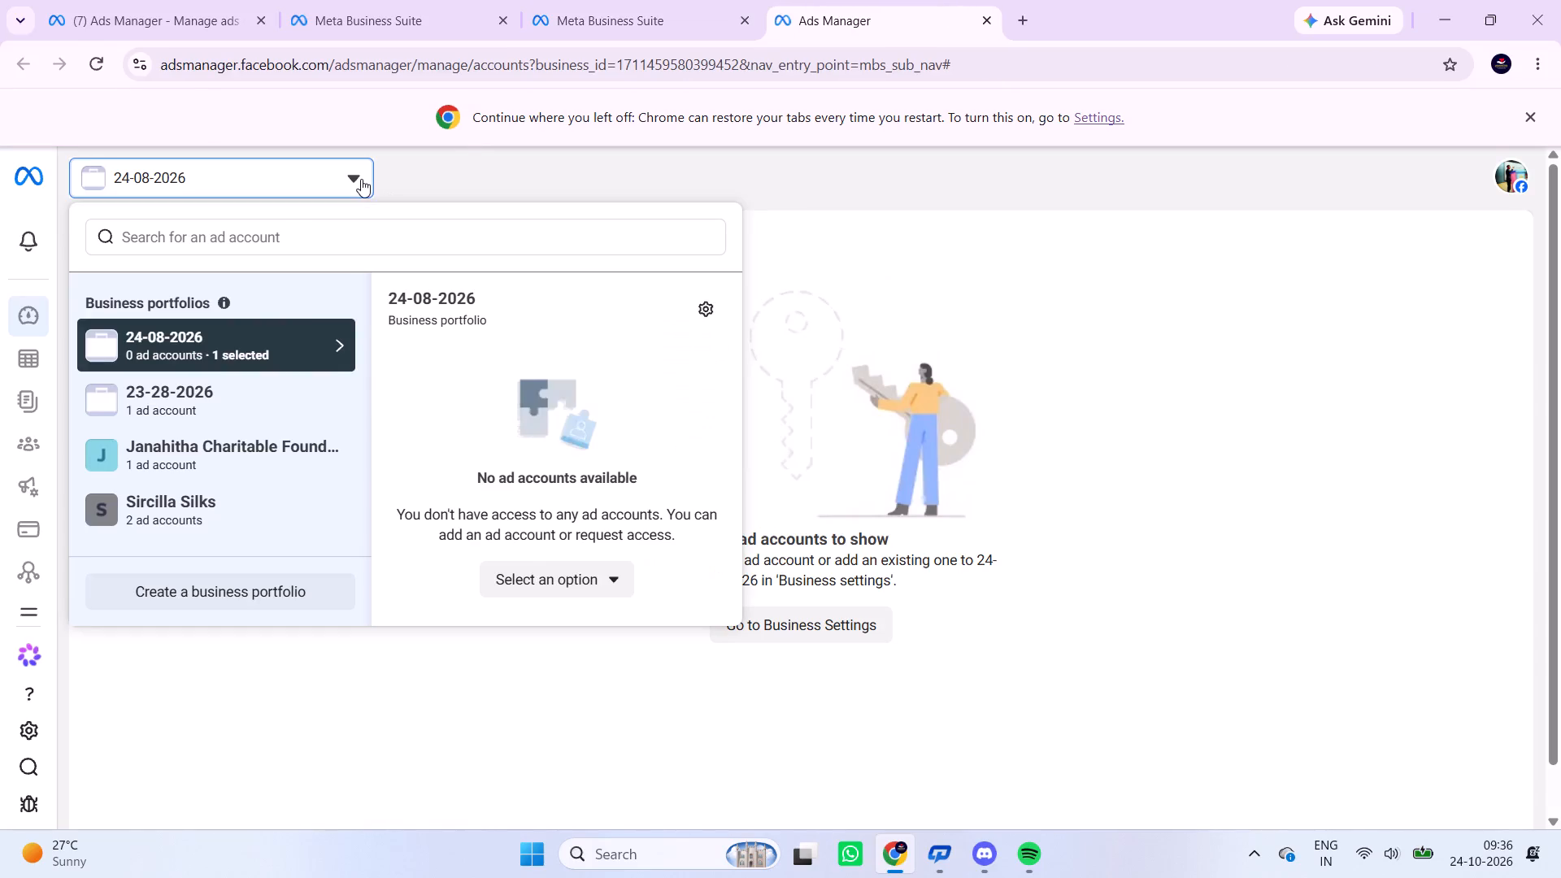
left_click(345, 339)
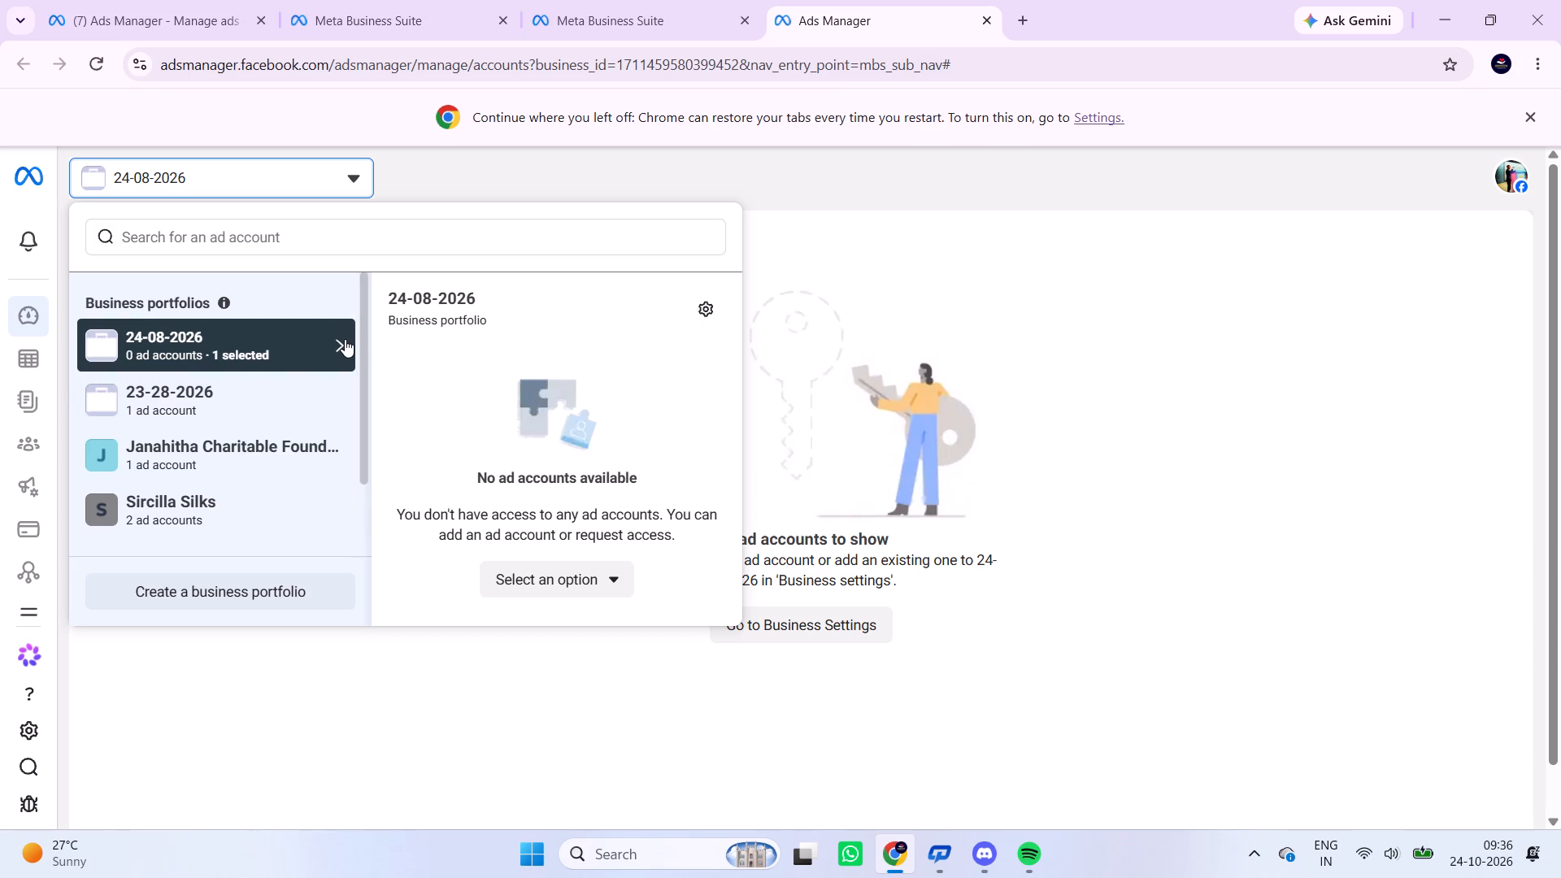
left_click(285, 394)
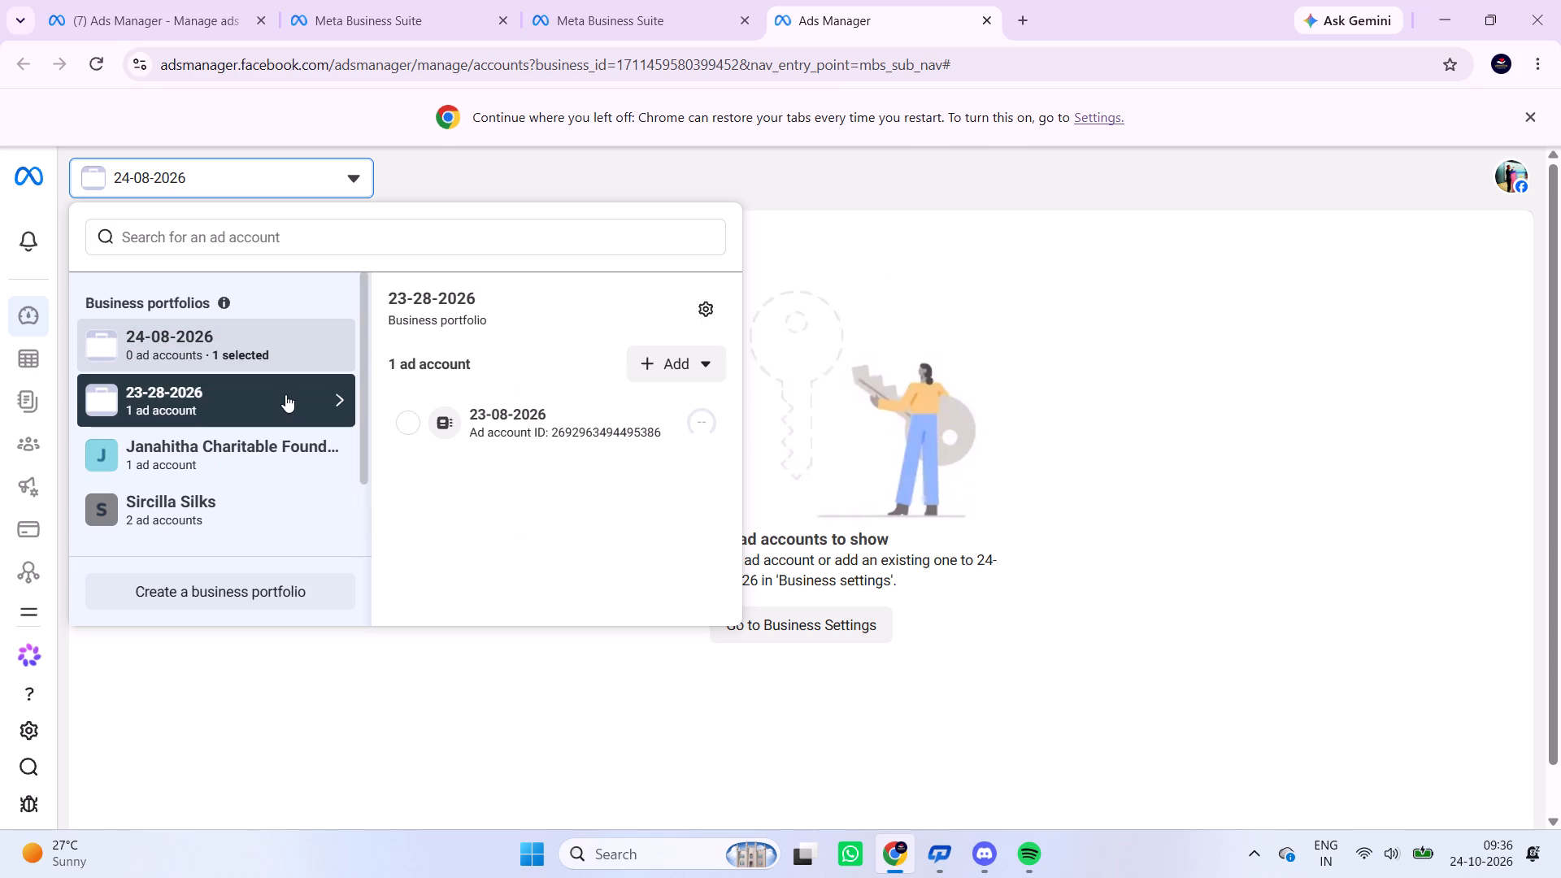
left_click(269, 328)
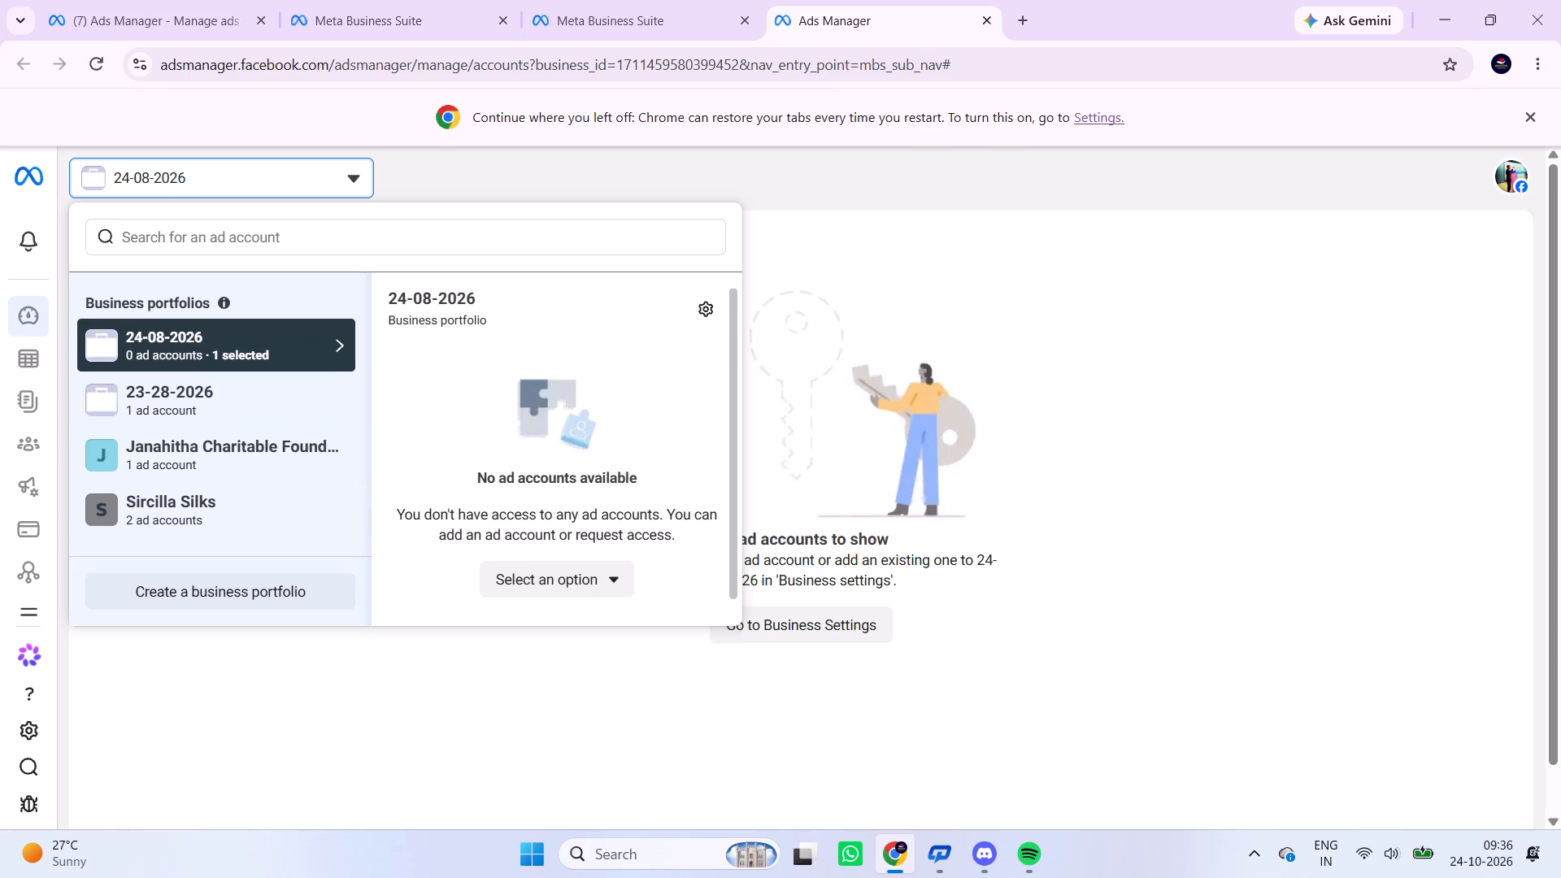
Start a new ad account in the 24-08-2026 portfolio and name it 24-08-2026.
left_click(555, 578)
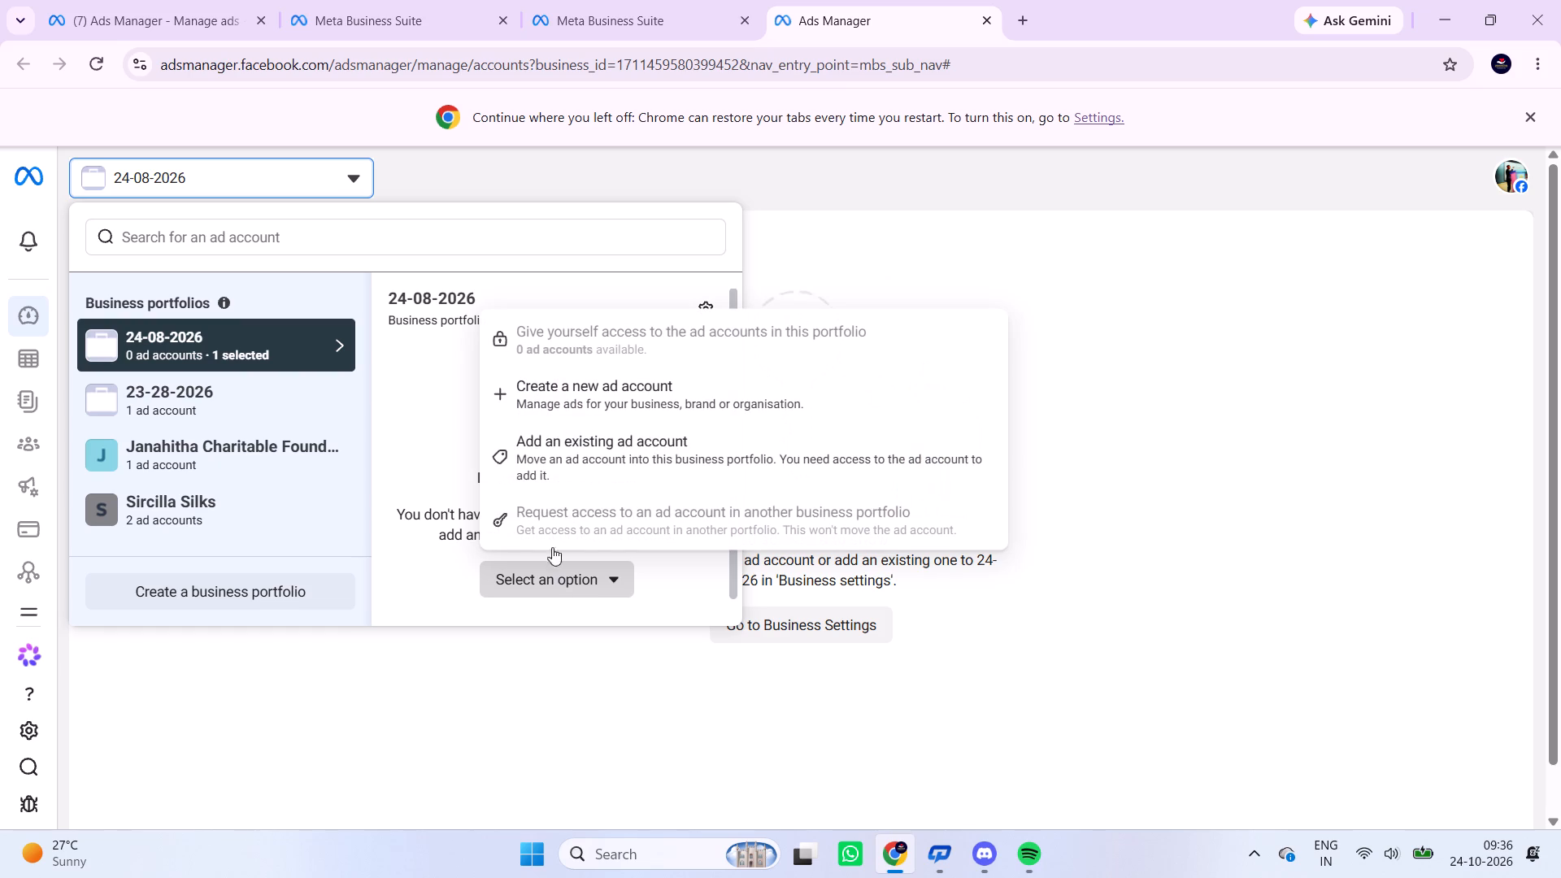
left_click(574, 398)
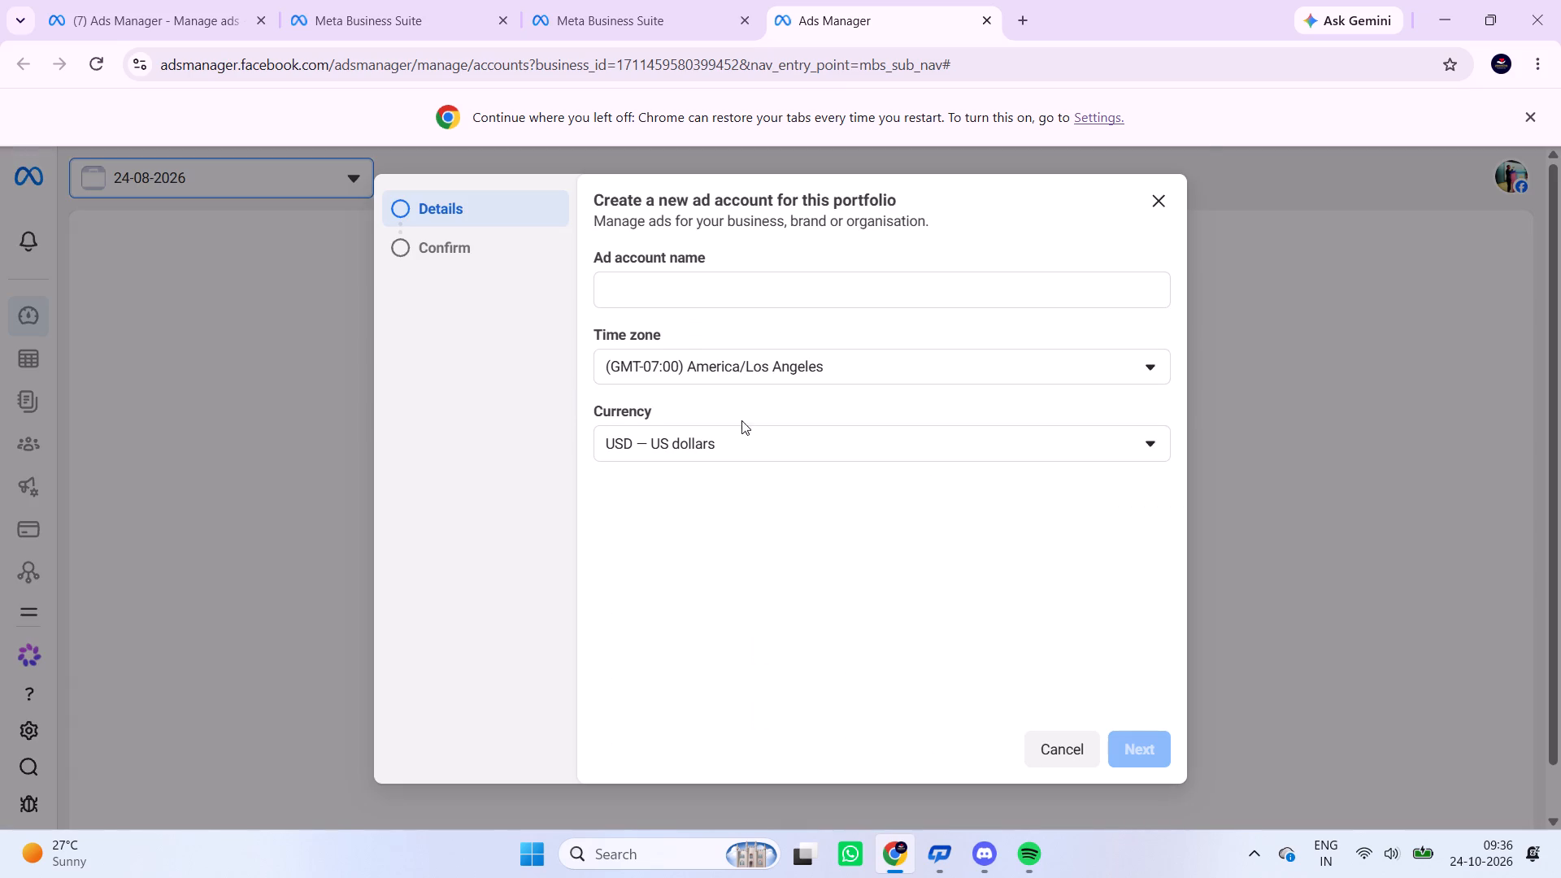
left_click(680, 289)
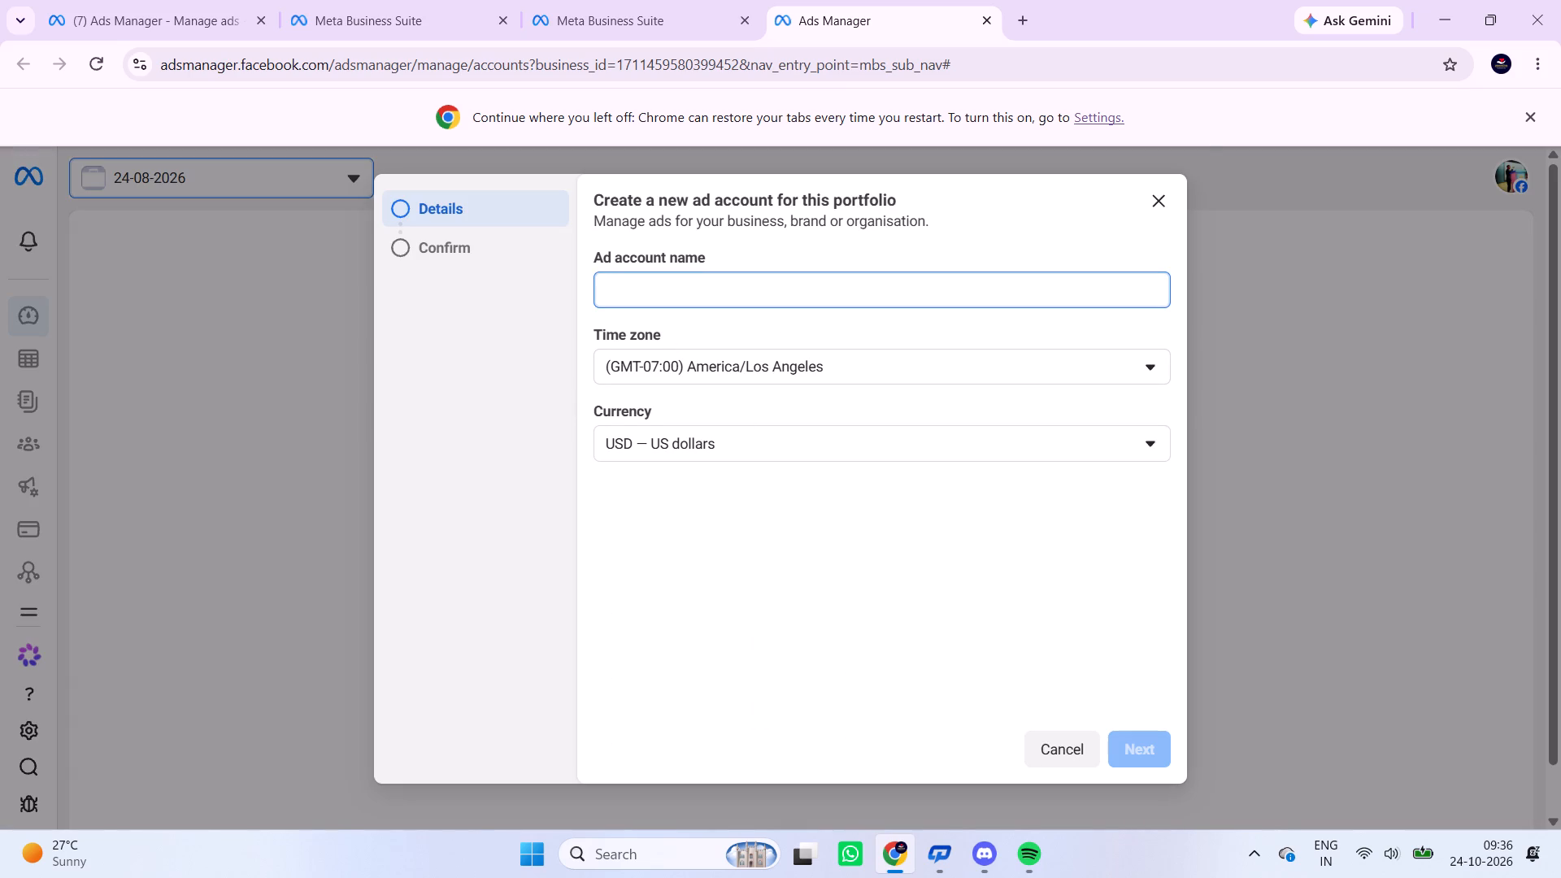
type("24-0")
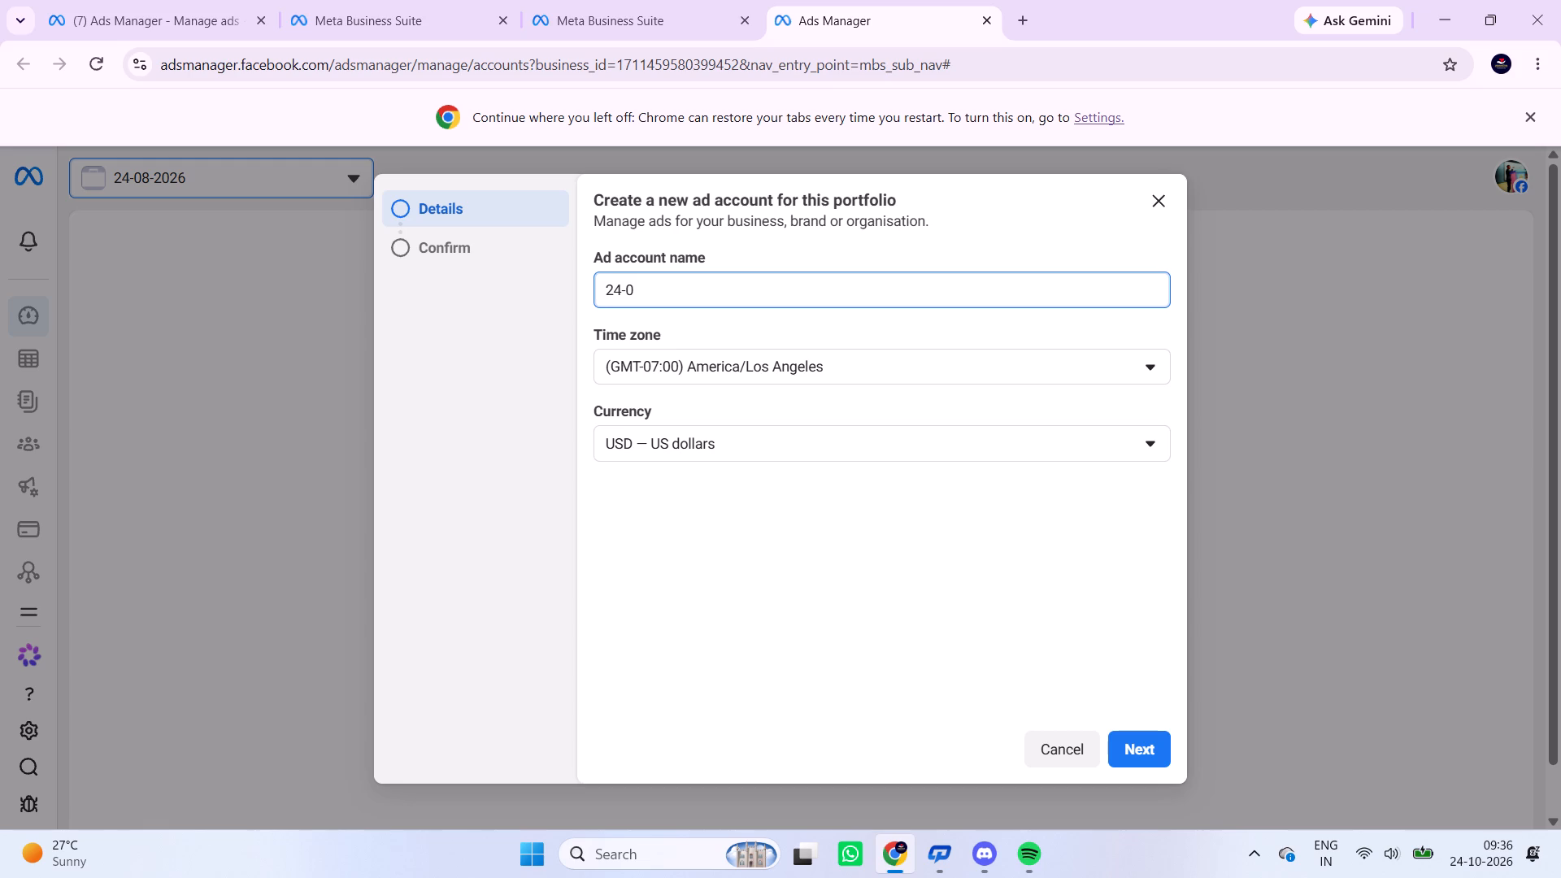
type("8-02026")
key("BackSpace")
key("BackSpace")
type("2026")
Set the ad account's time zone to (GMT+05:30) Asia/Kolkata and currency to INR — Indian Rupee, and continue to confirmation.
left_click(718, 352)
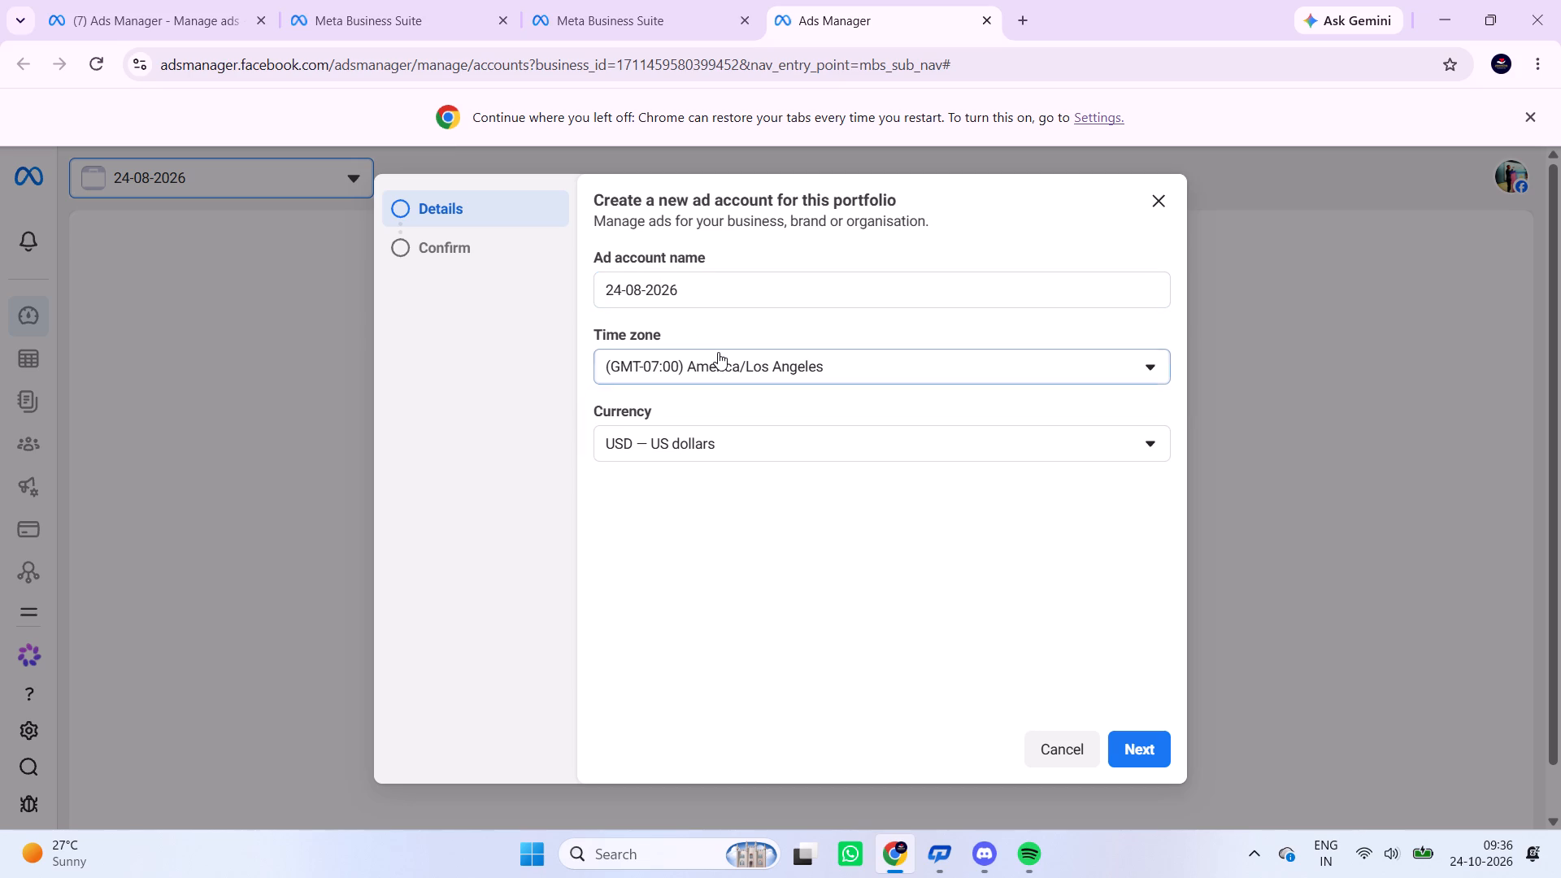
type("kok")
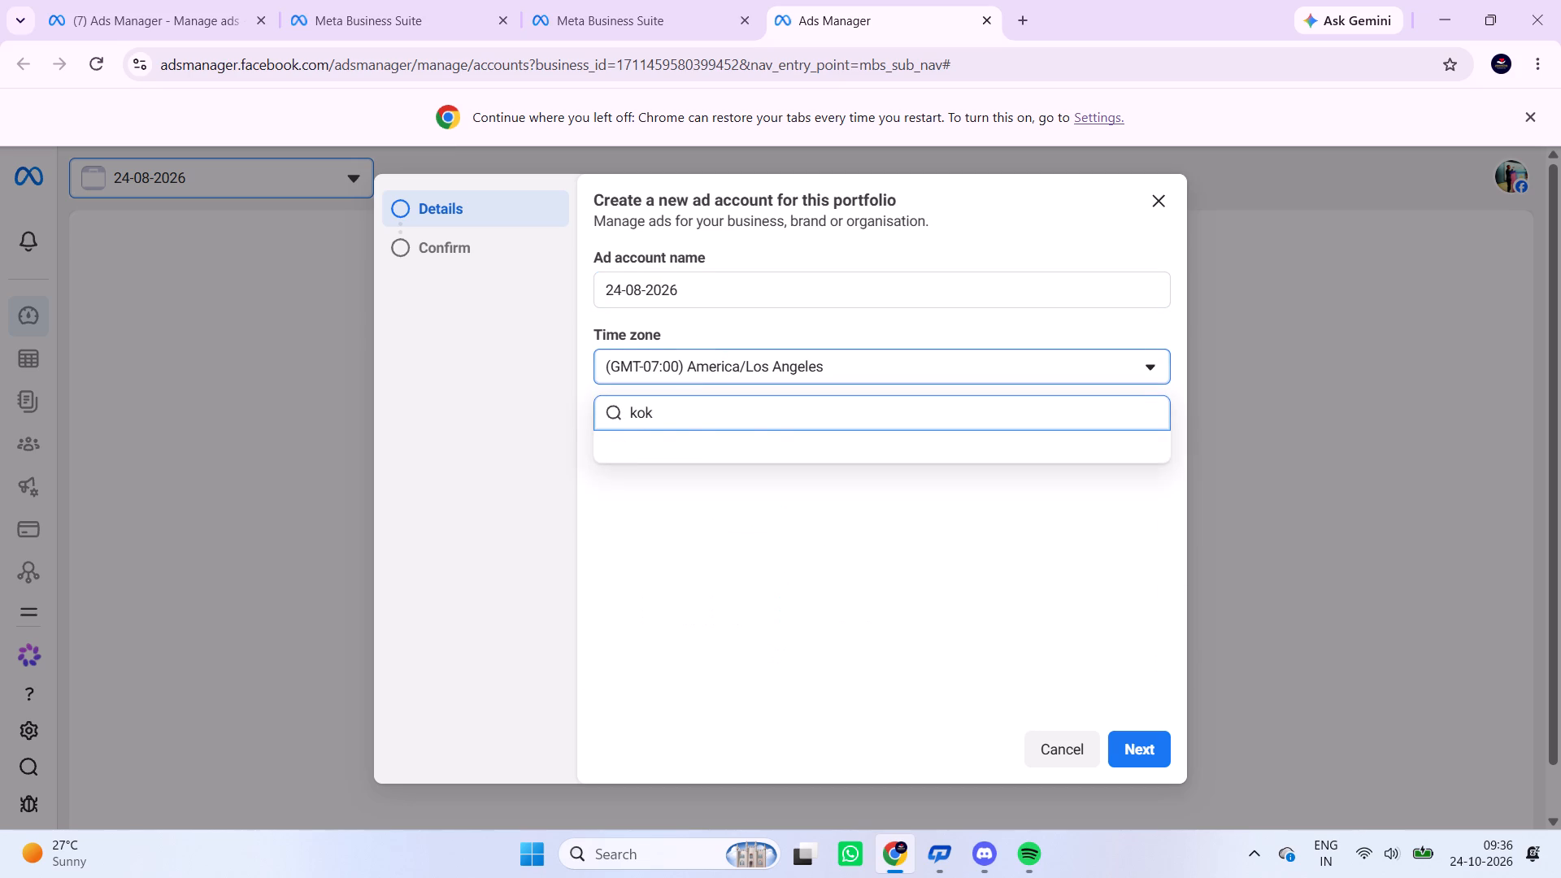
key("BackSpace")
key("l")
key("Down")
key("Return")
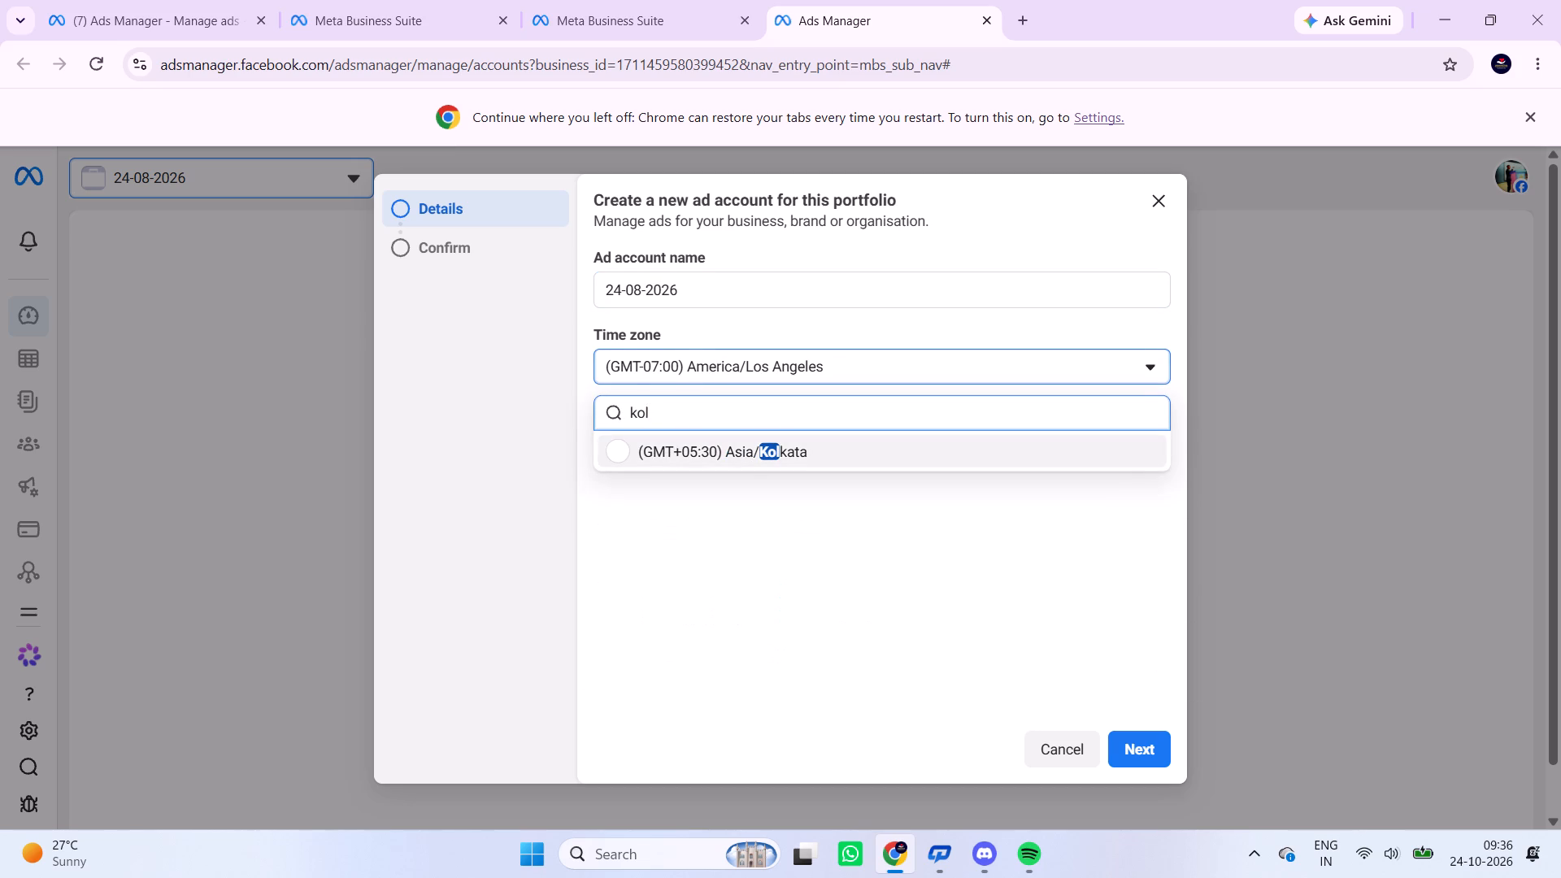
left_click(720, 427)
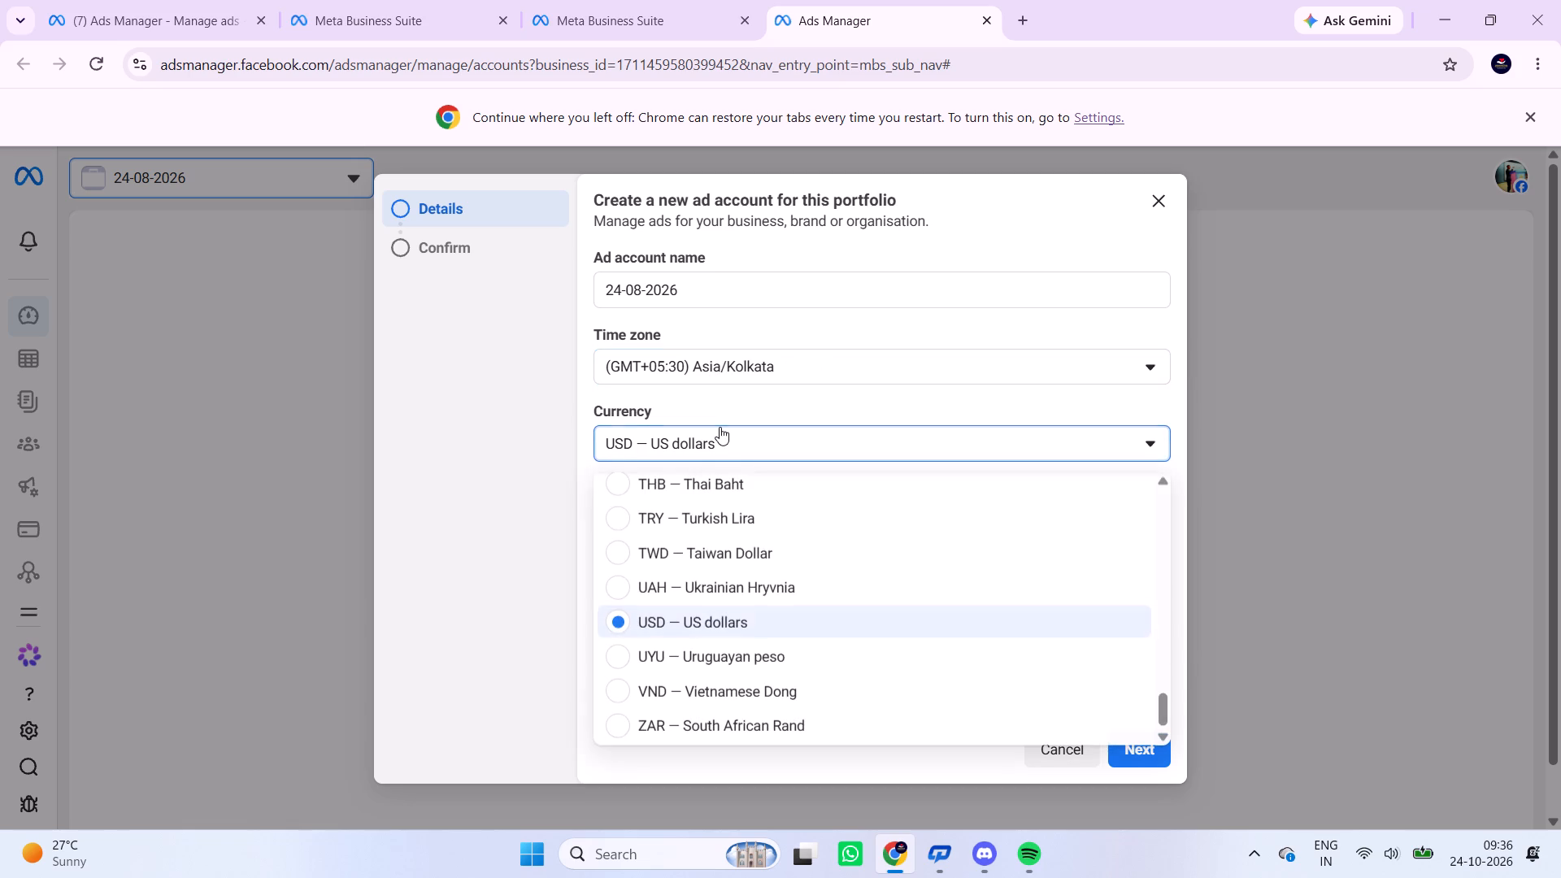
type("ind")
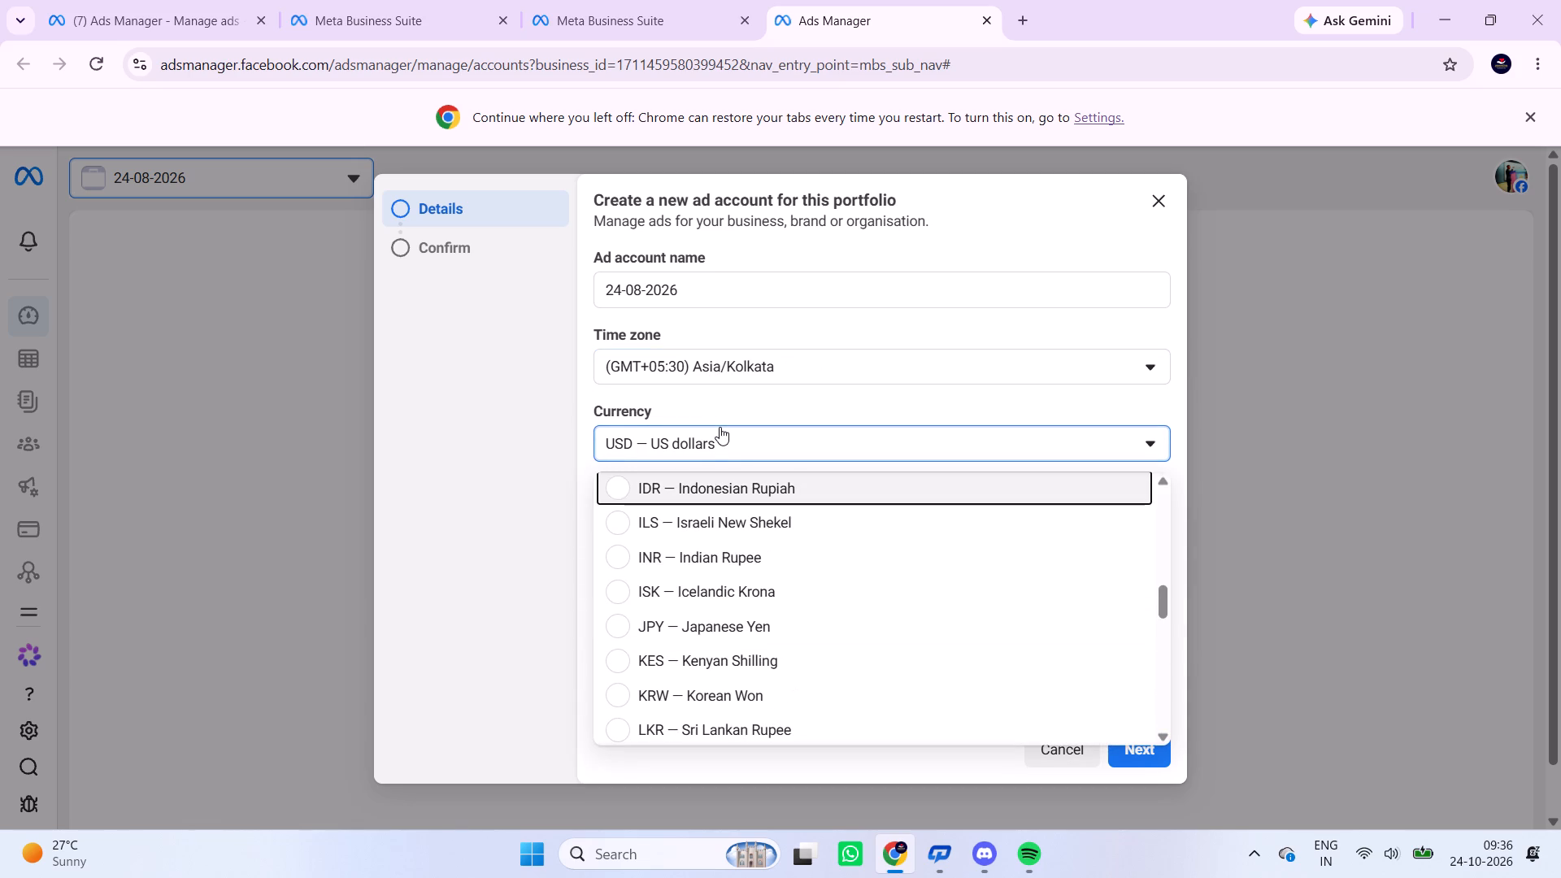
key("Return")
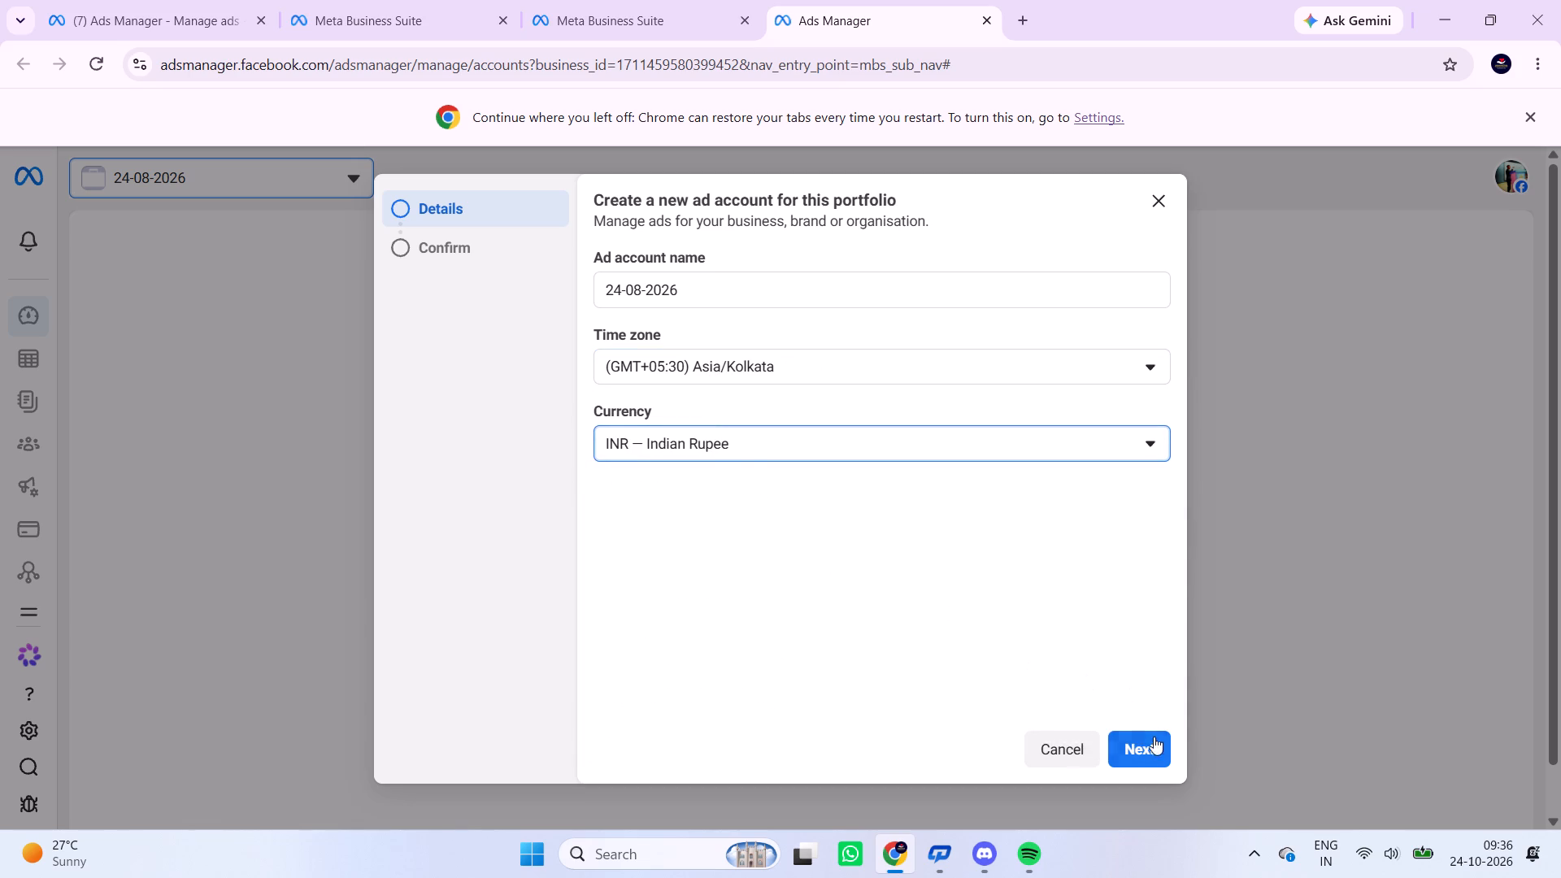
left_click(1140, 751)
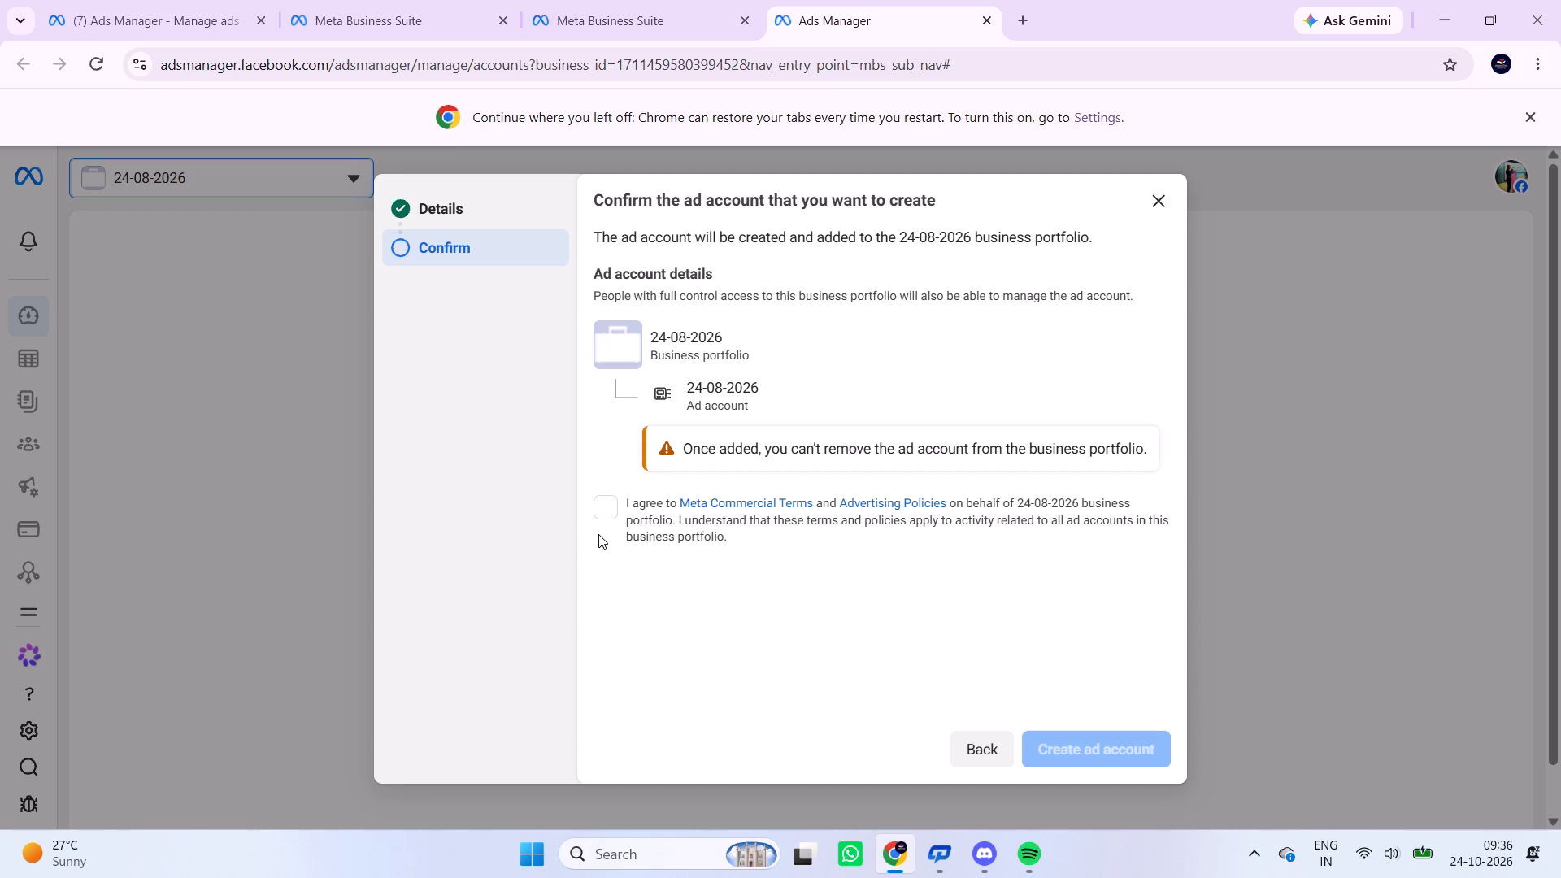
Agree to the Meta Commercial Terms and Advertising Policies and create the ad account.
left_click(612, 506)
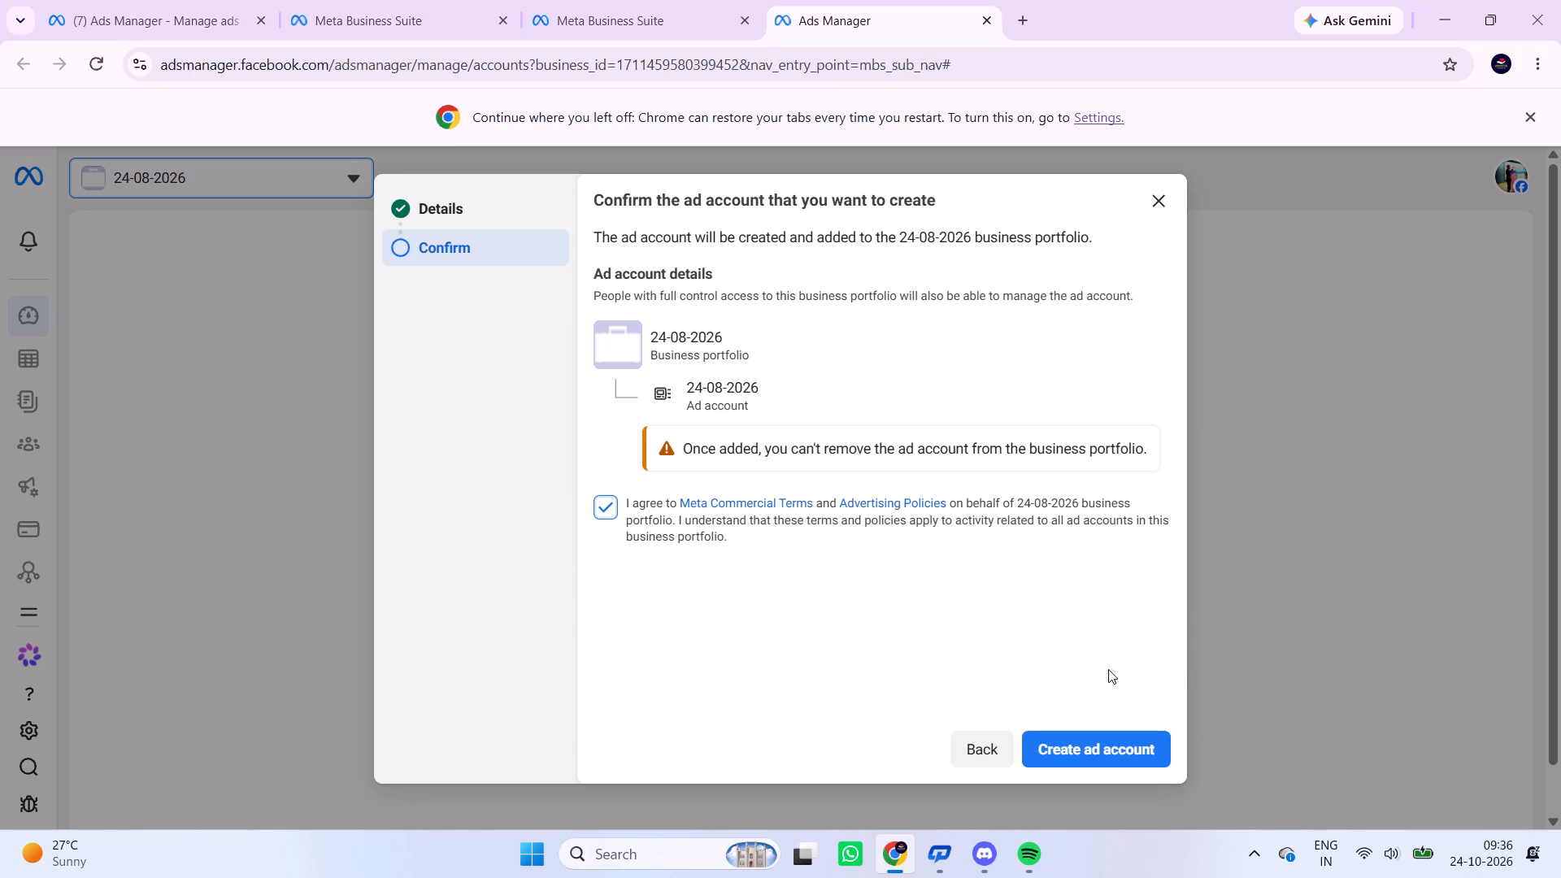
left_click(1080, 745)
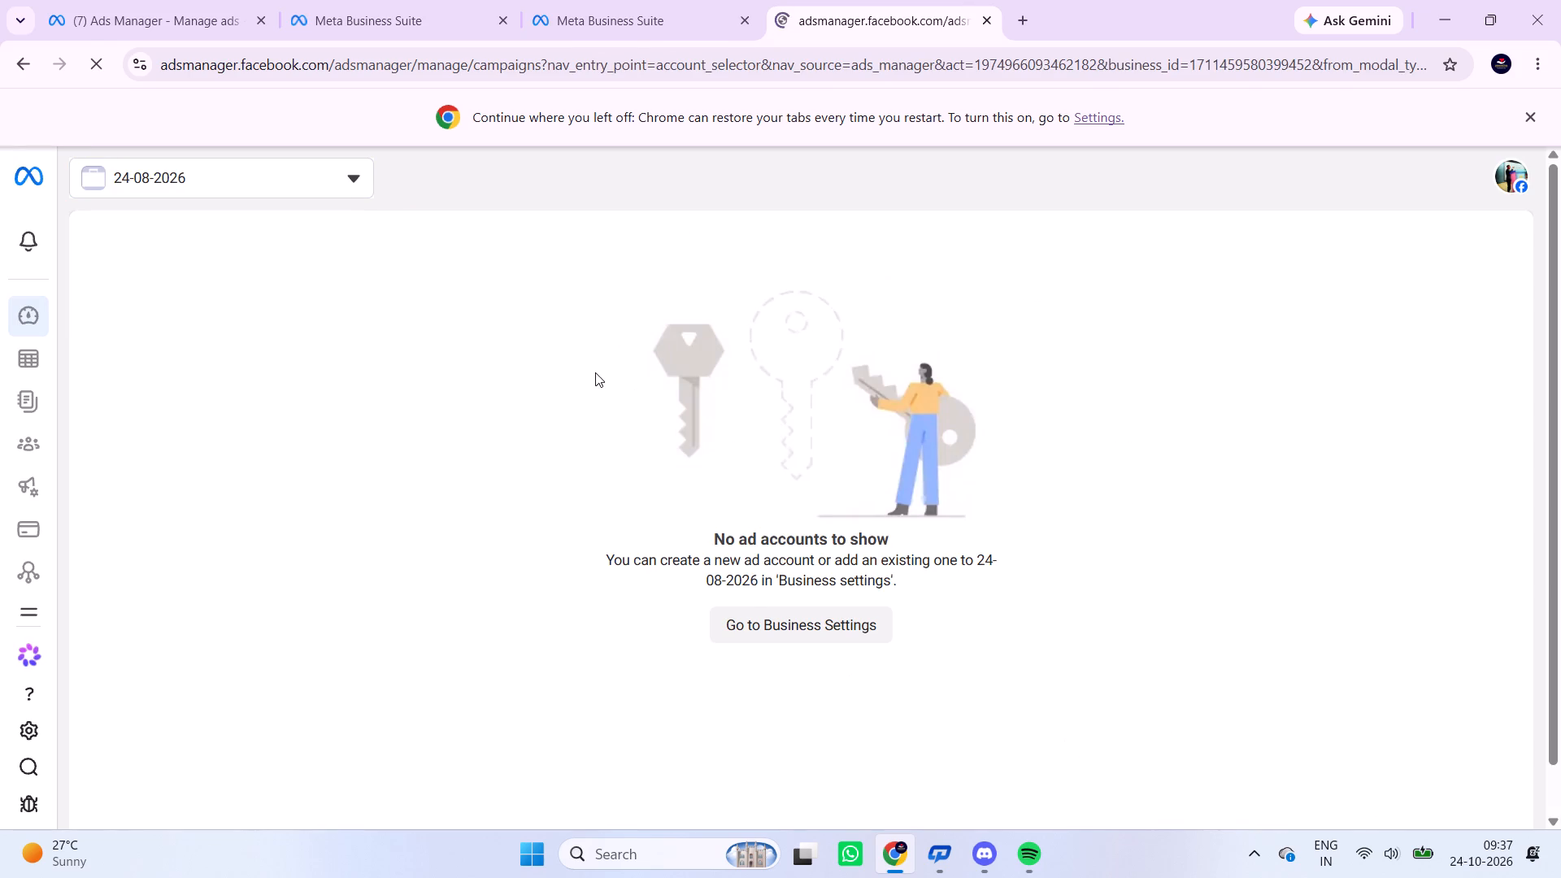
left_click(341, 180)
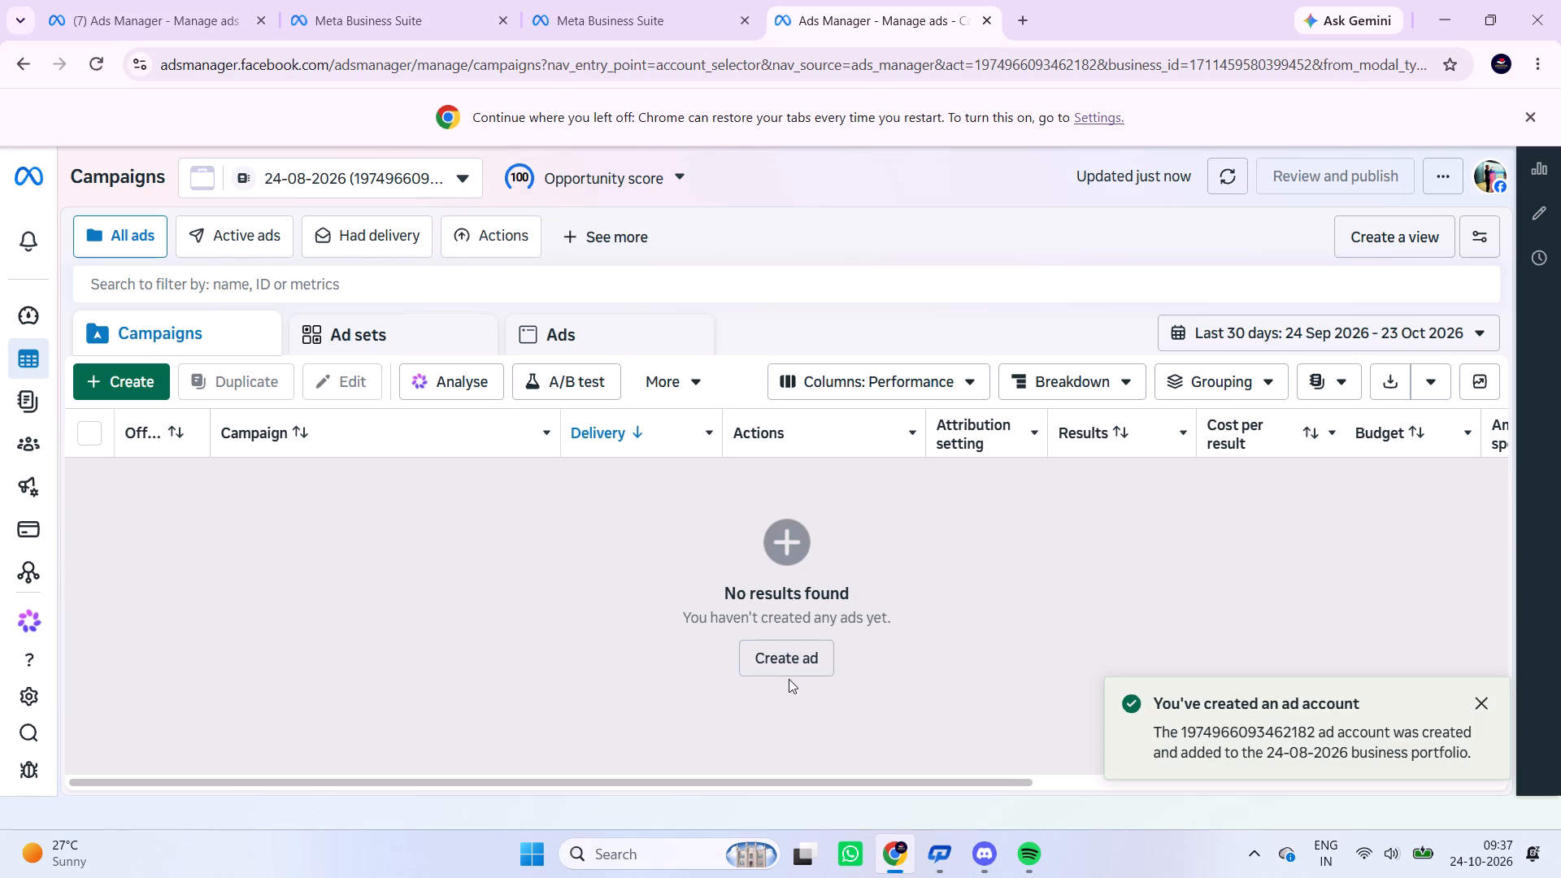
Create a new campaign with the Auction buying type and the Engagement objective.
left_click(781, 658)
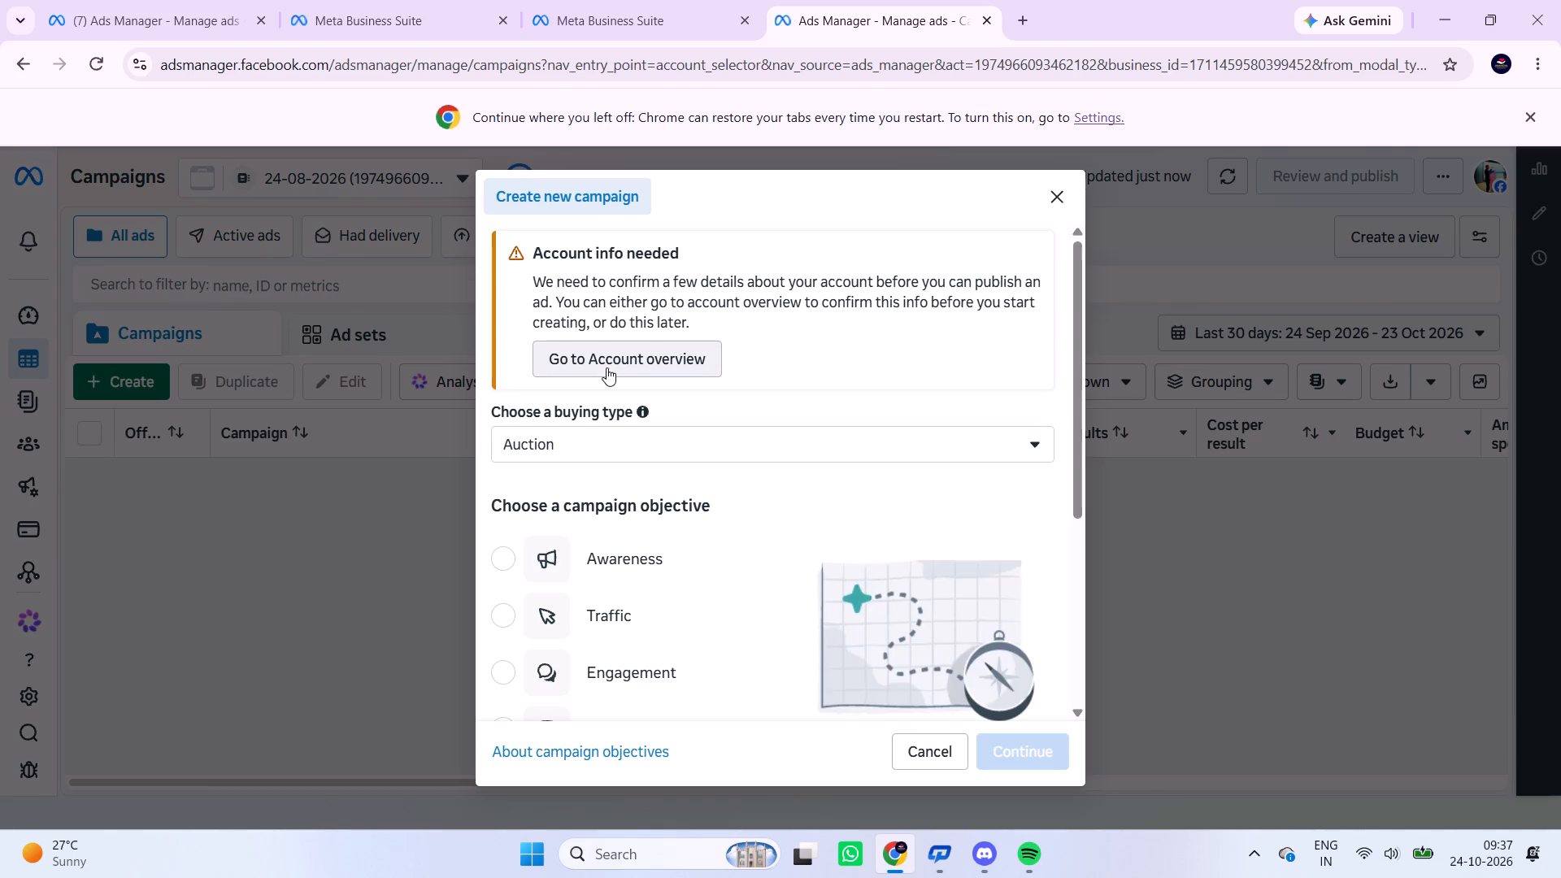
left_click(626, 439)
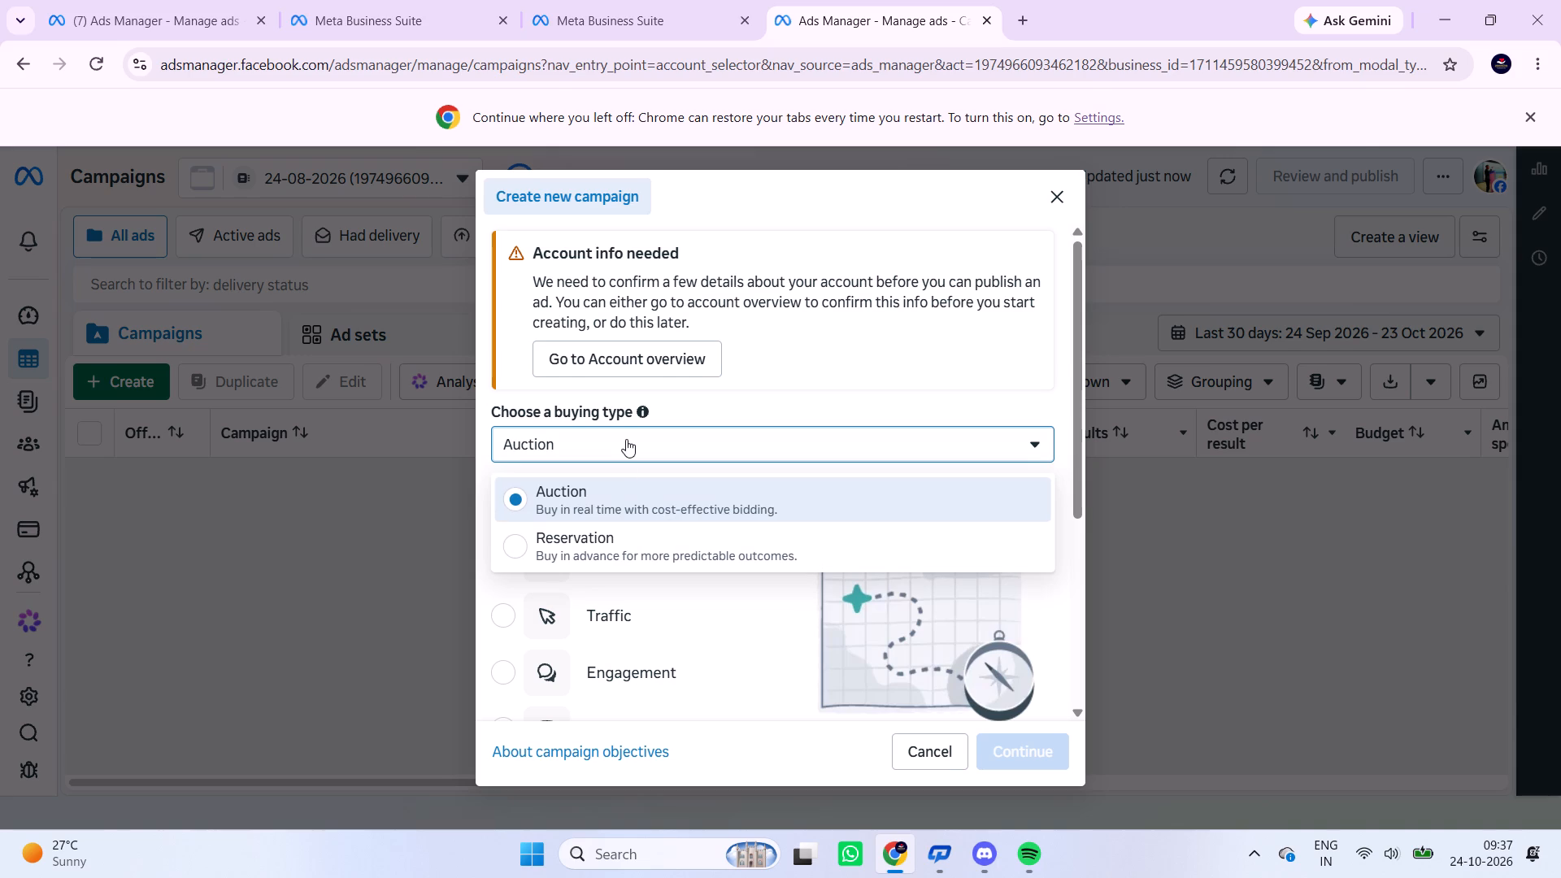
left_click(587, 485)
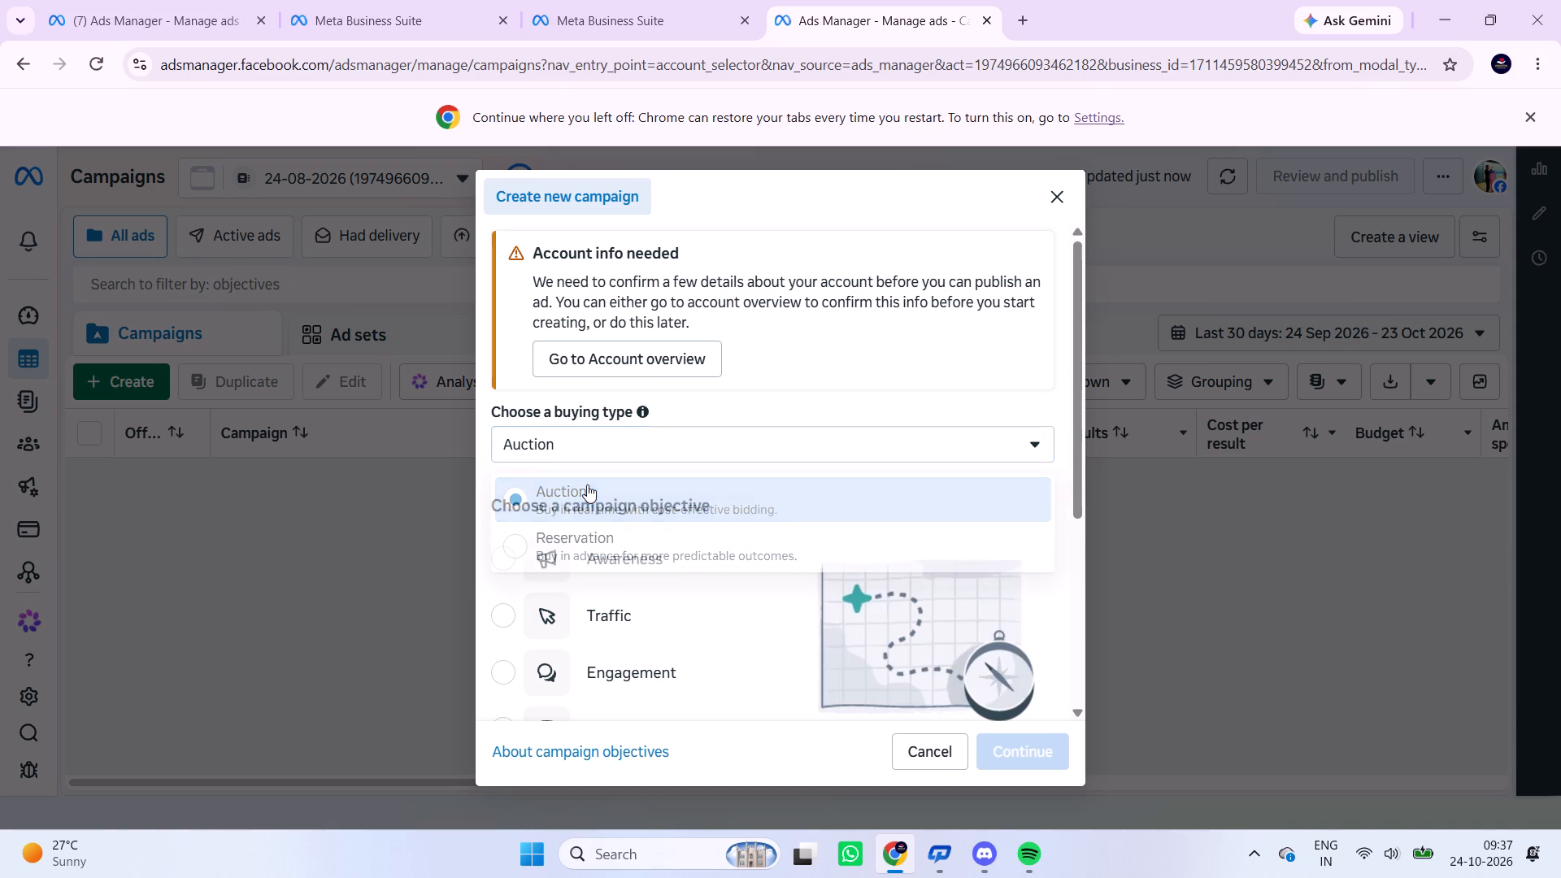
scroll(644, 541, "down", 3)
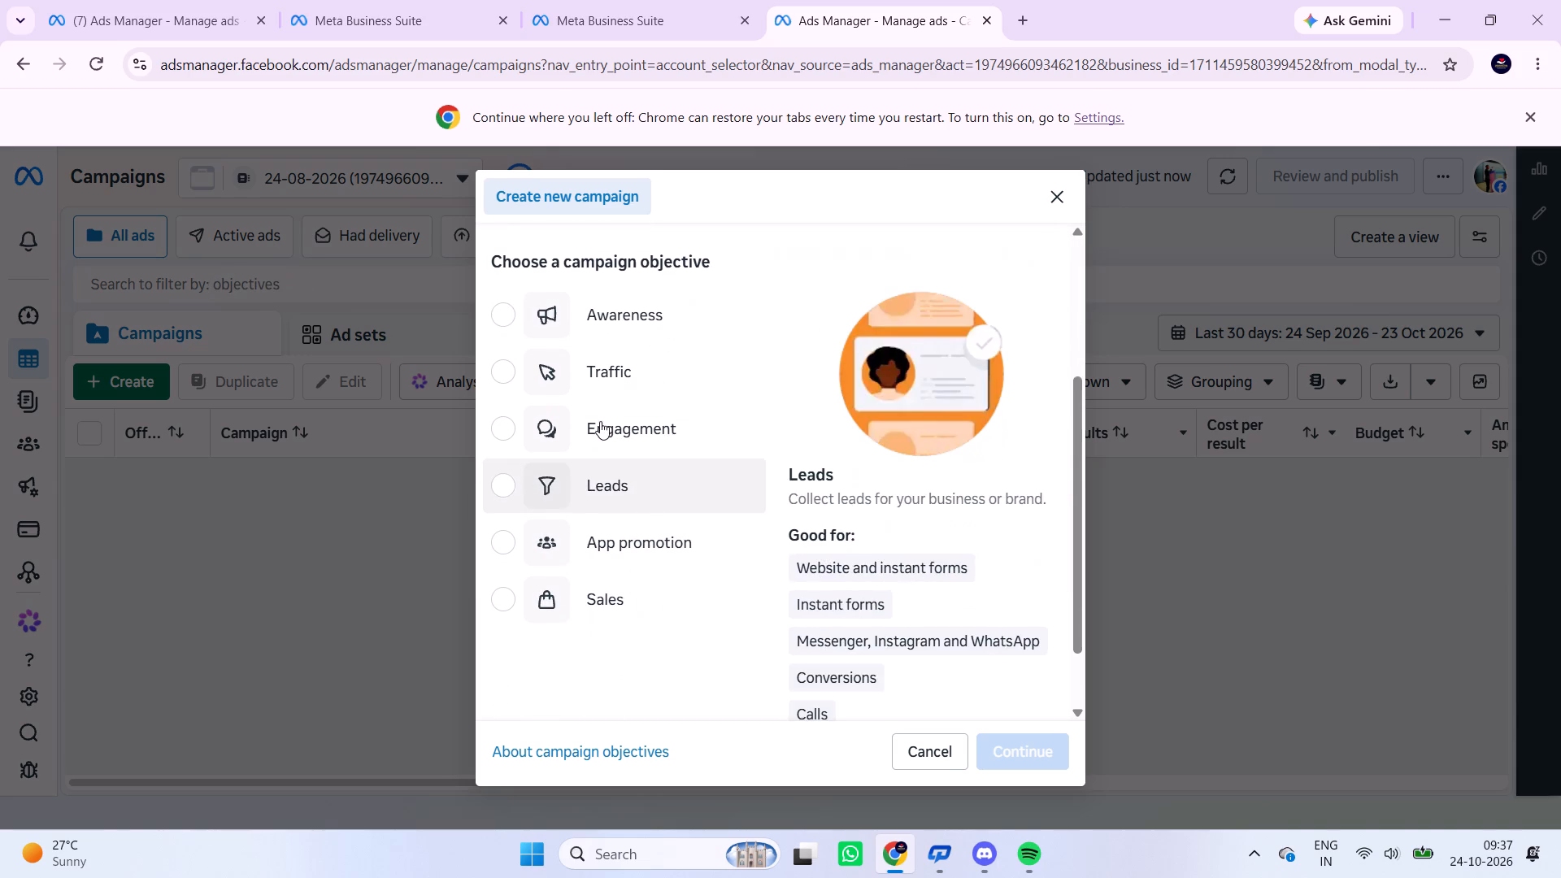
scroll(812, 549, "left", 1)
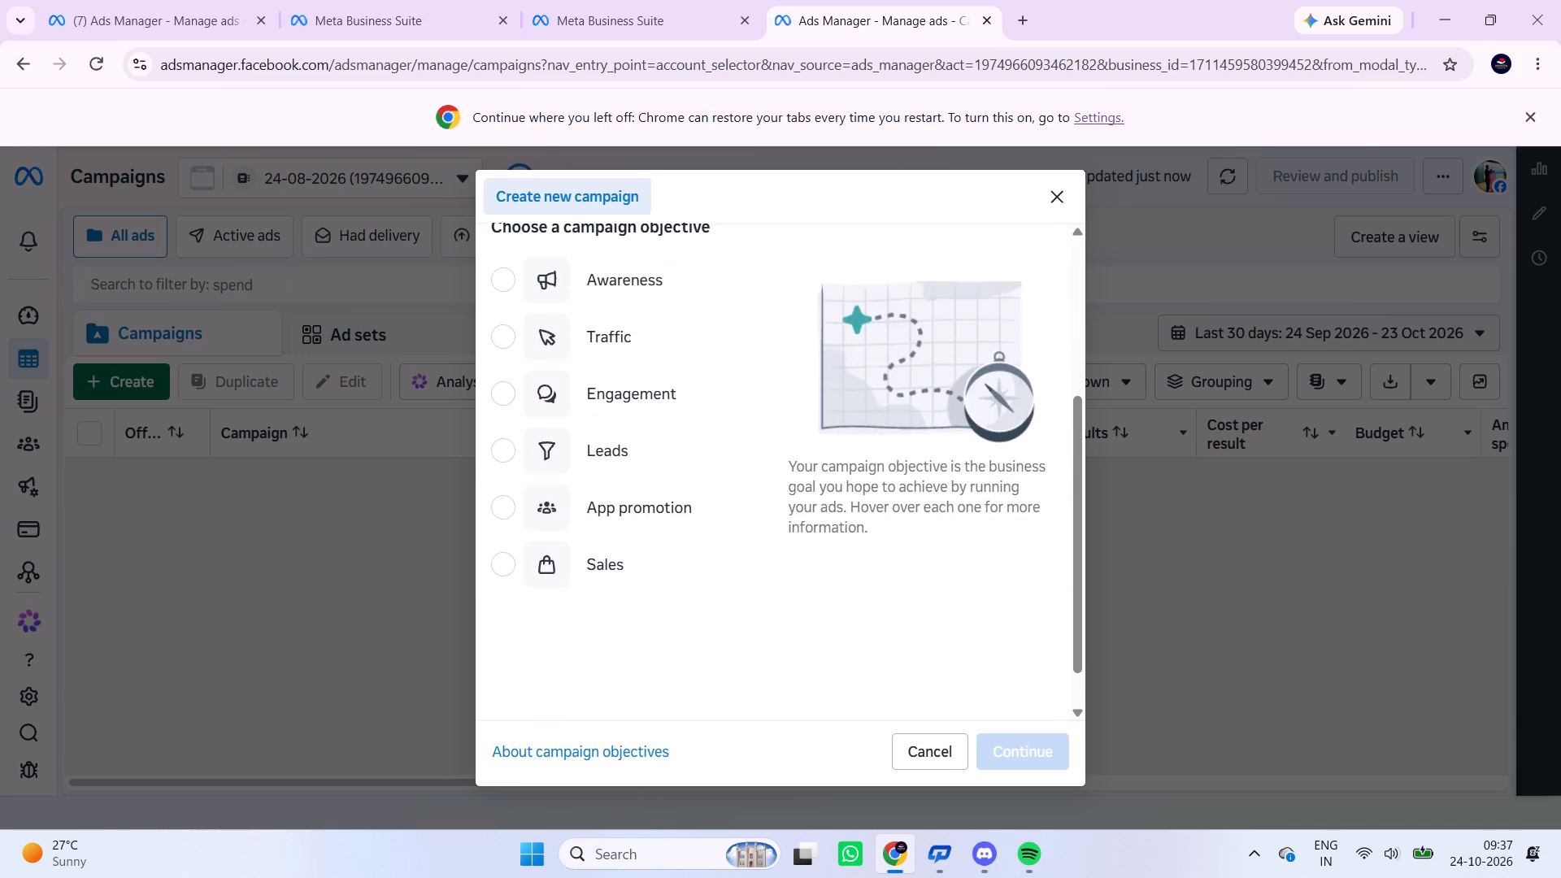
scroll(812, 549, "left", 1)
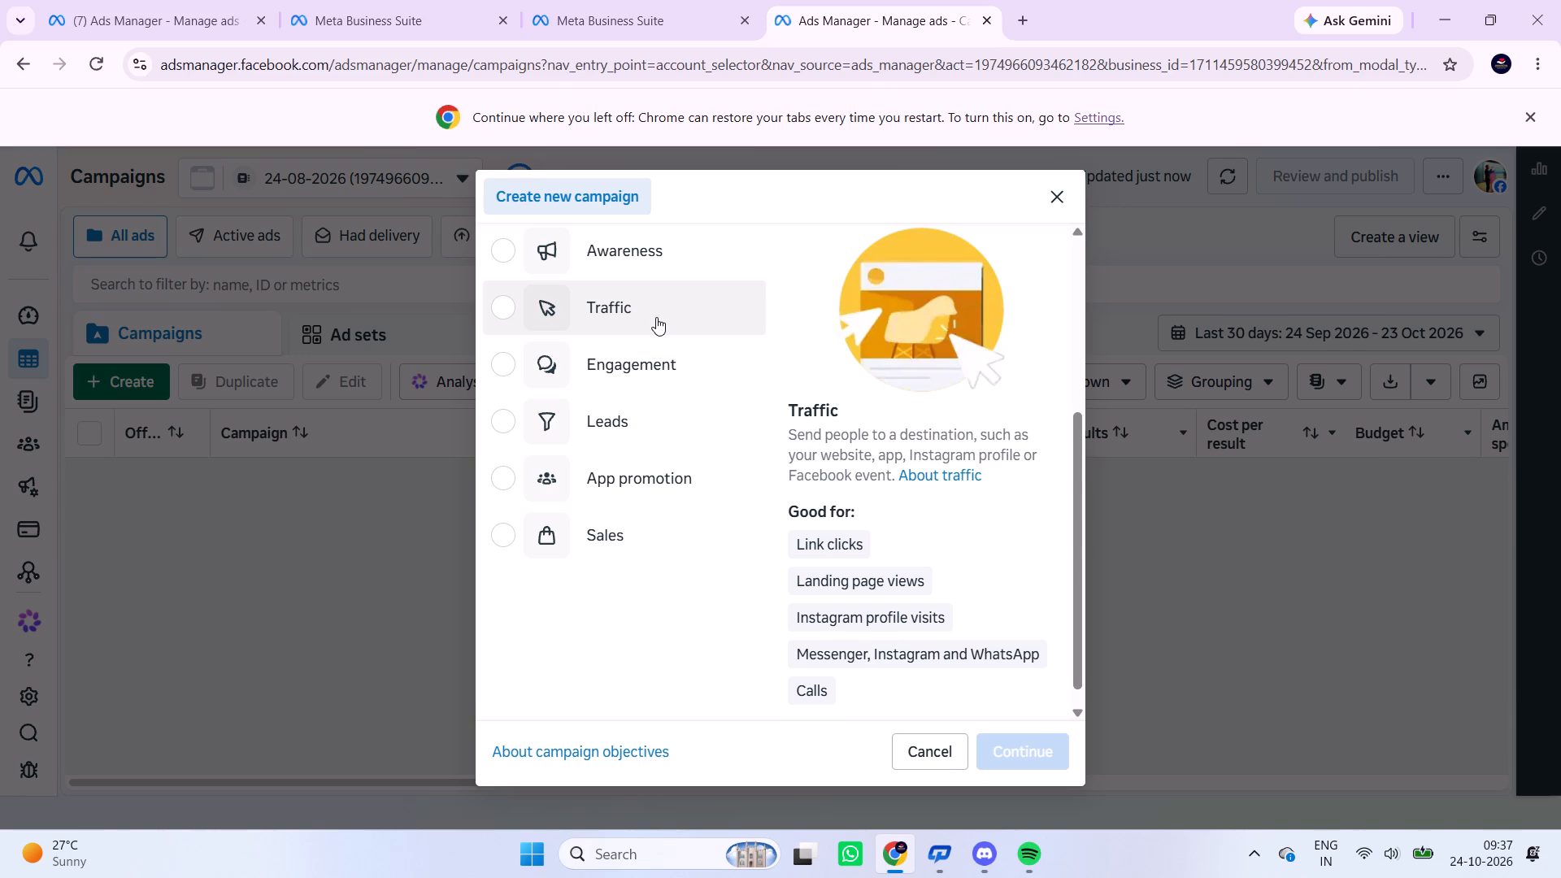
left_click(641, 385)
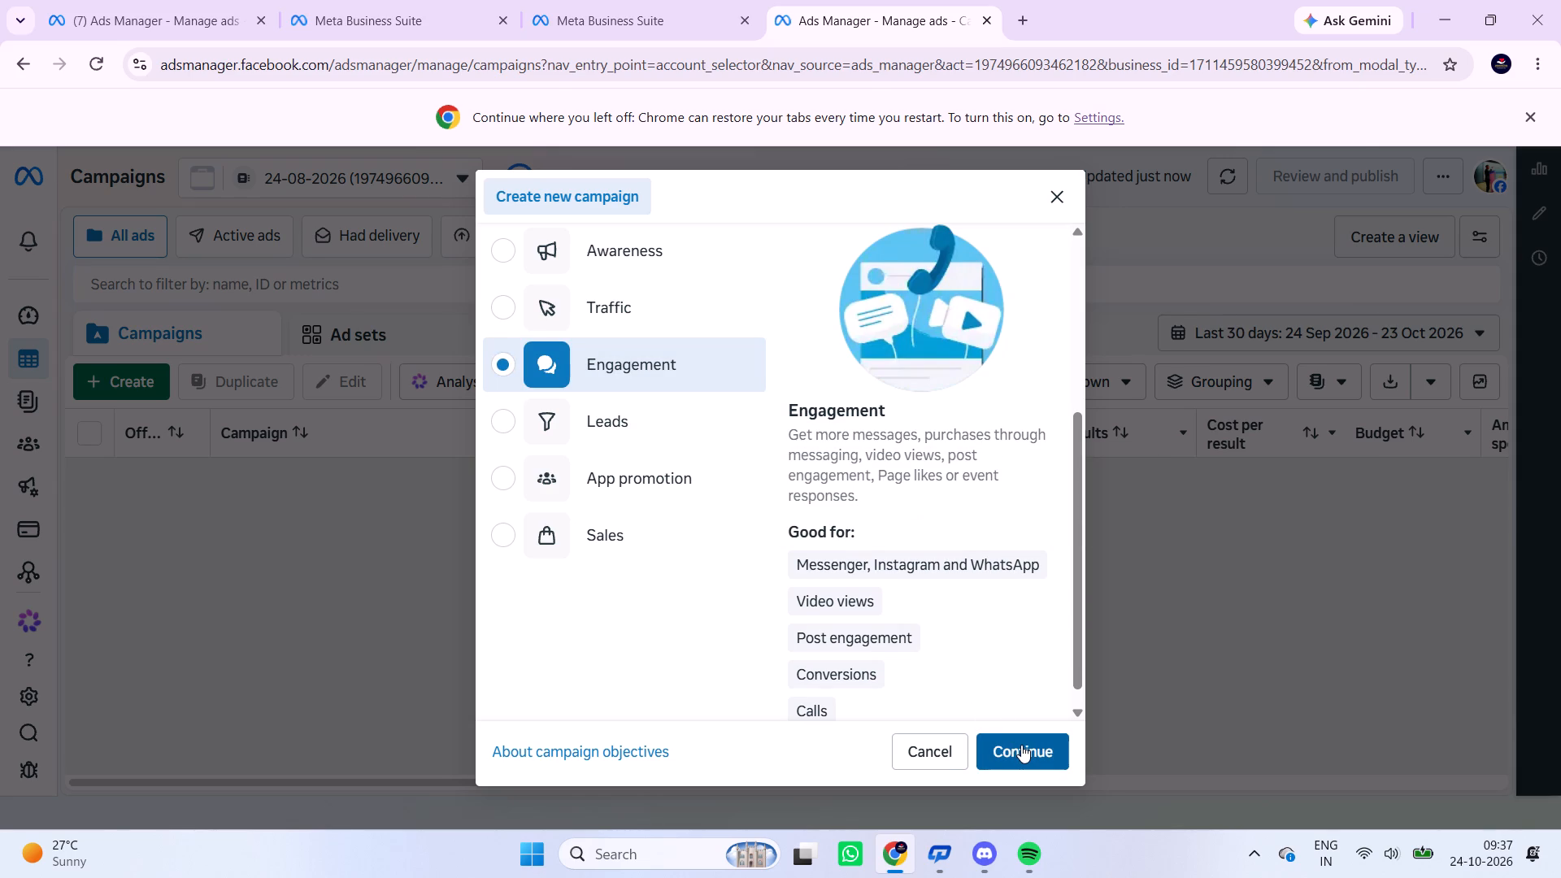
left_click(1021, 745)
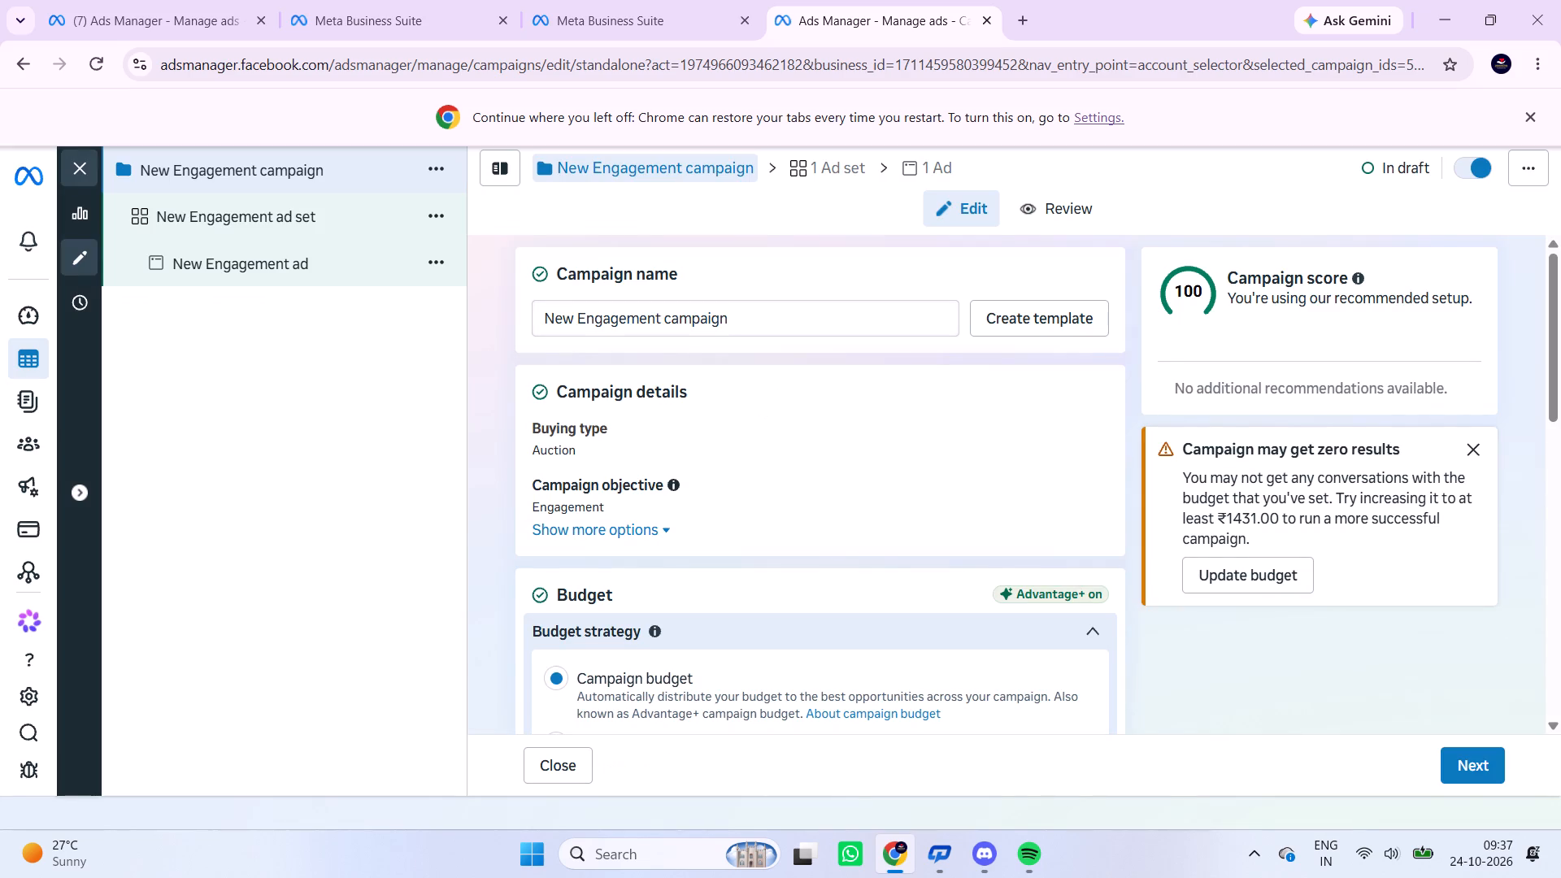
Rename the Engagement campaign as 24-08-2026.
left_click_drag(746, 316, 0, 567)
key("BackSpace")
key("BackSpace")
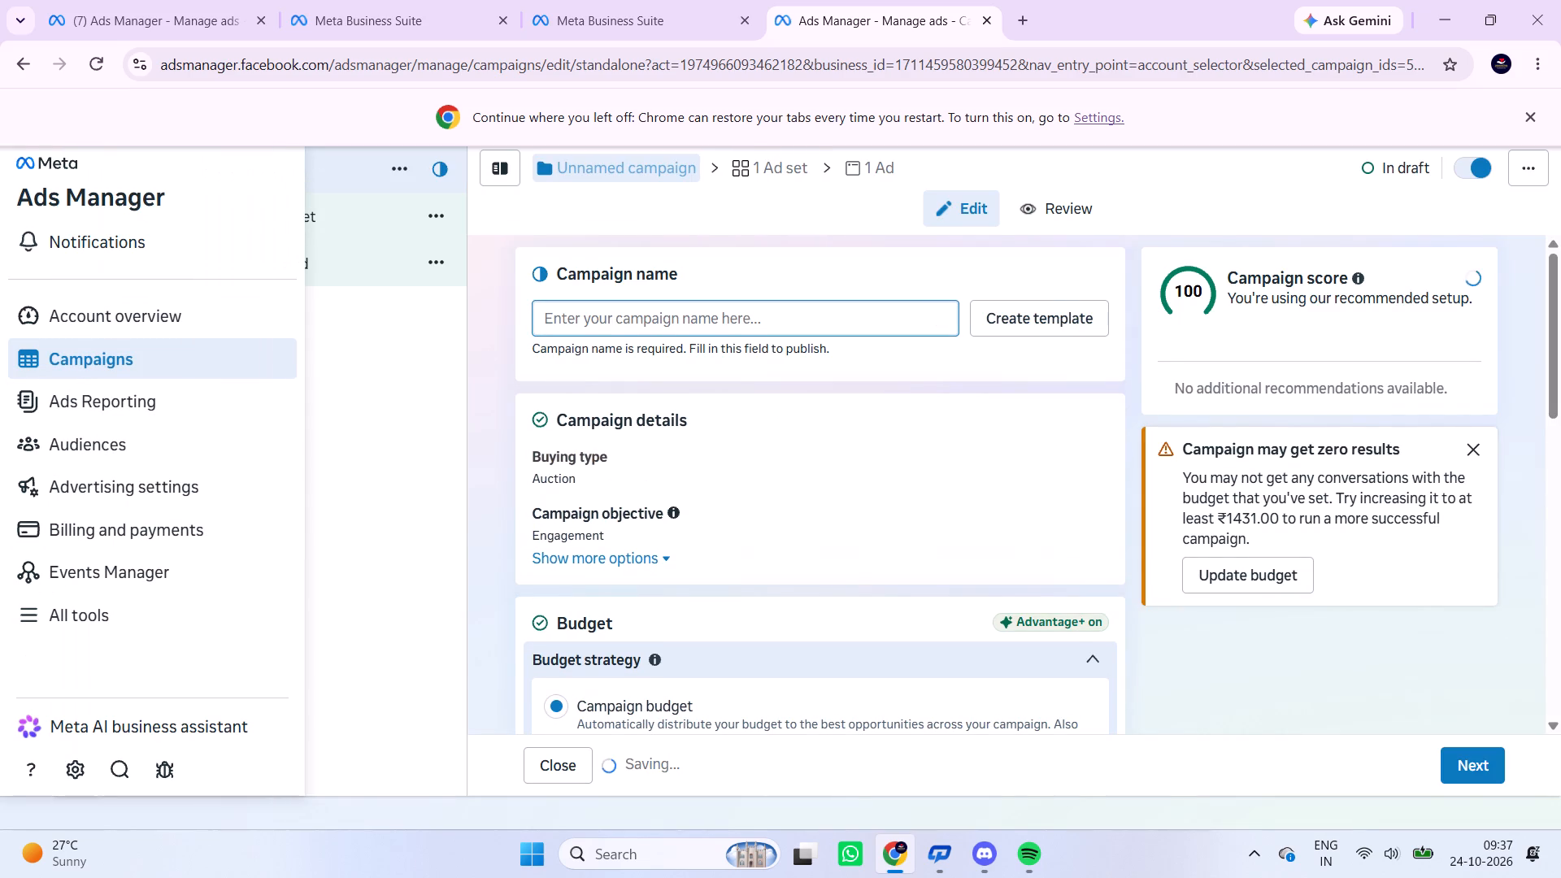
type("24")
type("-08-2026")
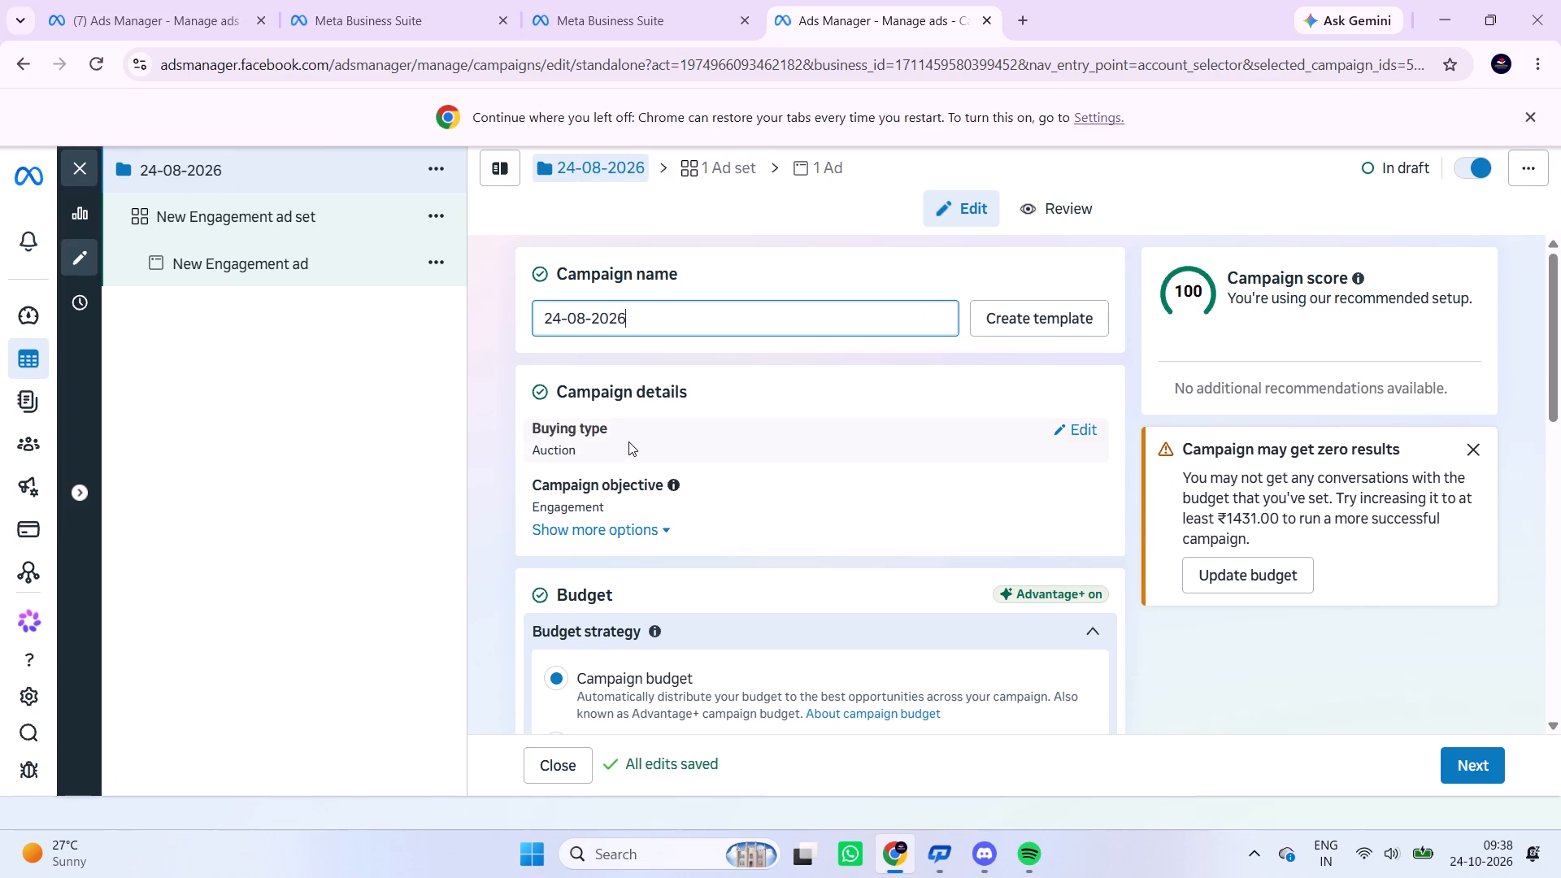
Open the campaign's buying type and objective for editing and examine the available choices.
left_click(1064, 424)
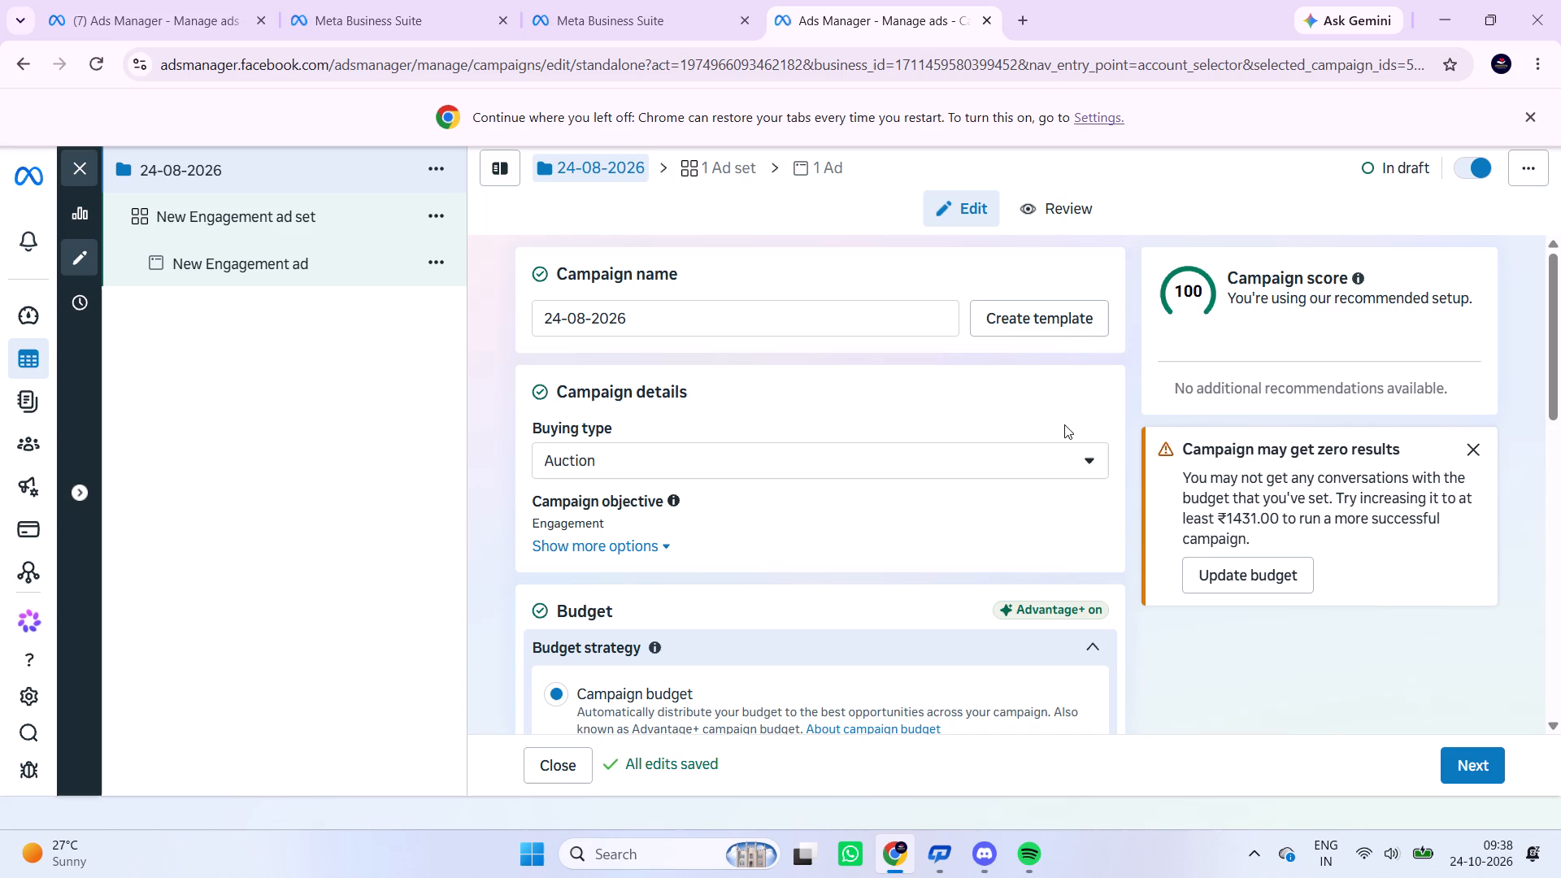
left_click(1090, 454)
left_click(1090, 454)
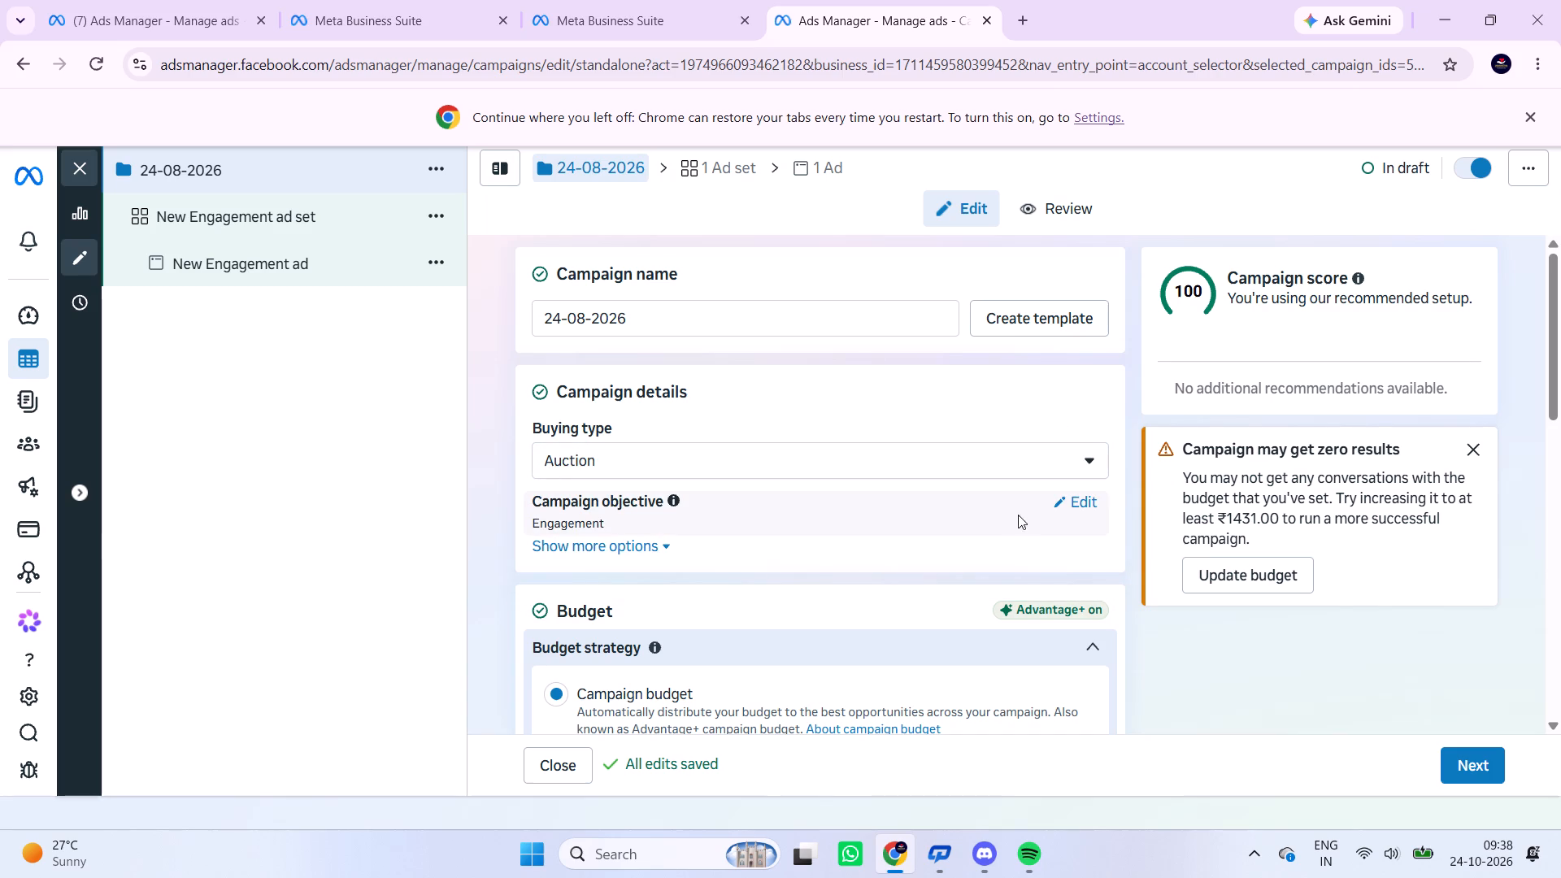
left_click(1066, 500)
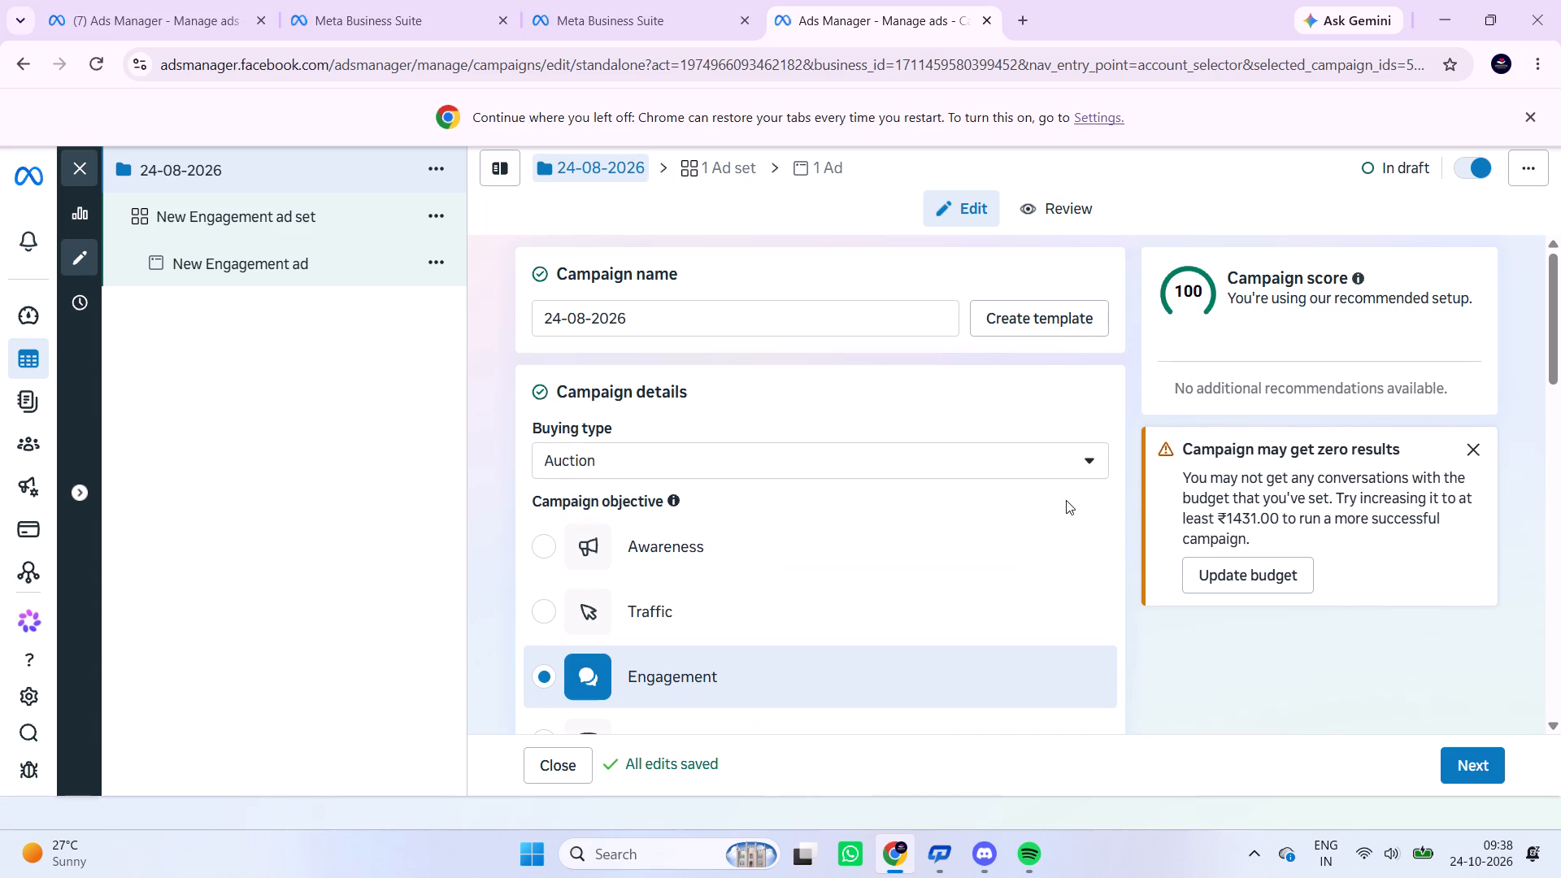
left_click(1066, 500)
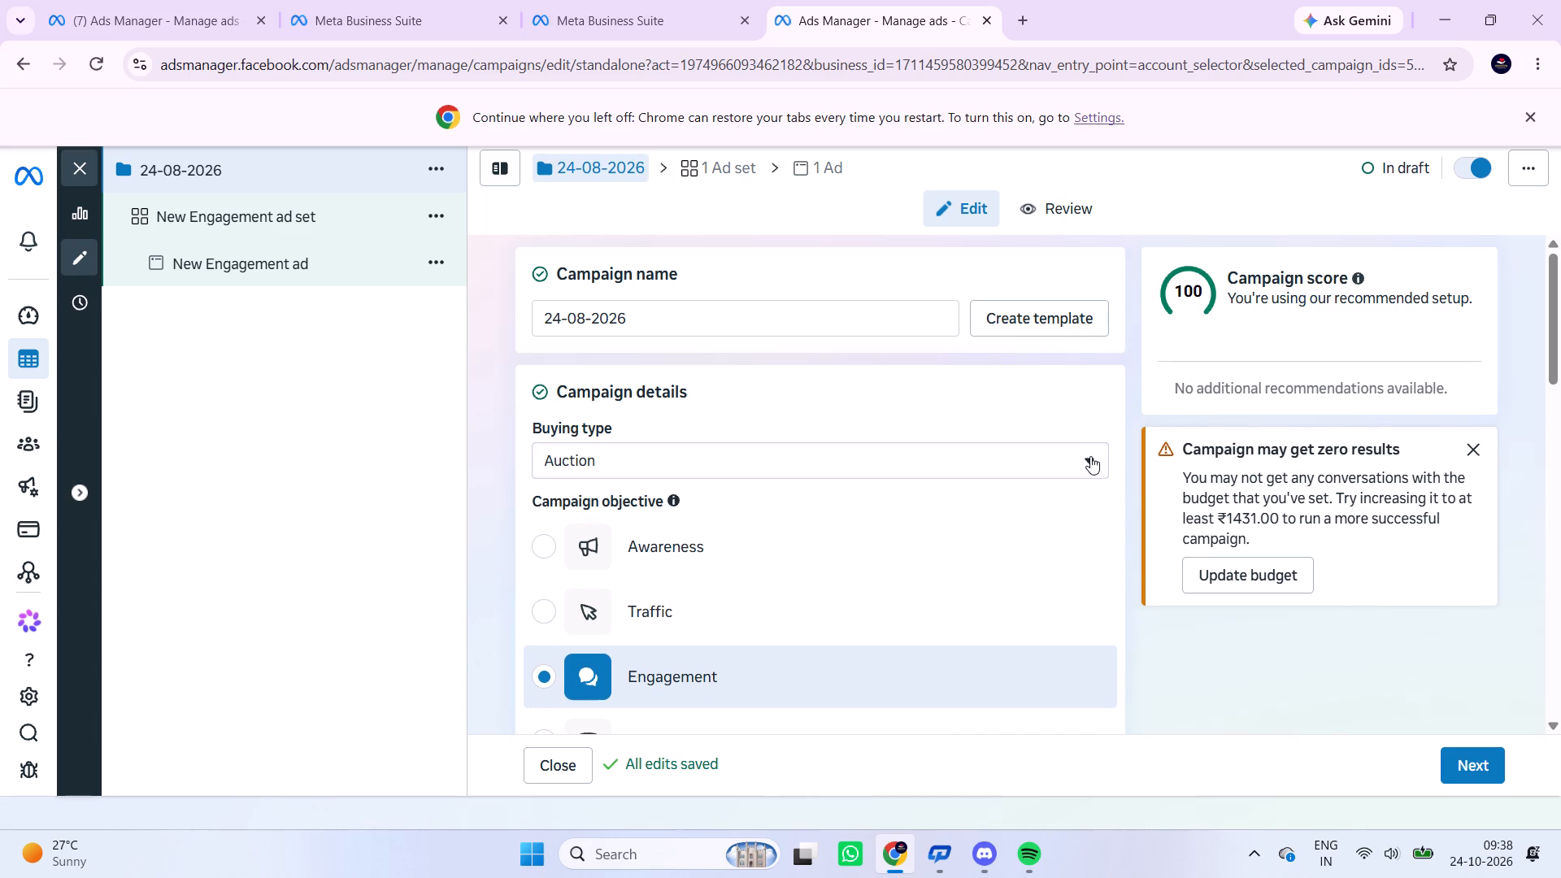
left_click(1090, 456)
left_click(1154, 654)
scroll(843, 560, "down", 1)
left_click(762, 546)
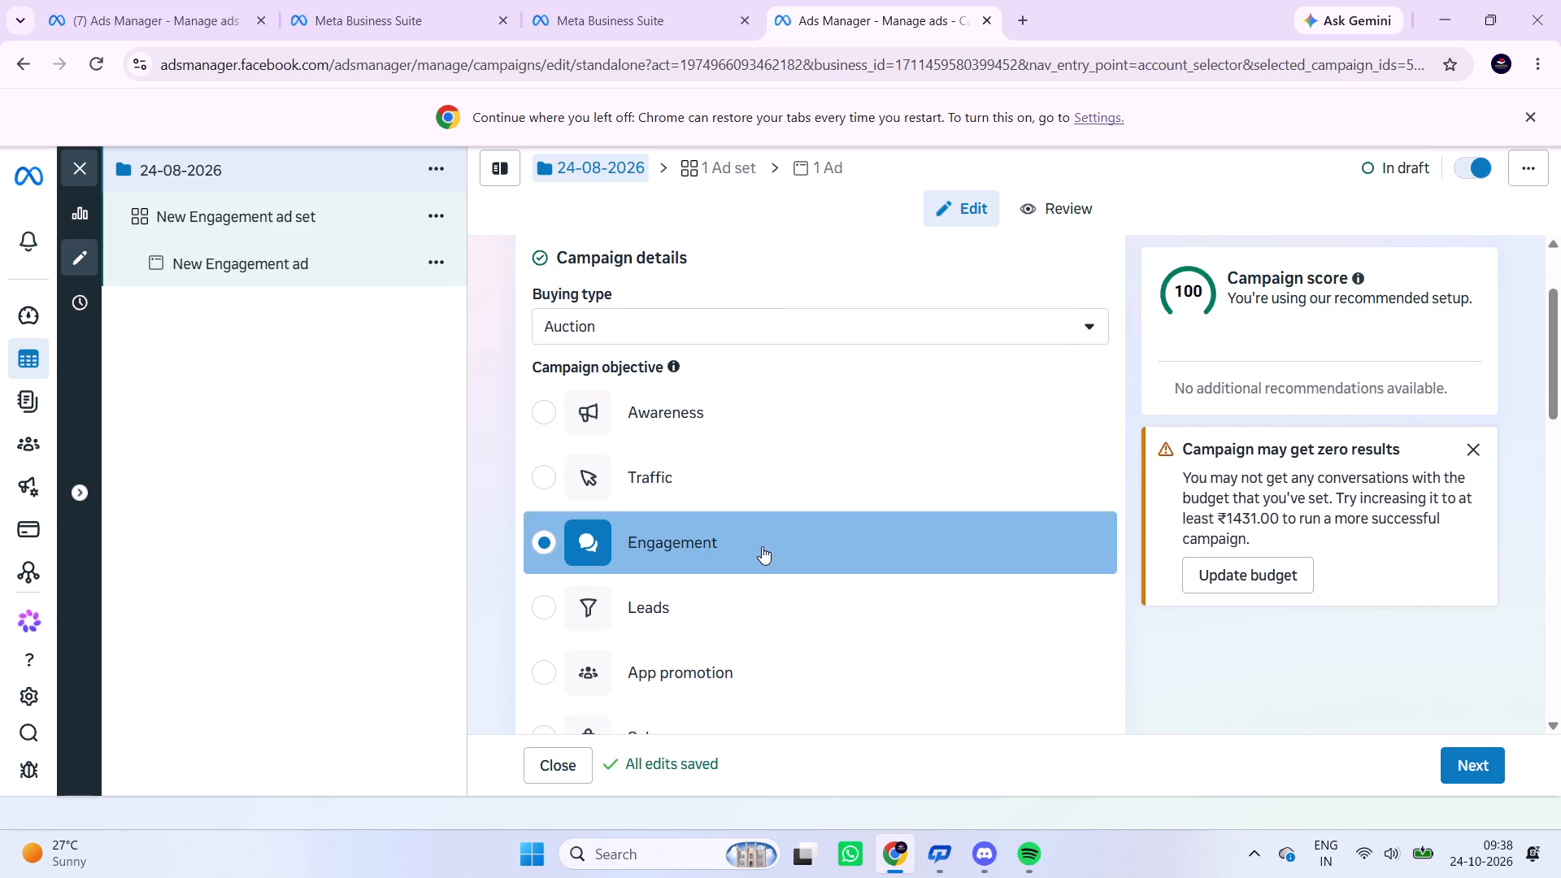
left_click(438, 517)
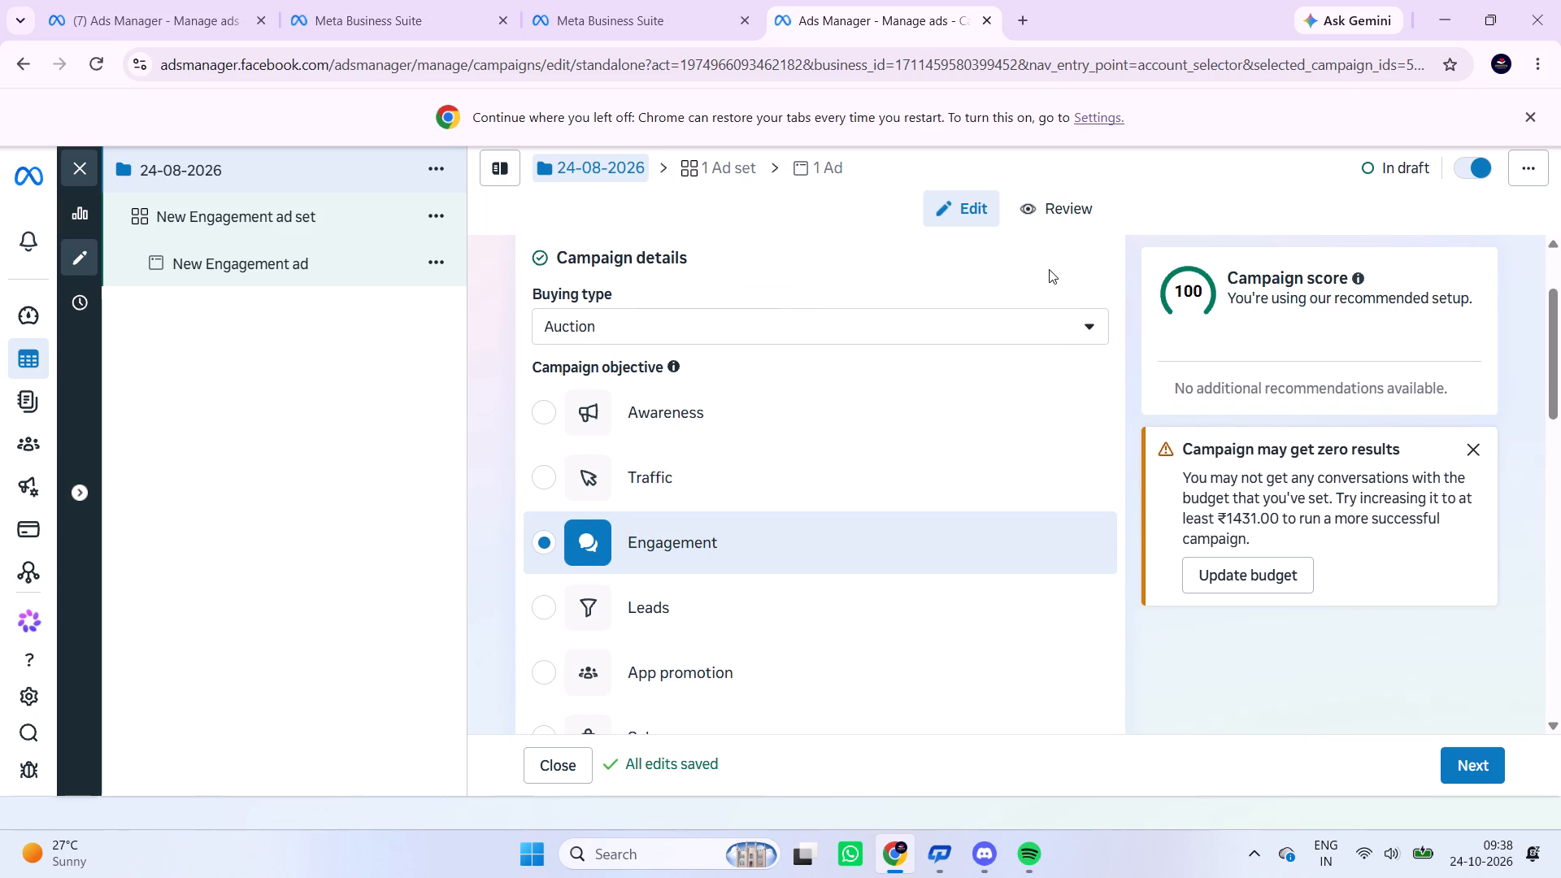
left_click(1085, 321)
left_click(1085, 321)
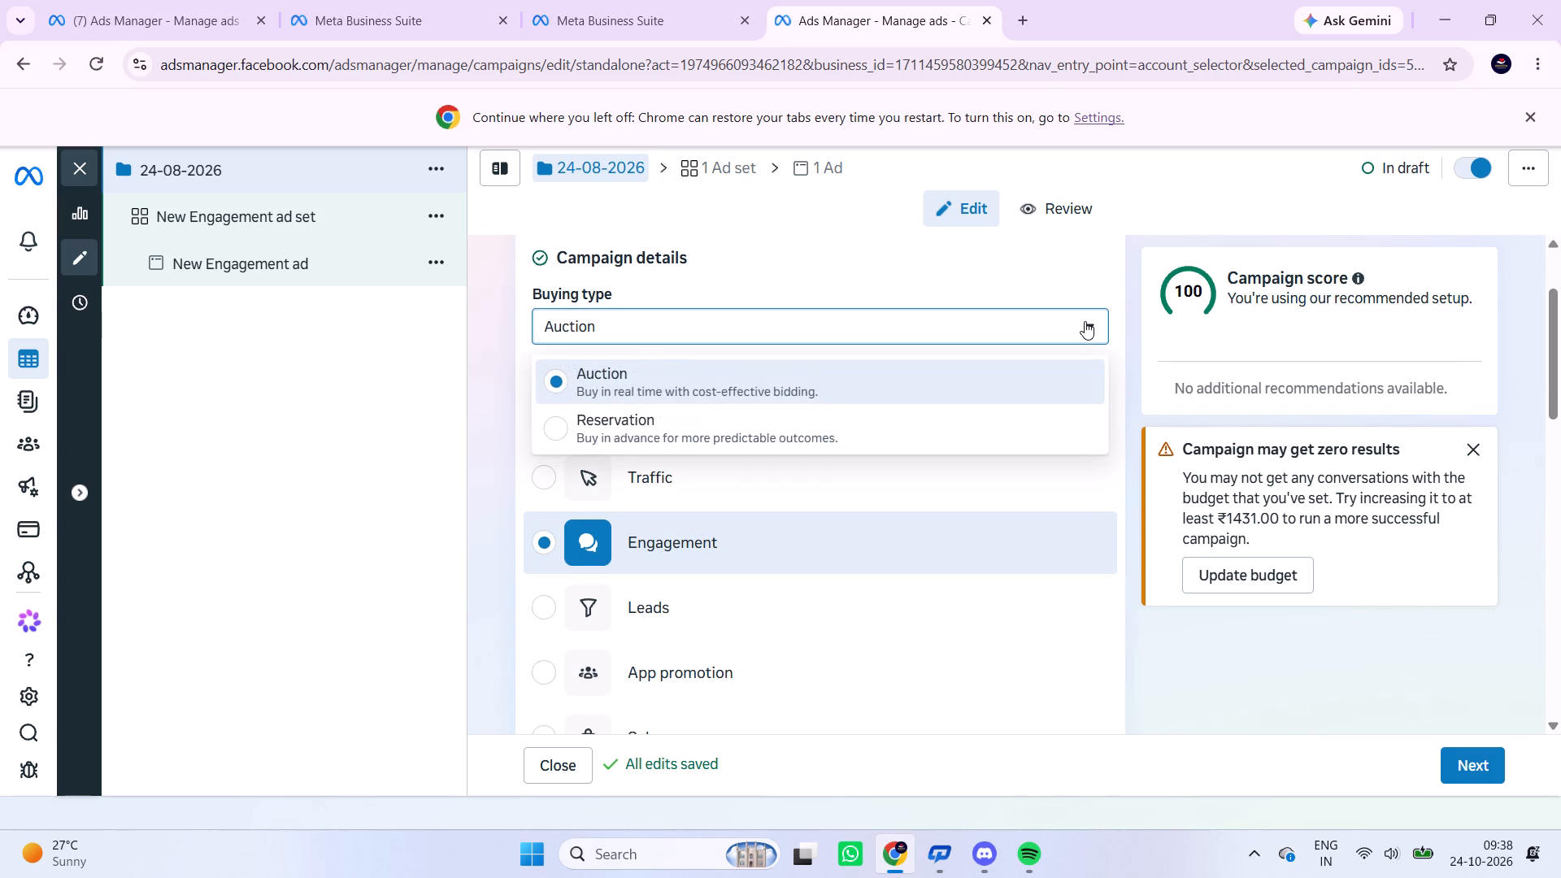
scroll(682, 567, "down", 2)
scroll(682, 567, "up", 1)
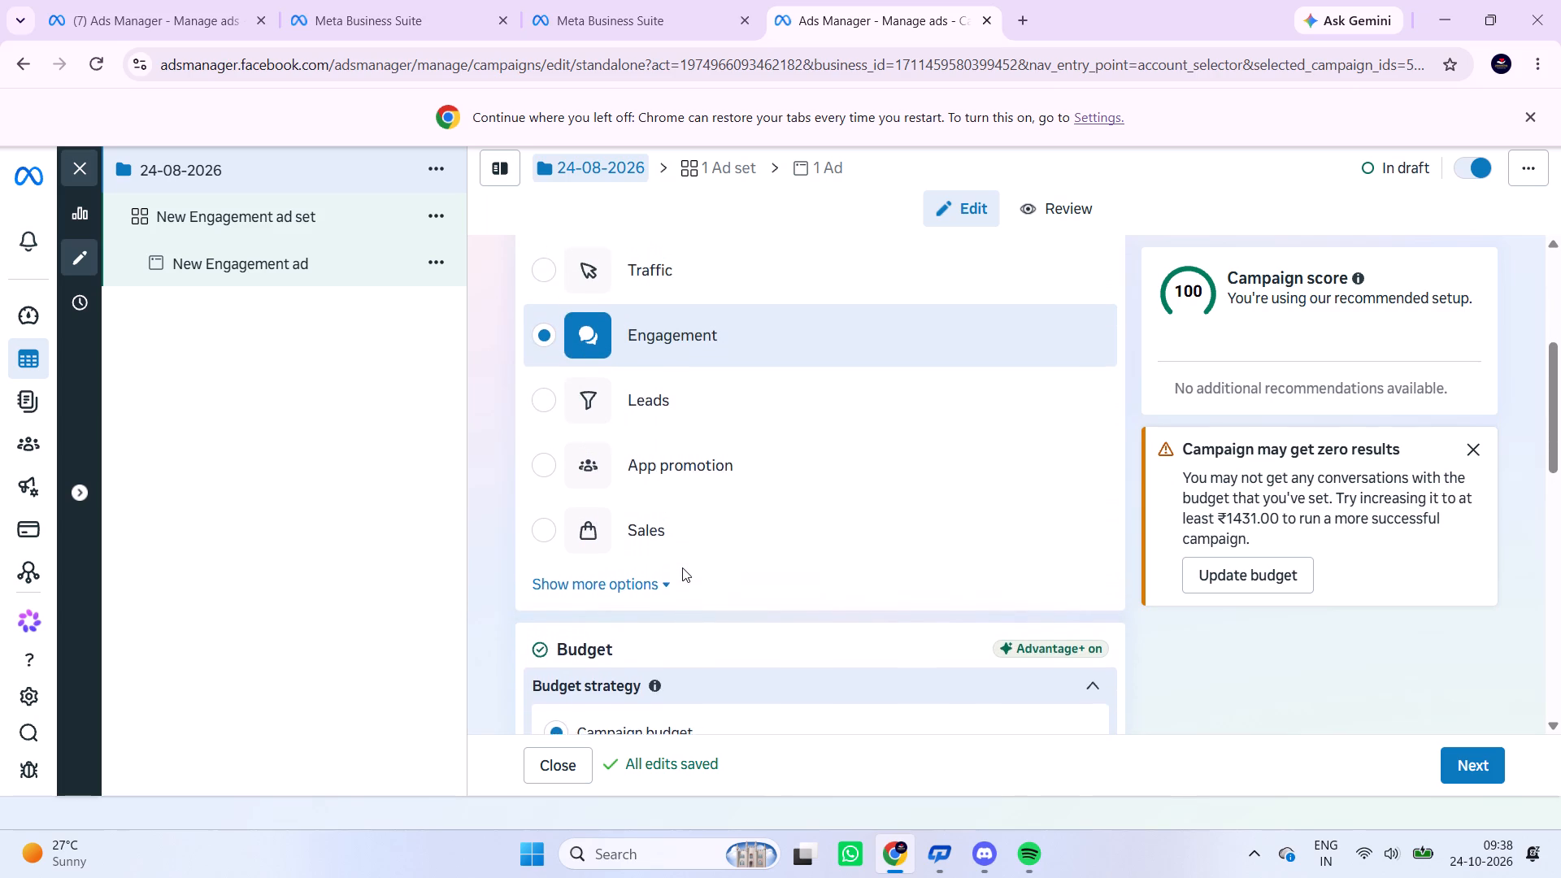
scroll(682, 567, "up", 1)
Show the additional campaign details, review the objectives and budget section, and open the campaign spending limit for editing.
left_click(627, 654)
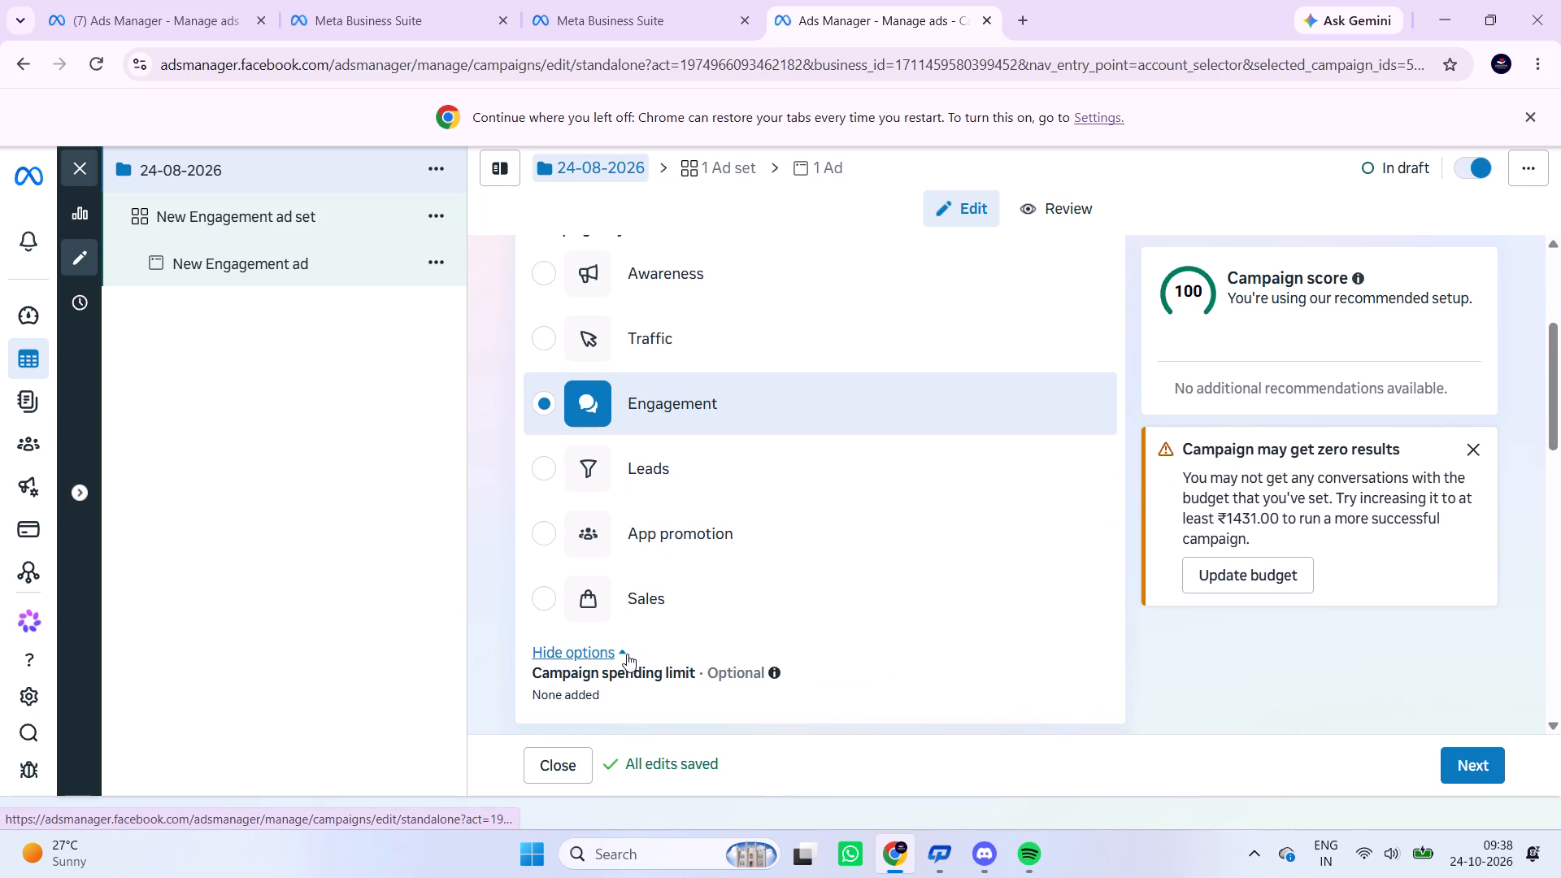
left_click(506, 619)
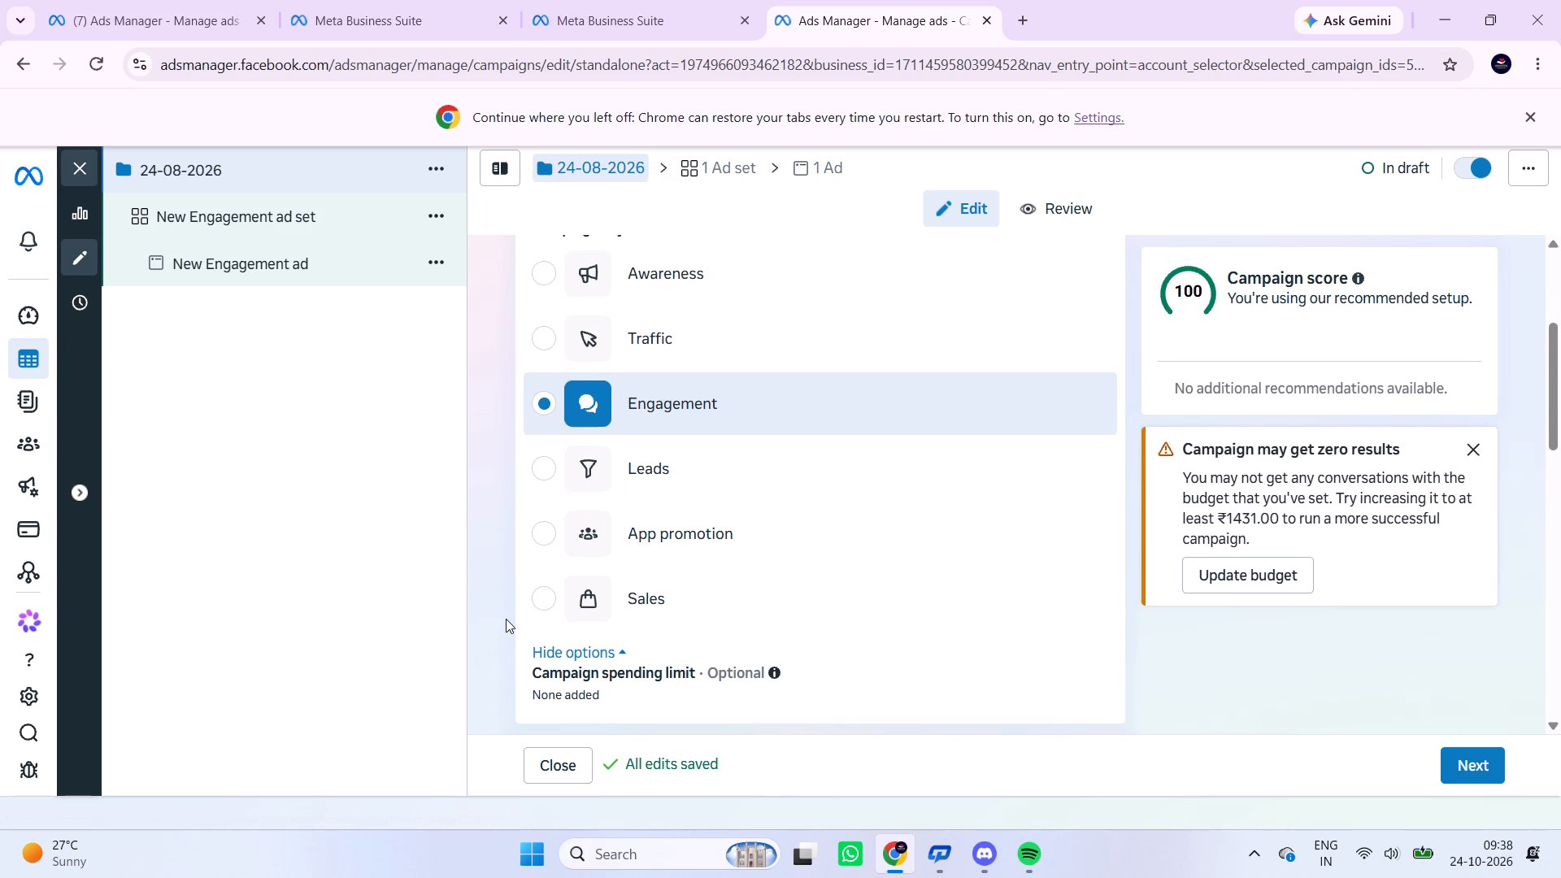
left_click(508, 603)
scroll(508, 603, "up", 1)
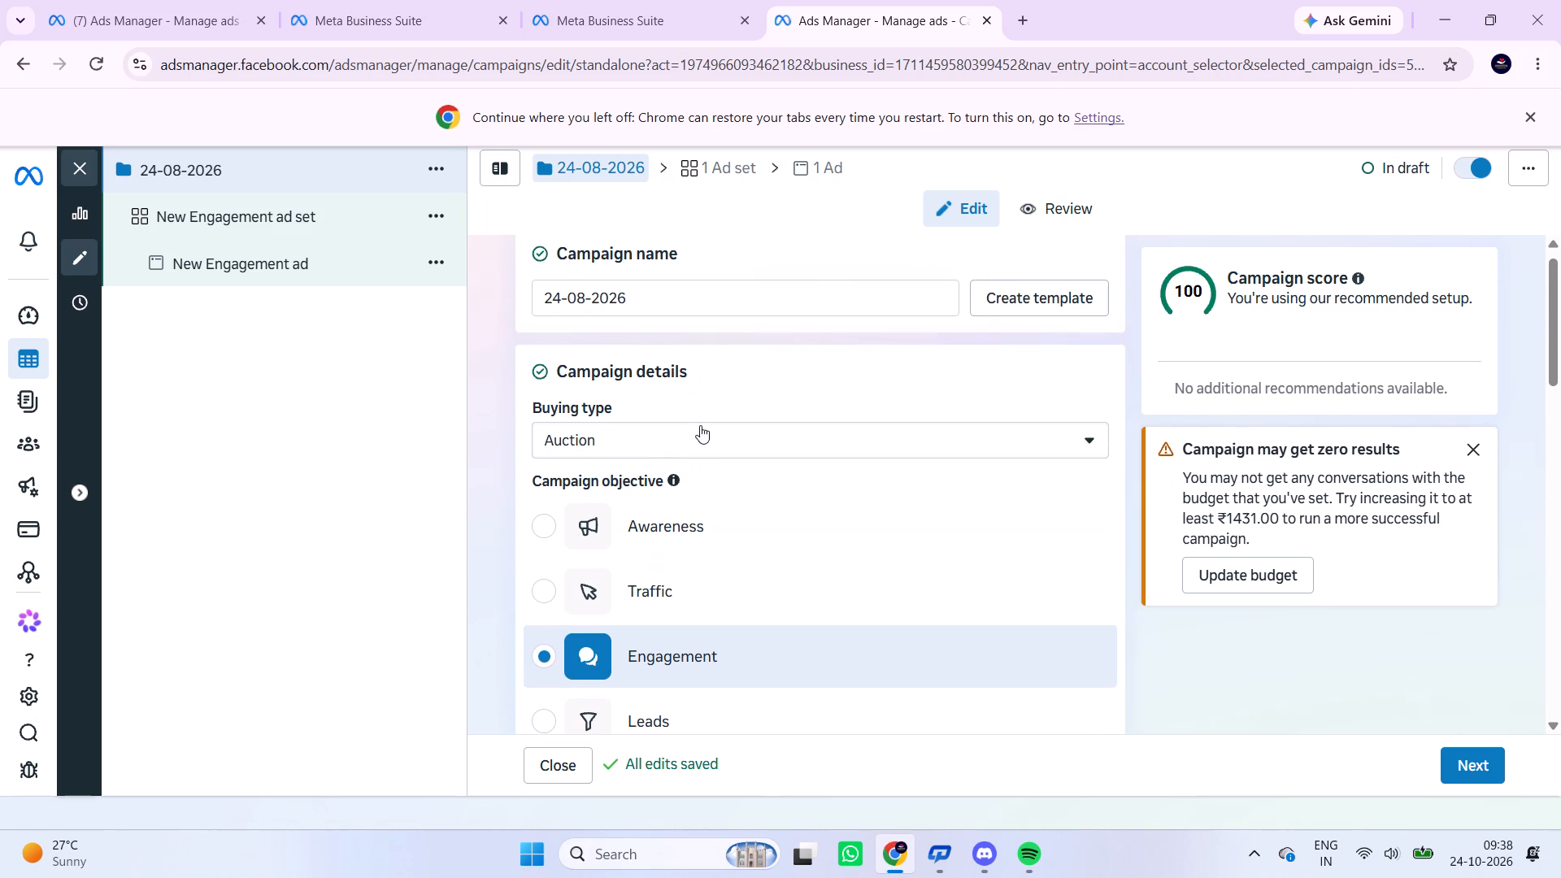
left_click(703, 430)
left_click(685, 431)
scroll(592, 514, "down", 3)
scroll(650, 590, "down", 1)
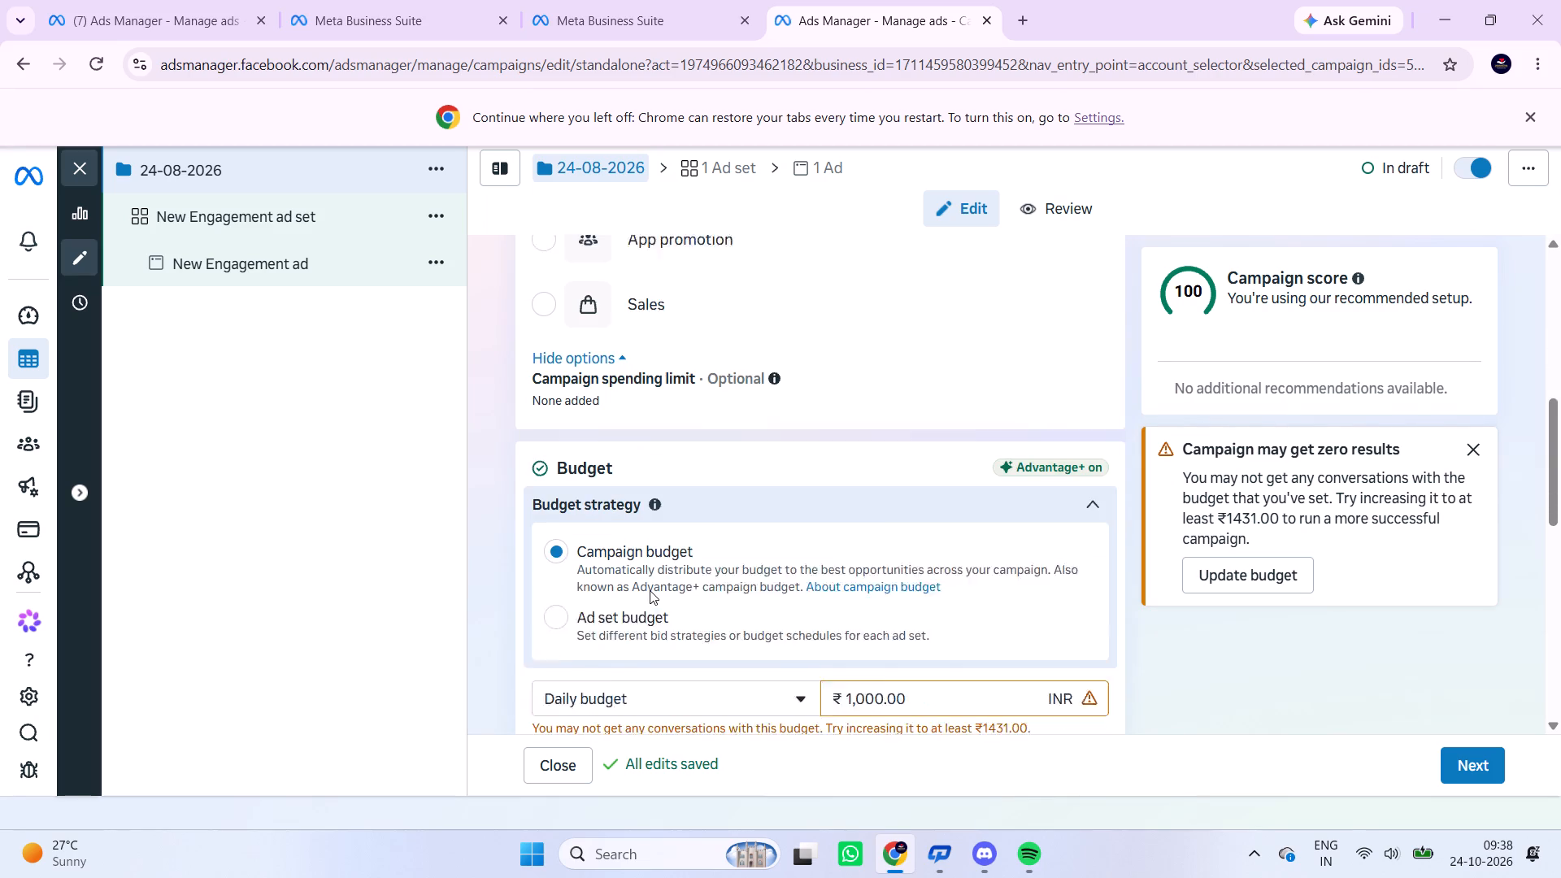
scroll(650, 590, "down", 1)
scroll(641, 571, "up", 1)
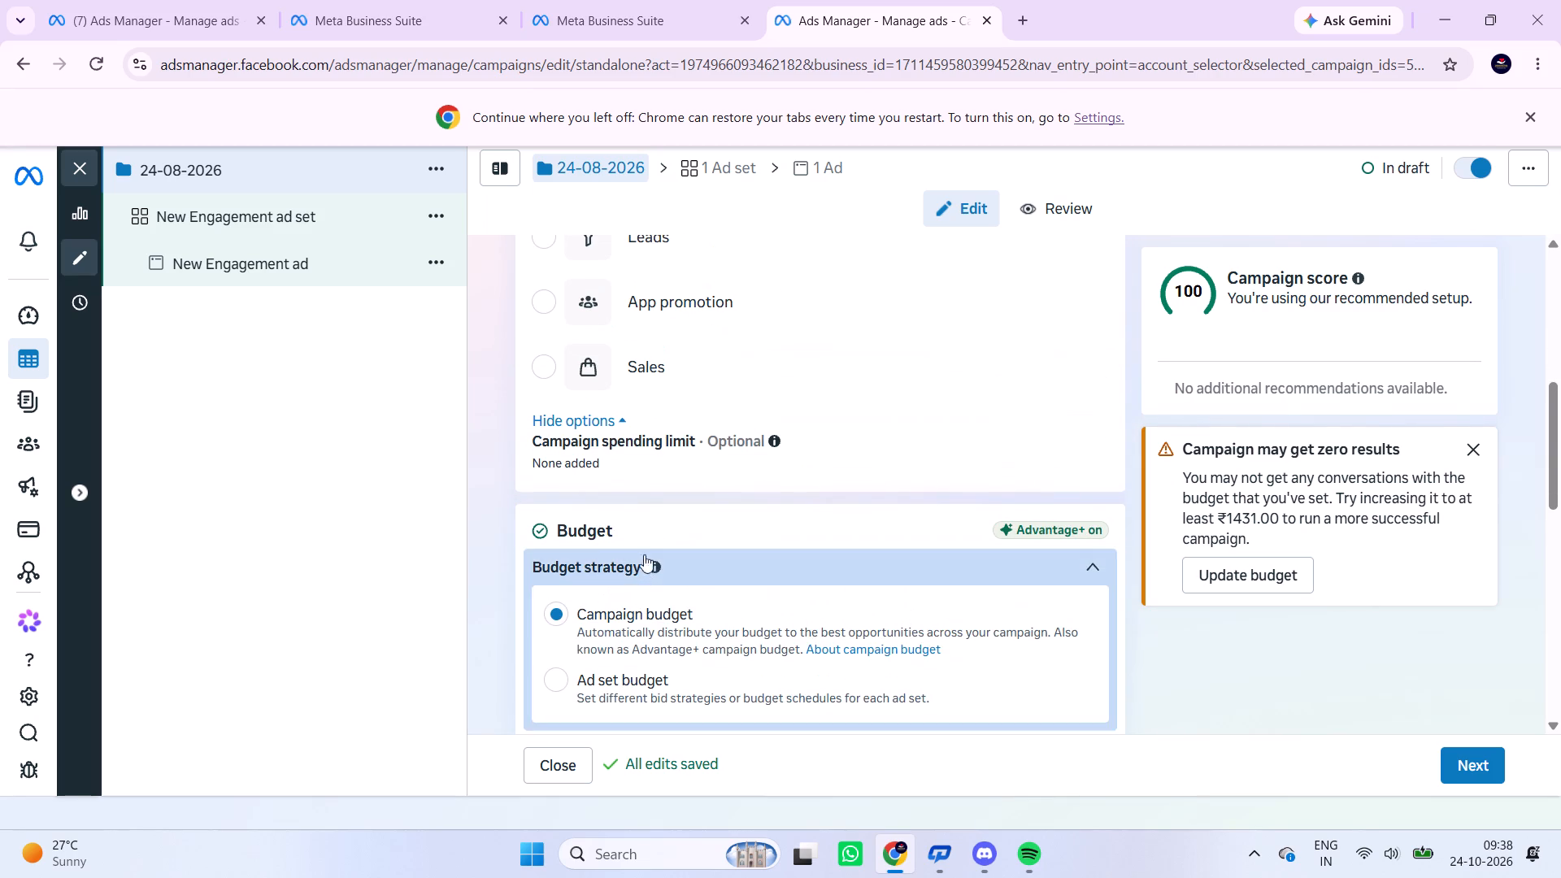
left_click(650, 498)
scroll(650, 498, "up", 1)
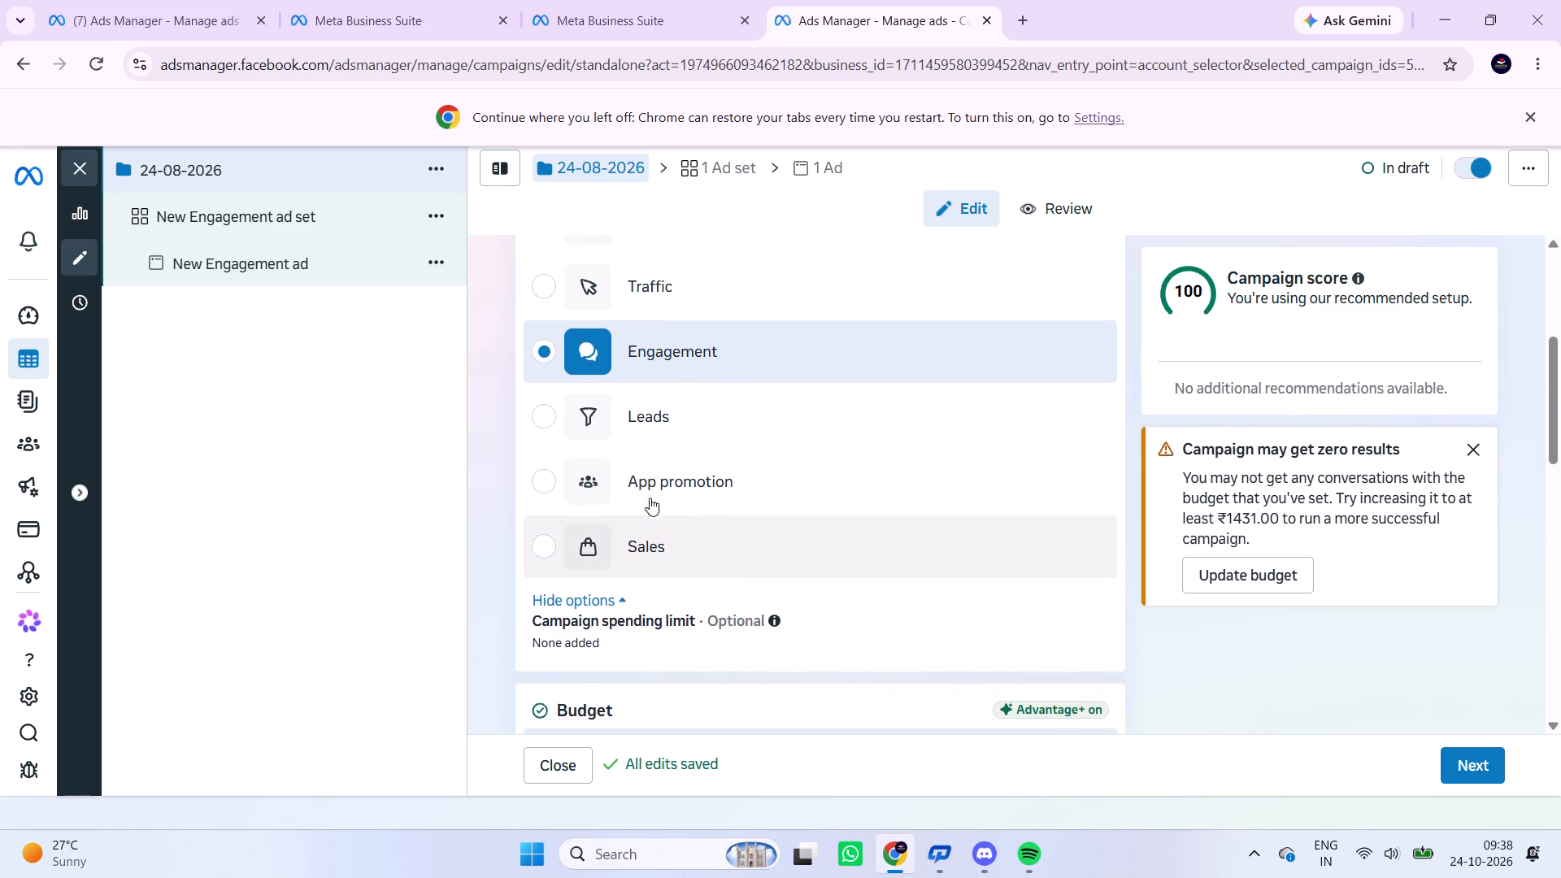
scroll(650, 498, "up", 2)
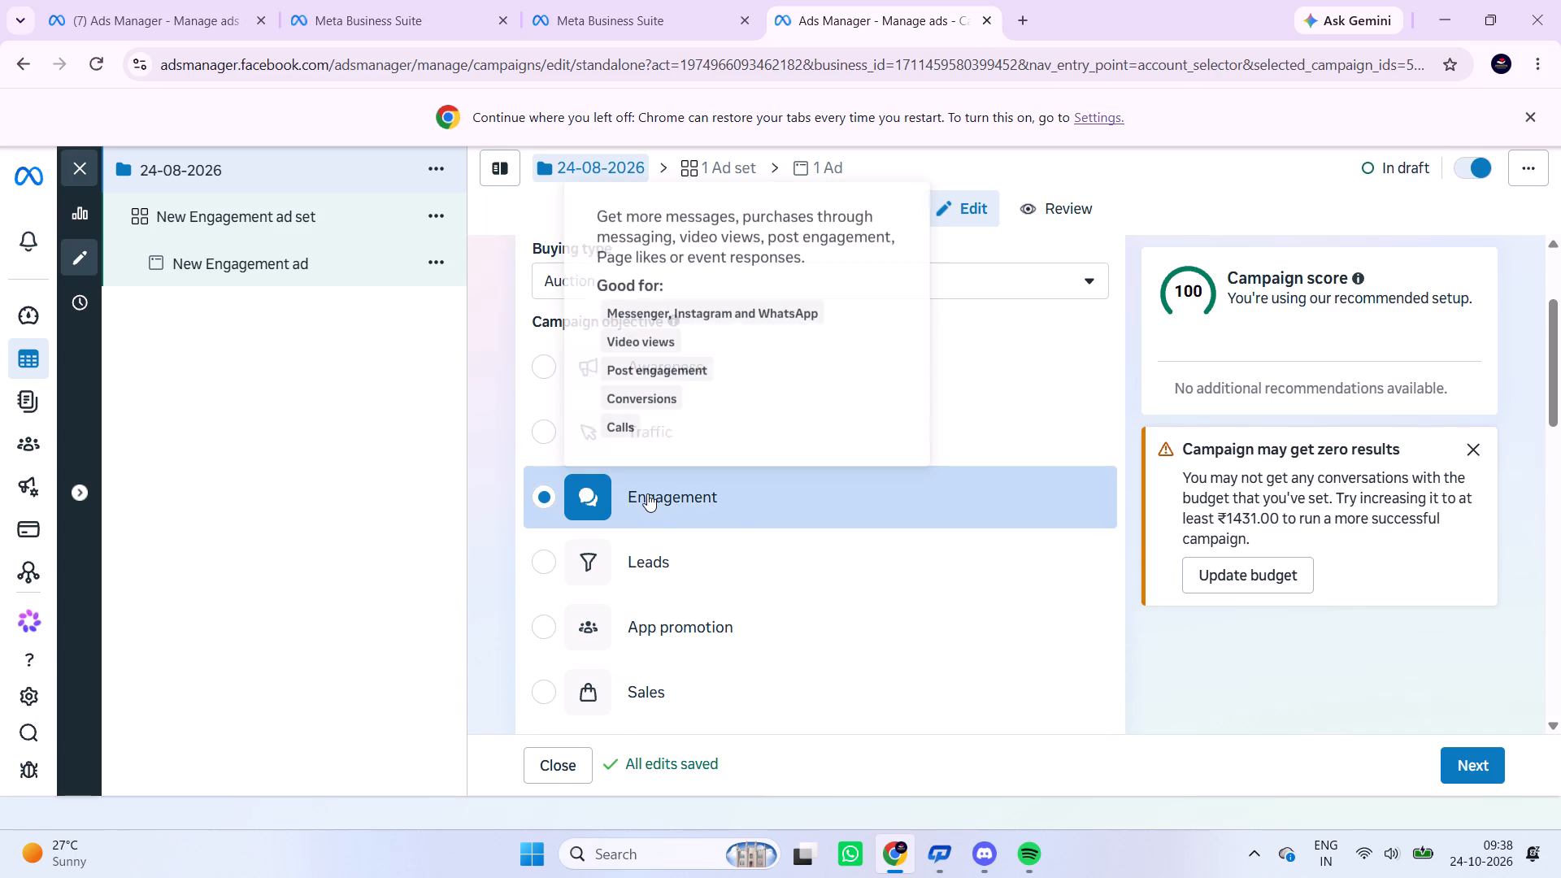
scroll(689, 704, "down", 1)
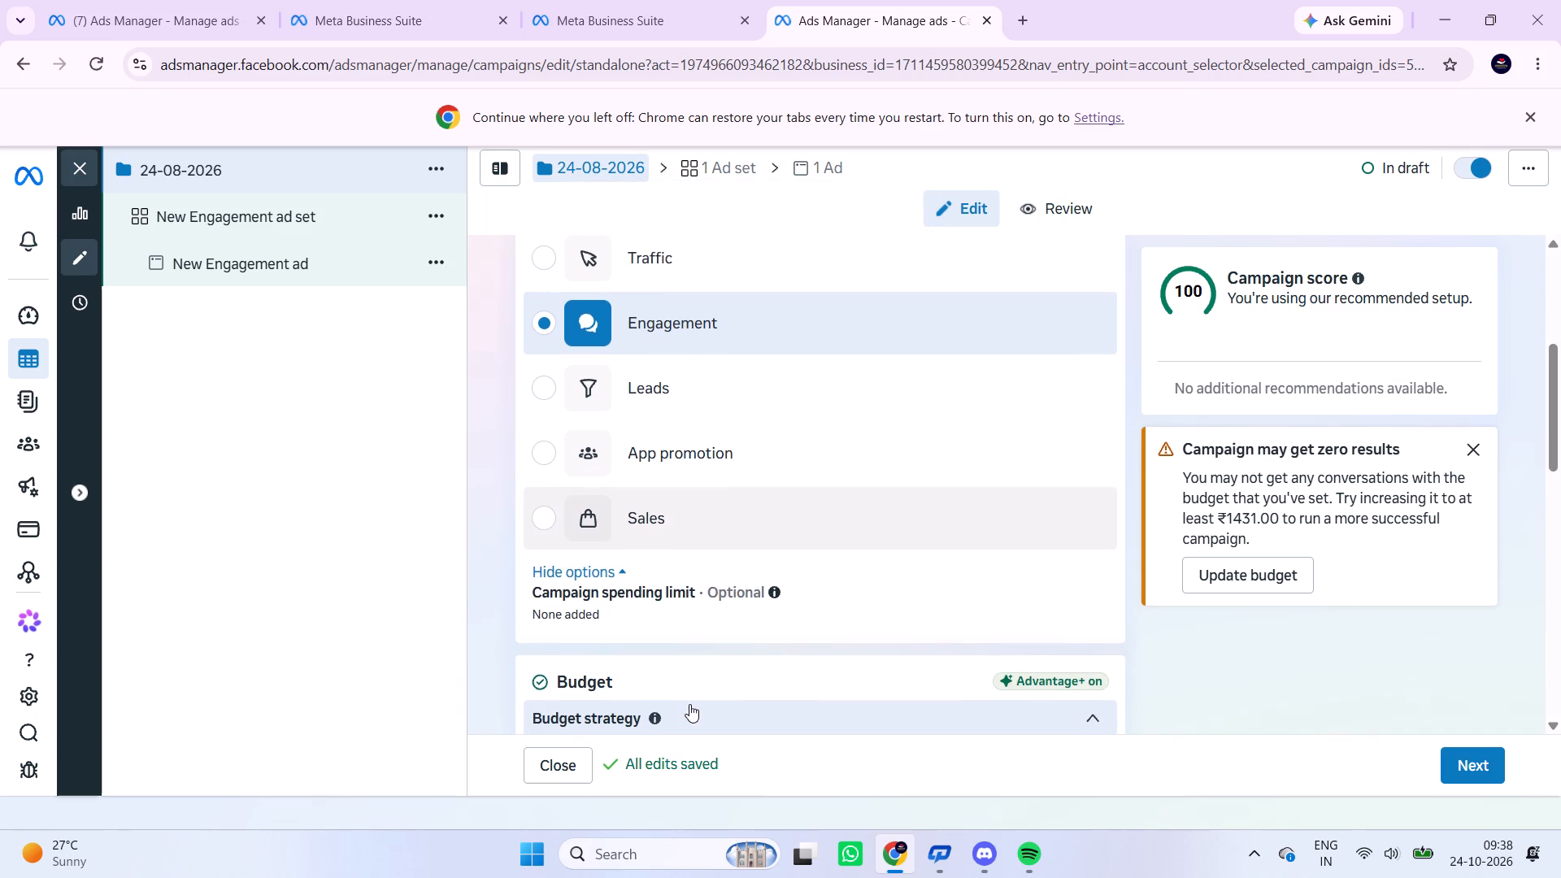
scroll(689, 704, "down", 2)
scroll(732, 462, "up", 1)
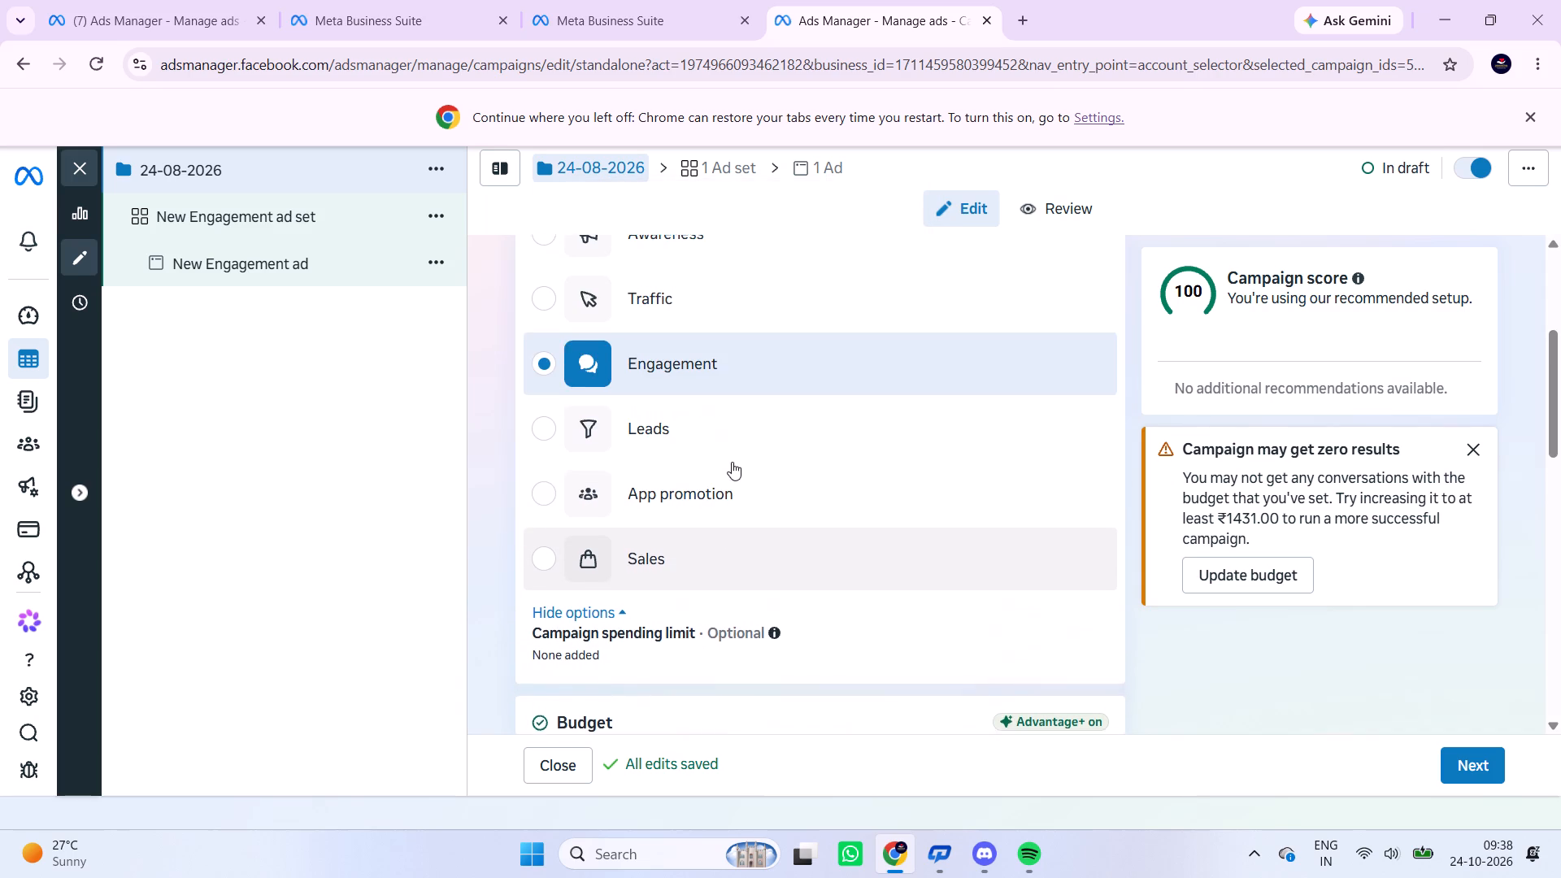
scroll(732, 462, "up", 1)
scroll(663, 616, "up", 1)
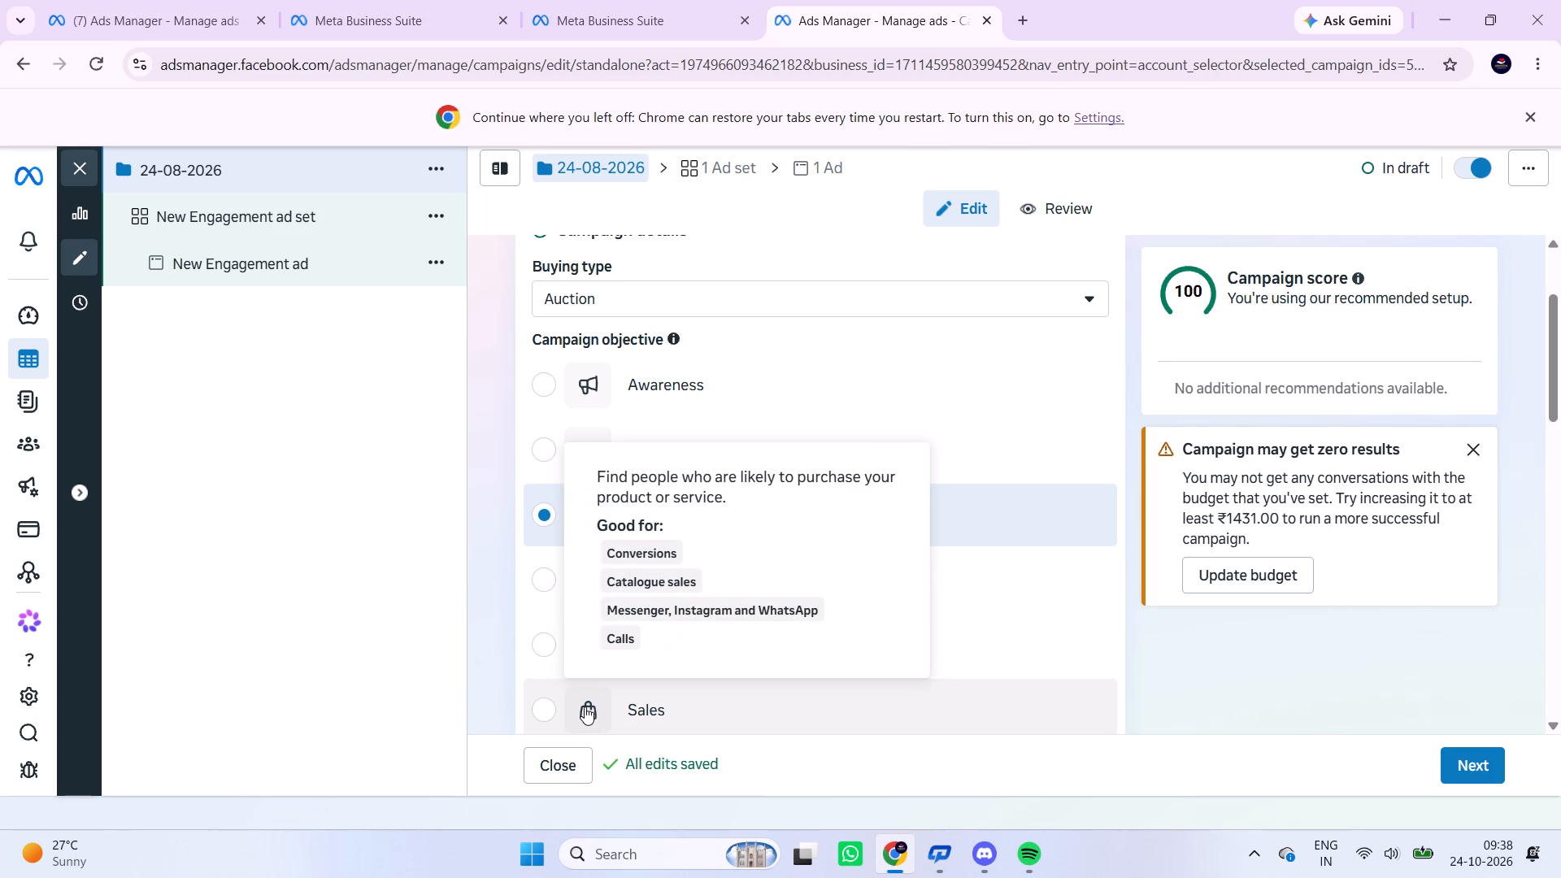
scroll(585, 706, "down", 2)
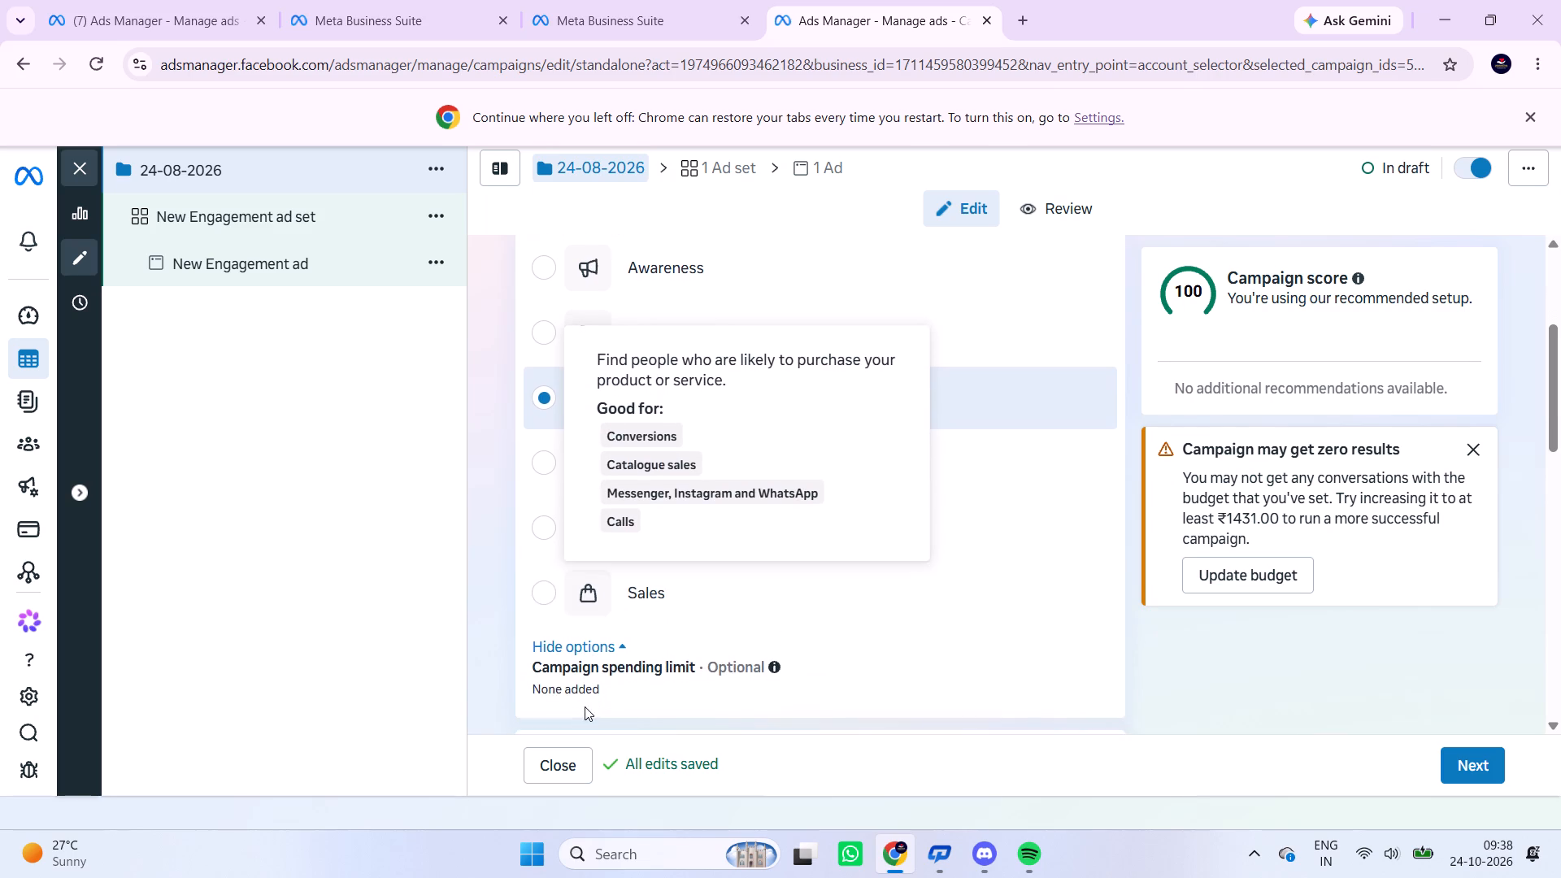
scroll(598, 733, "down", 1)
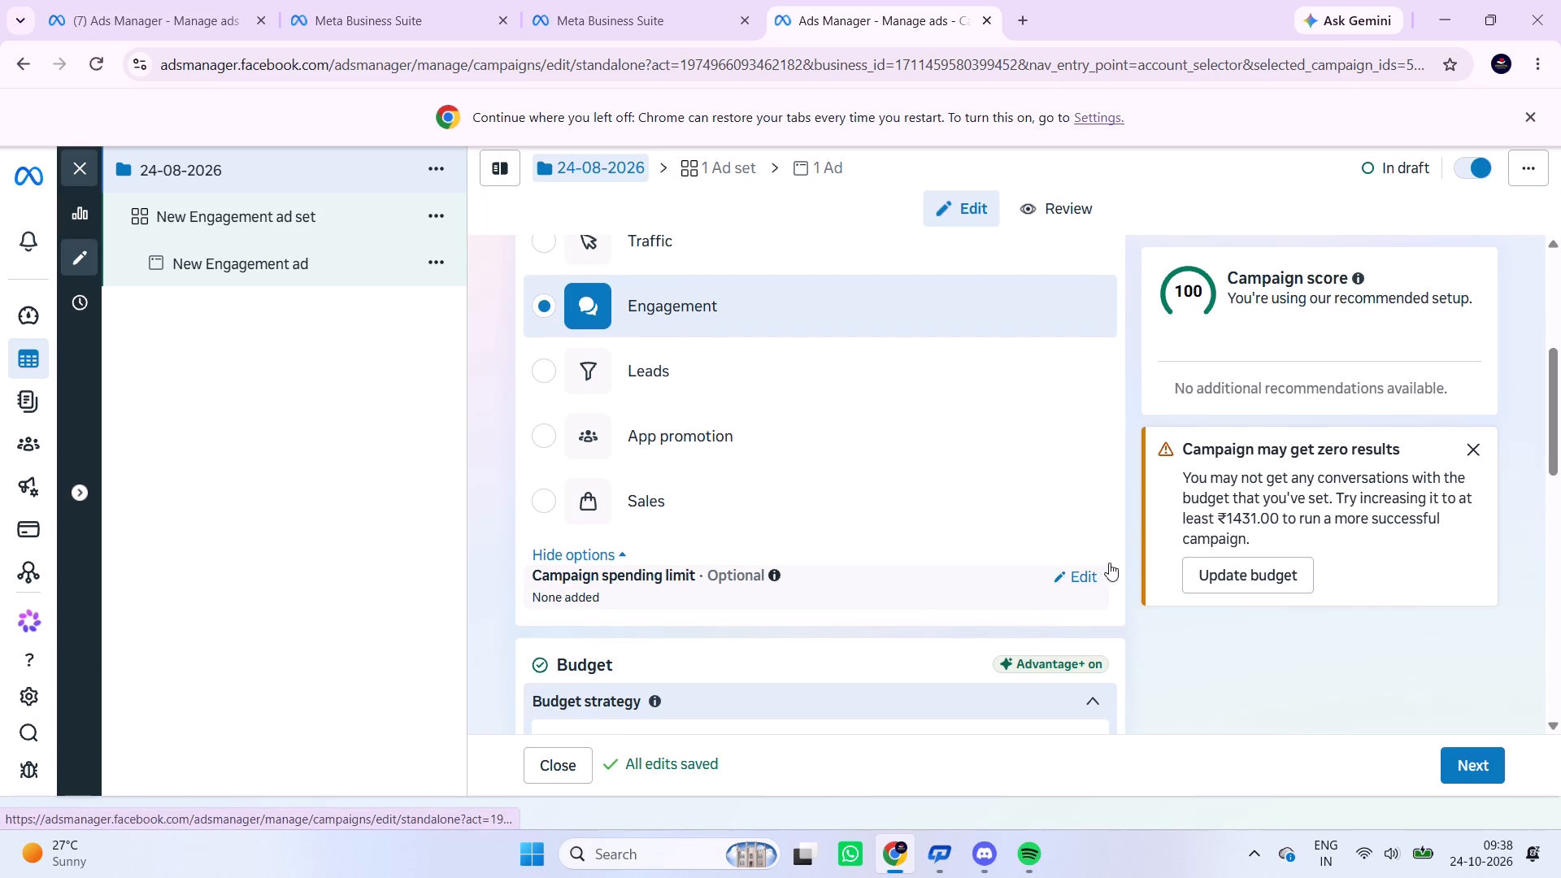
left_click(1086, 577)
Change the campaign's budget strategy to Ad set budget.
scroll(1086, 577, "down", 2)
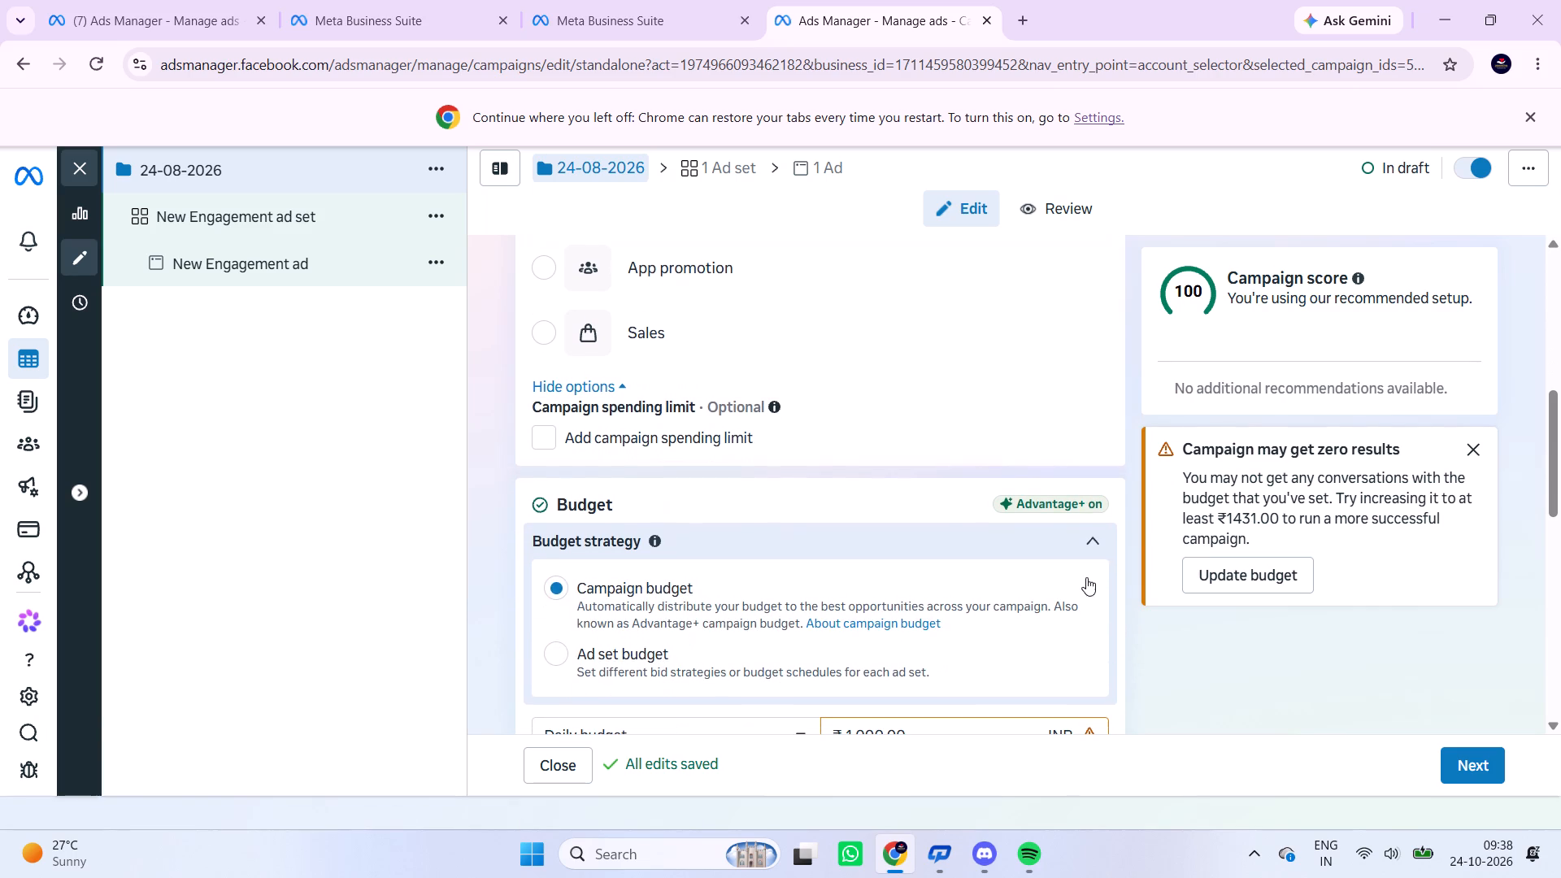
scroll(1086, 577, "down", 3)
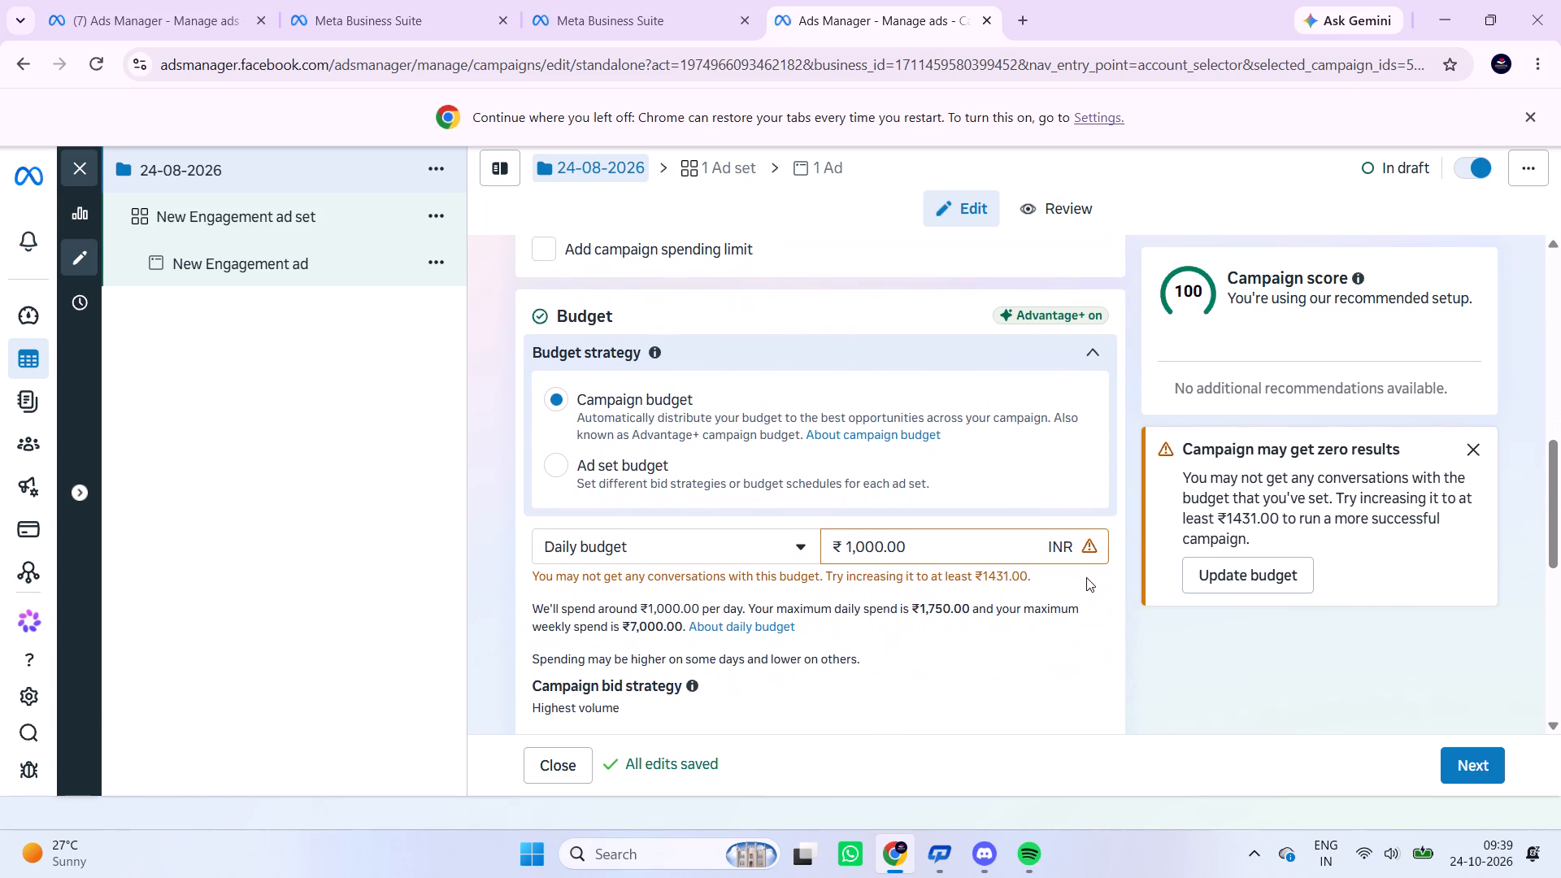
scroll(1086, 577, "down", 1)
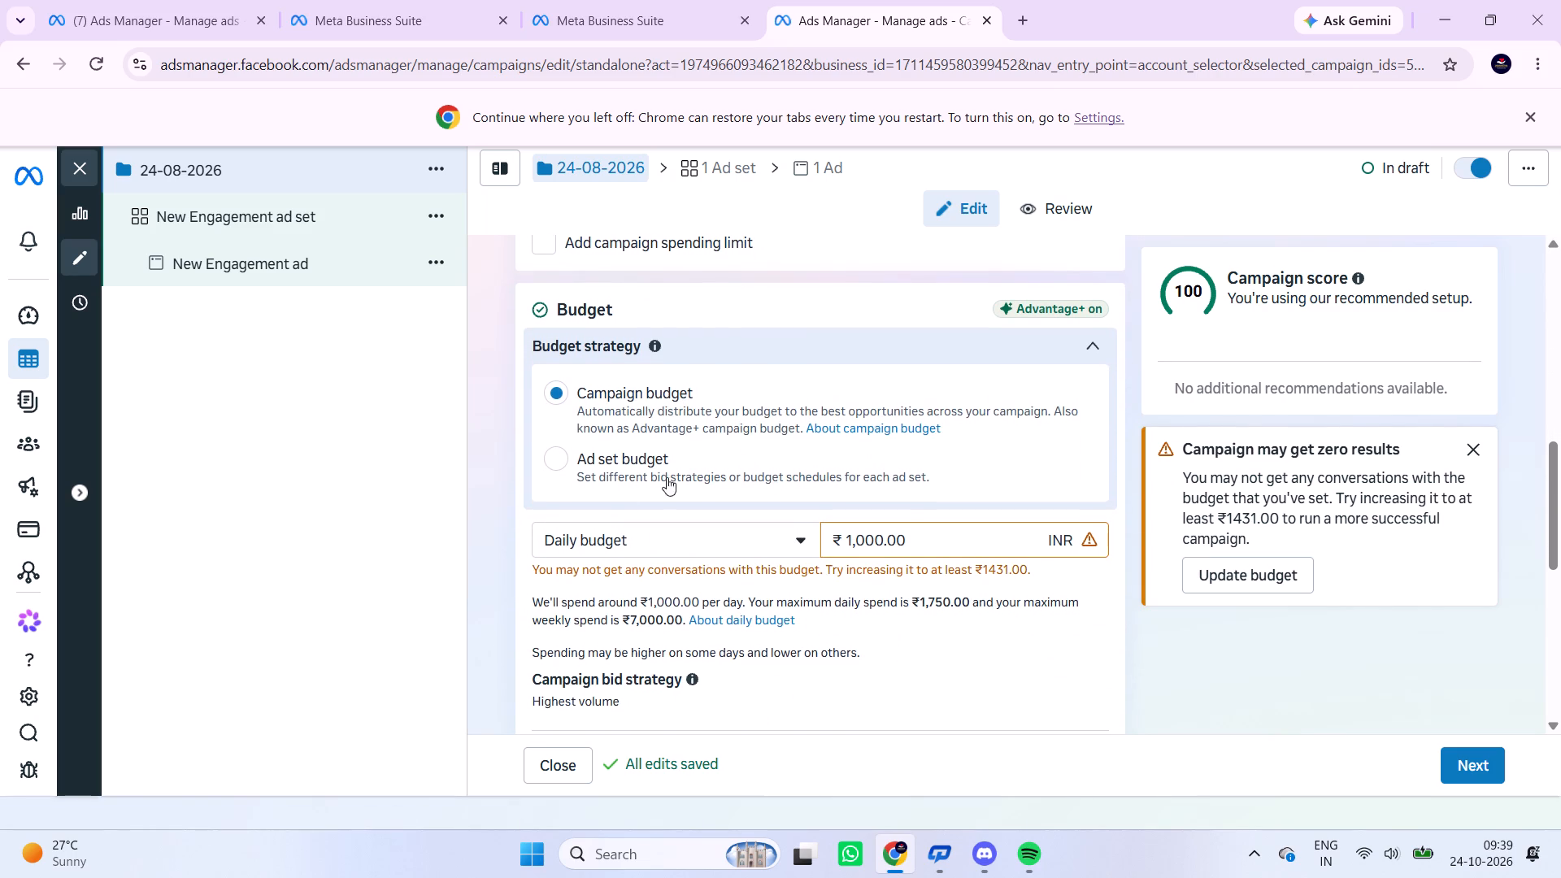
left_click(565, 458)
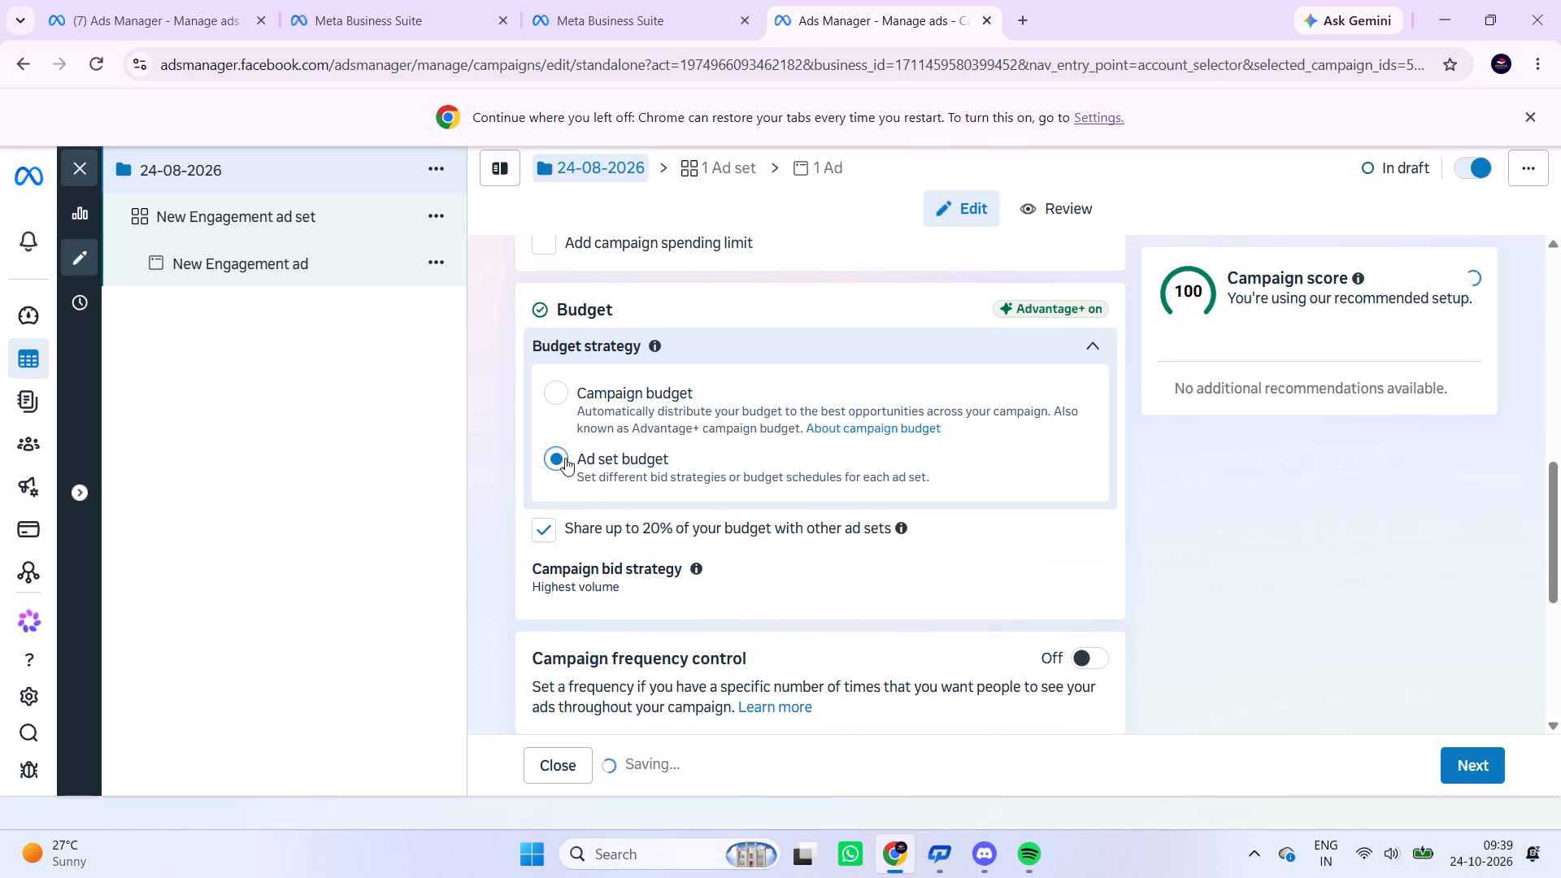
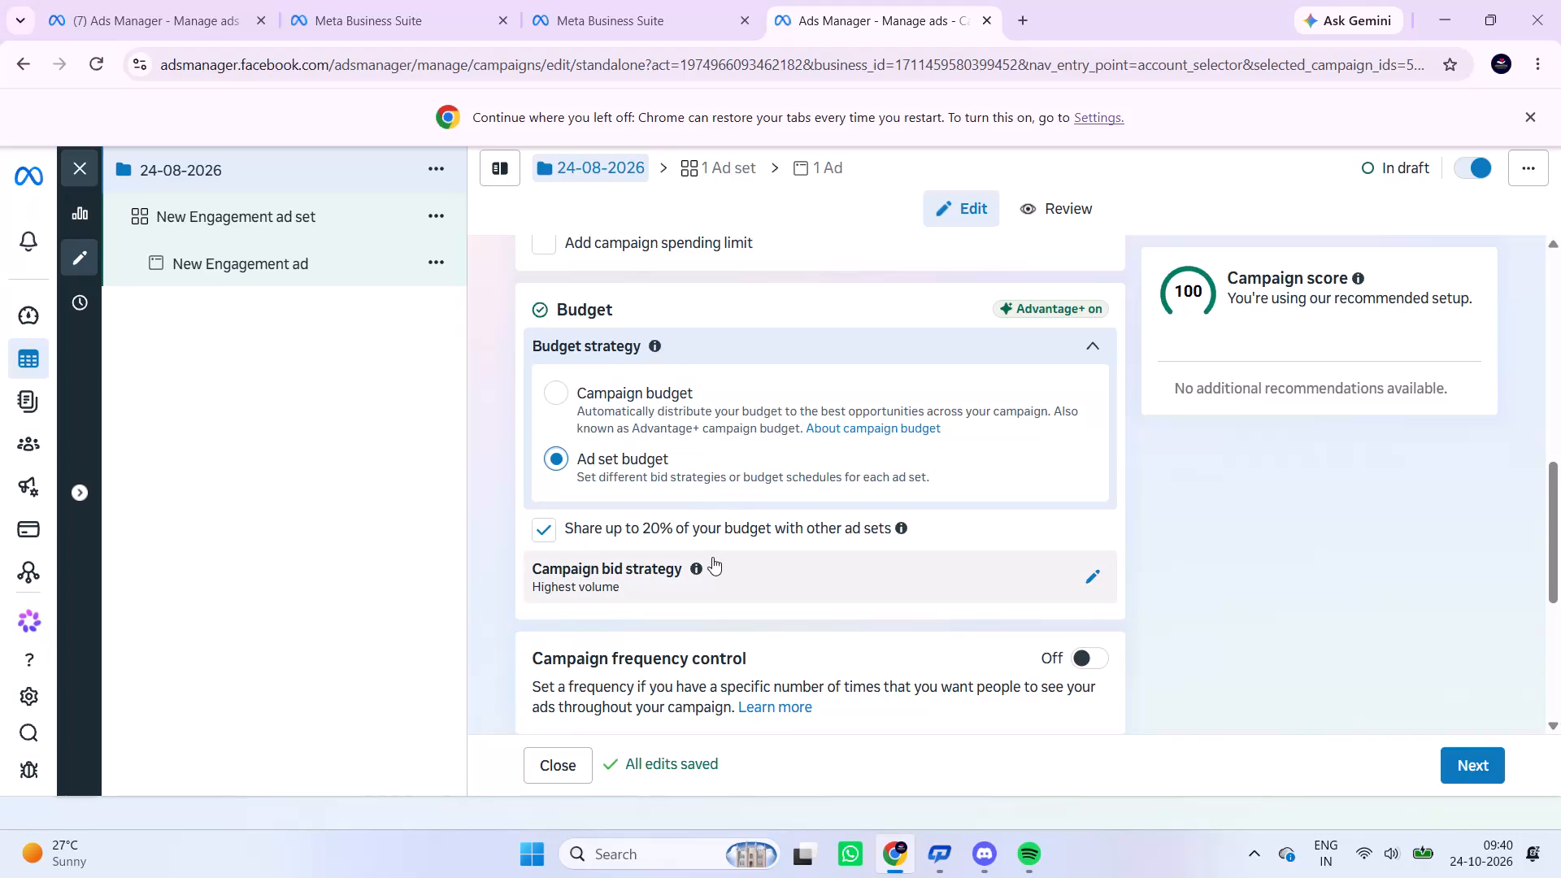
Open the campaign bid strategy for editing and show the available bidding choices.
scroll(712, 557, "down", 2)
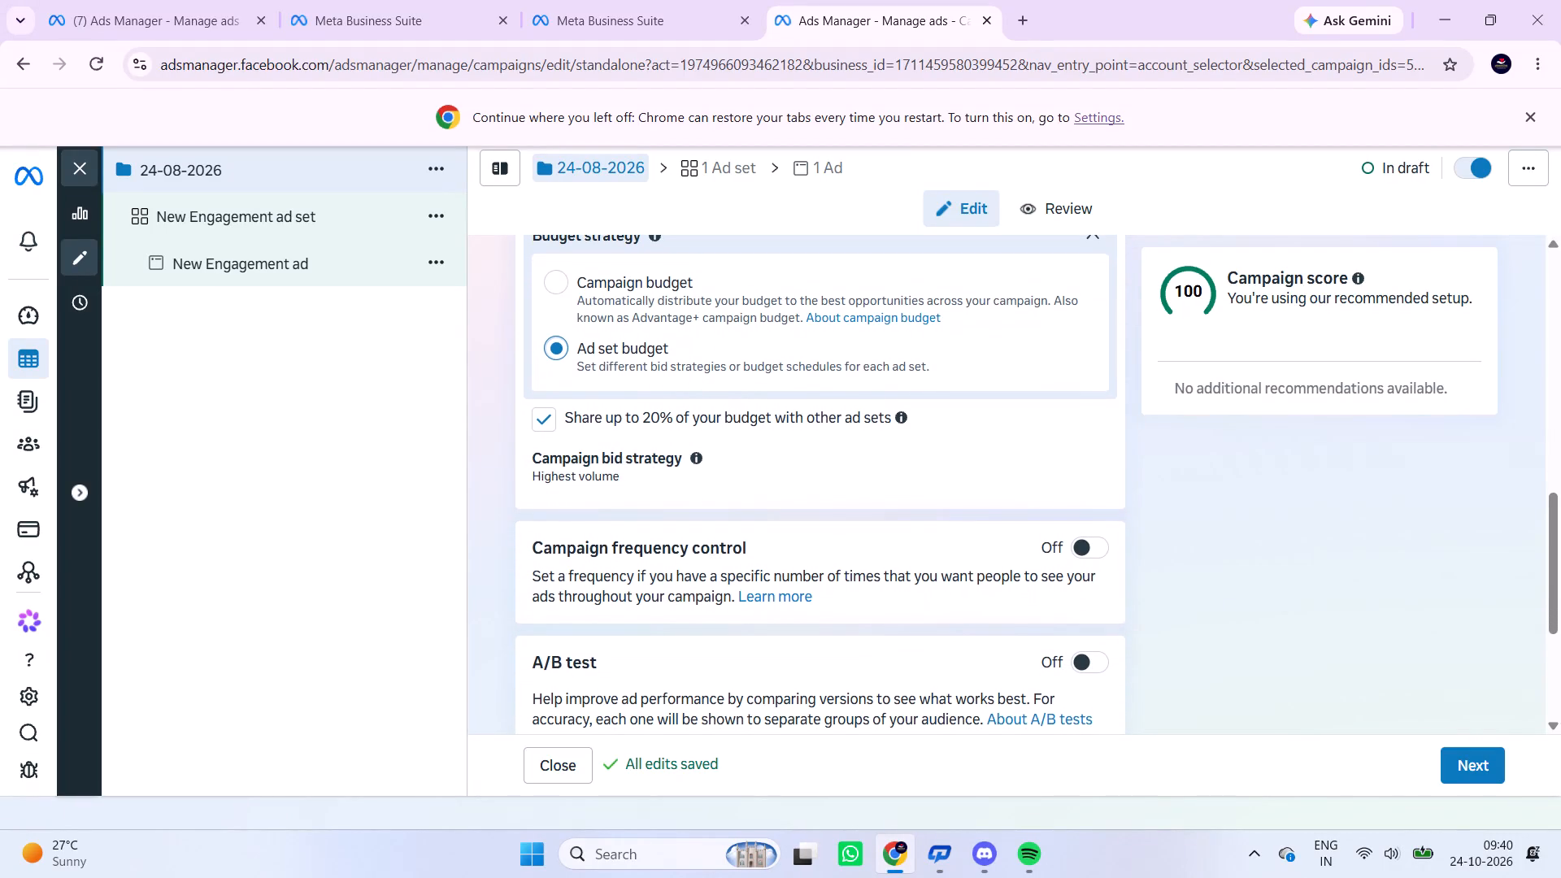
left_click(1096, 458)
scroll(986, 508, "down", 1)
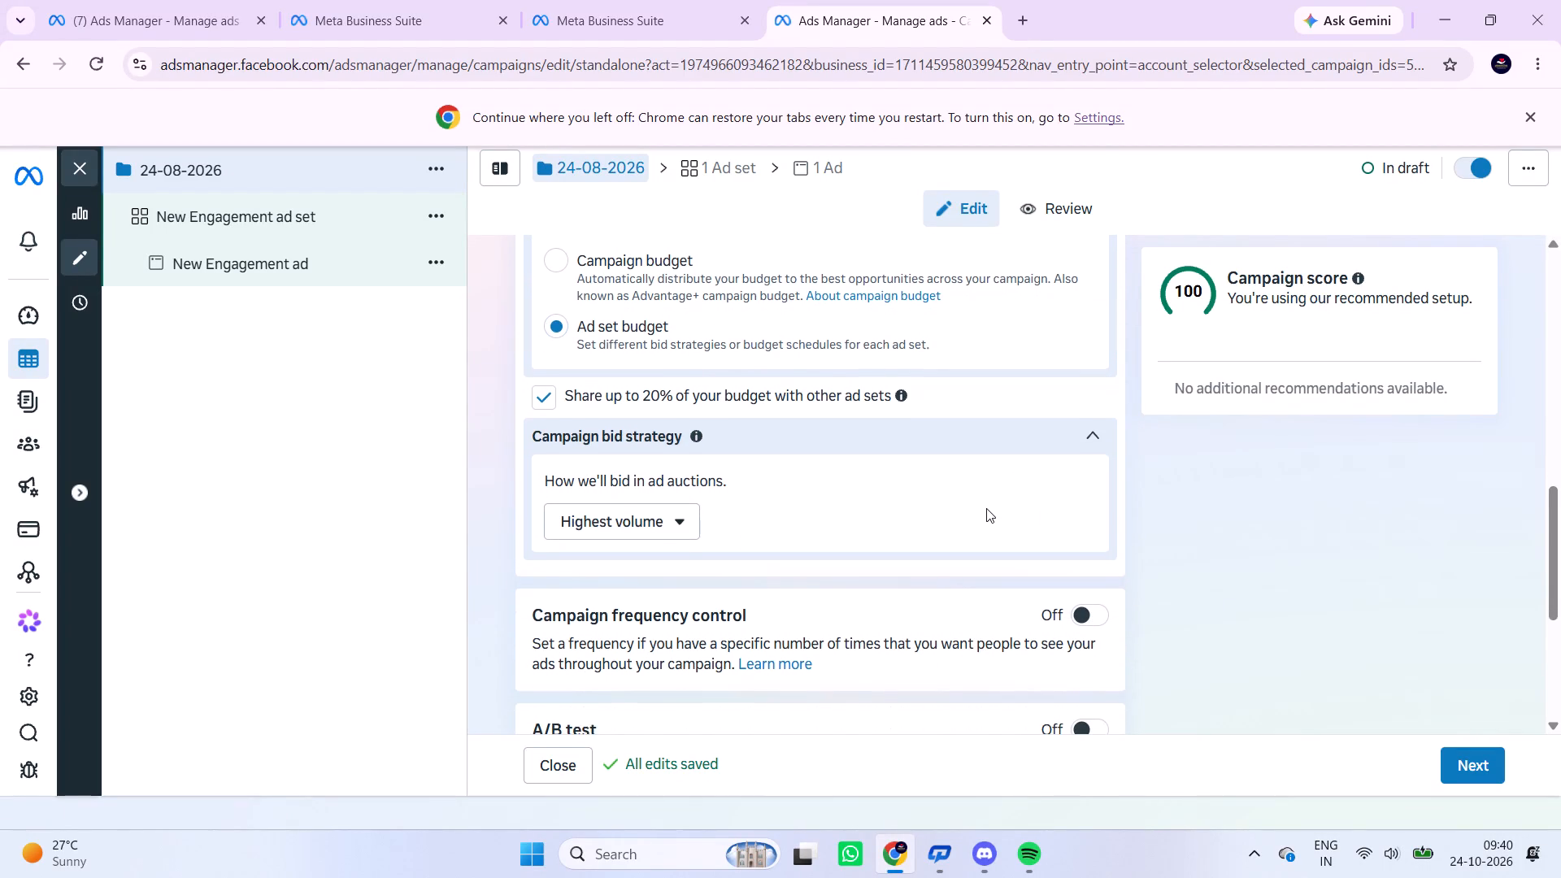
scroll(986, 508, "down", 1)
left_click(680, 502)
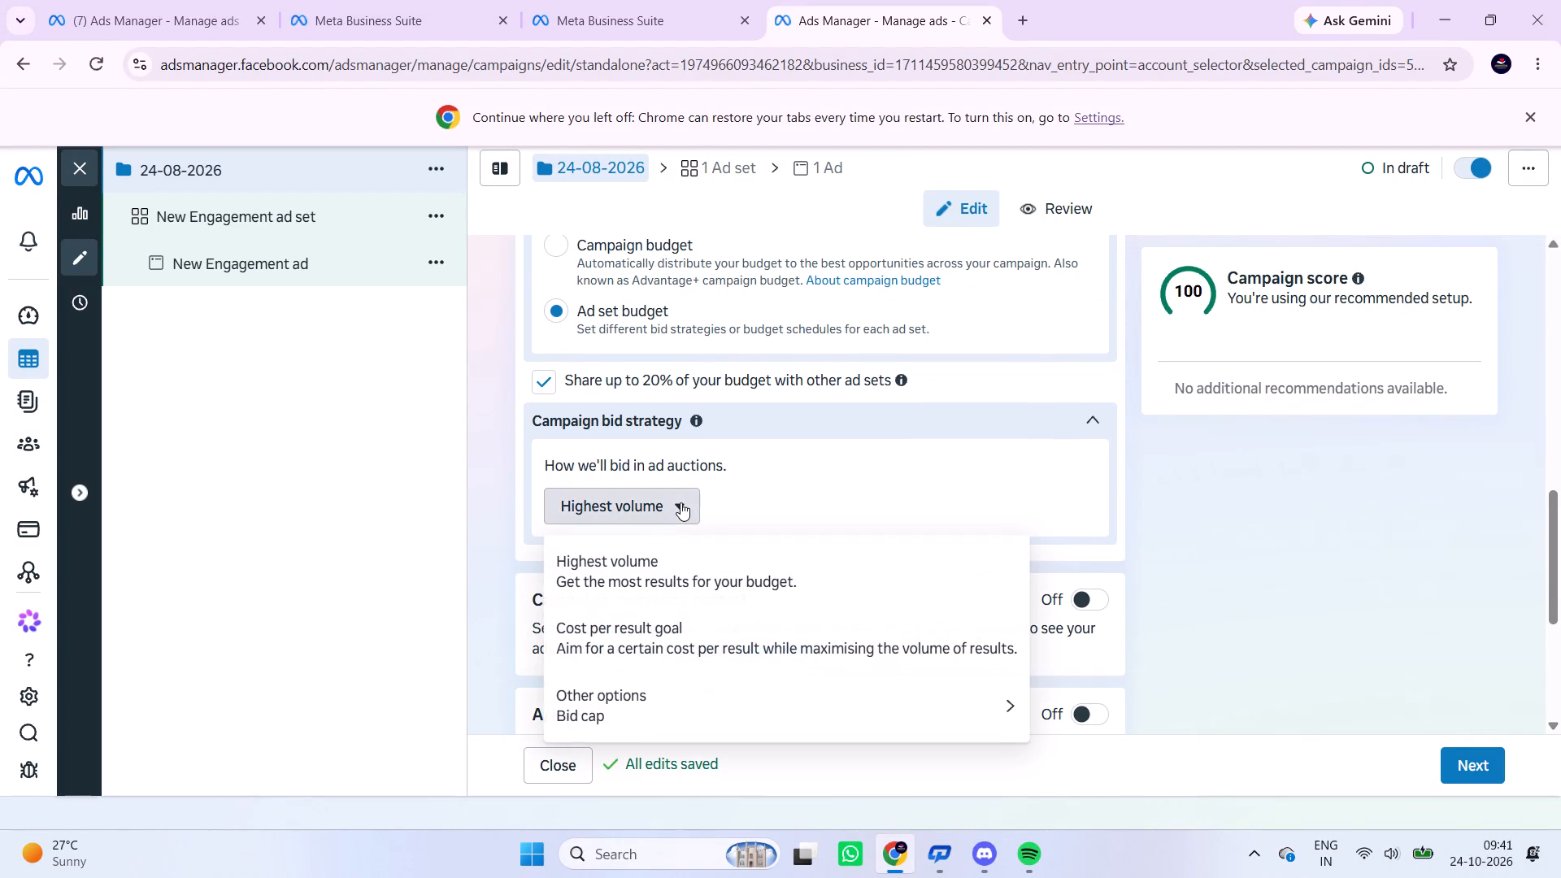
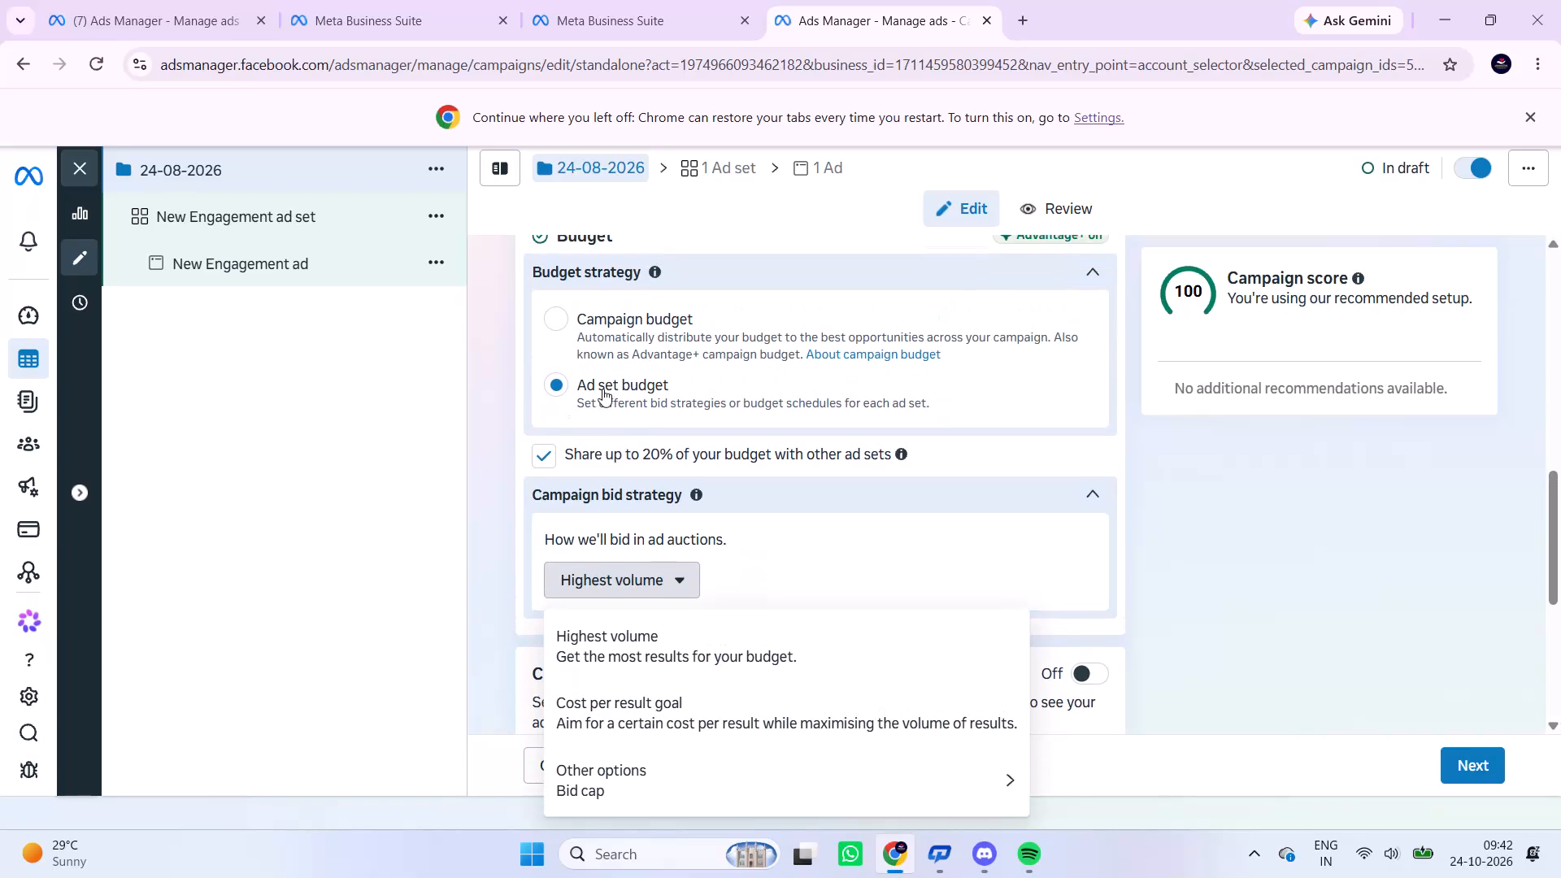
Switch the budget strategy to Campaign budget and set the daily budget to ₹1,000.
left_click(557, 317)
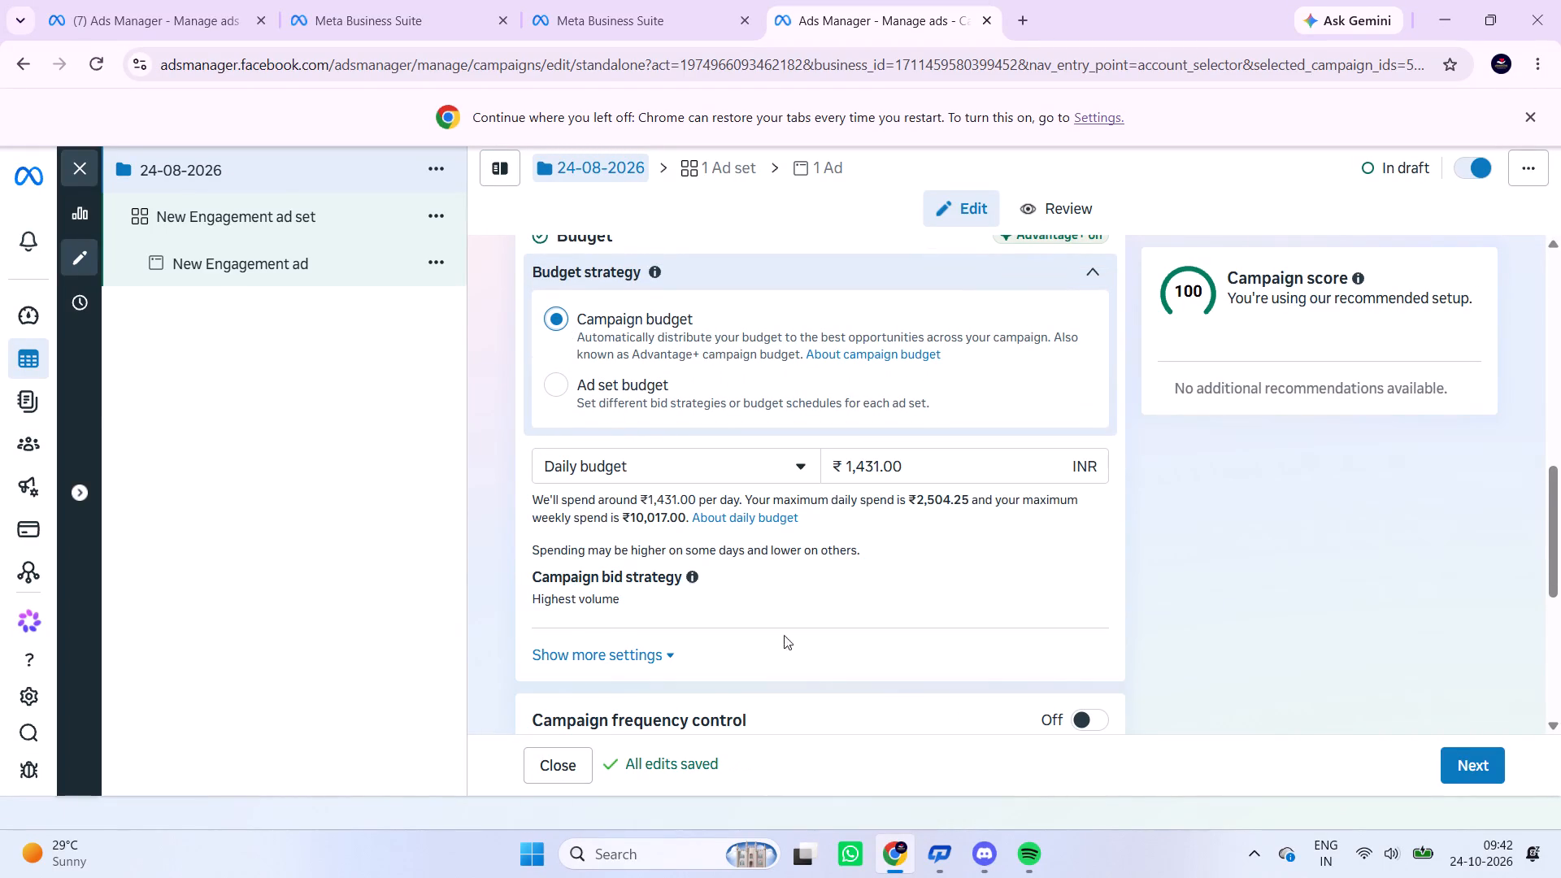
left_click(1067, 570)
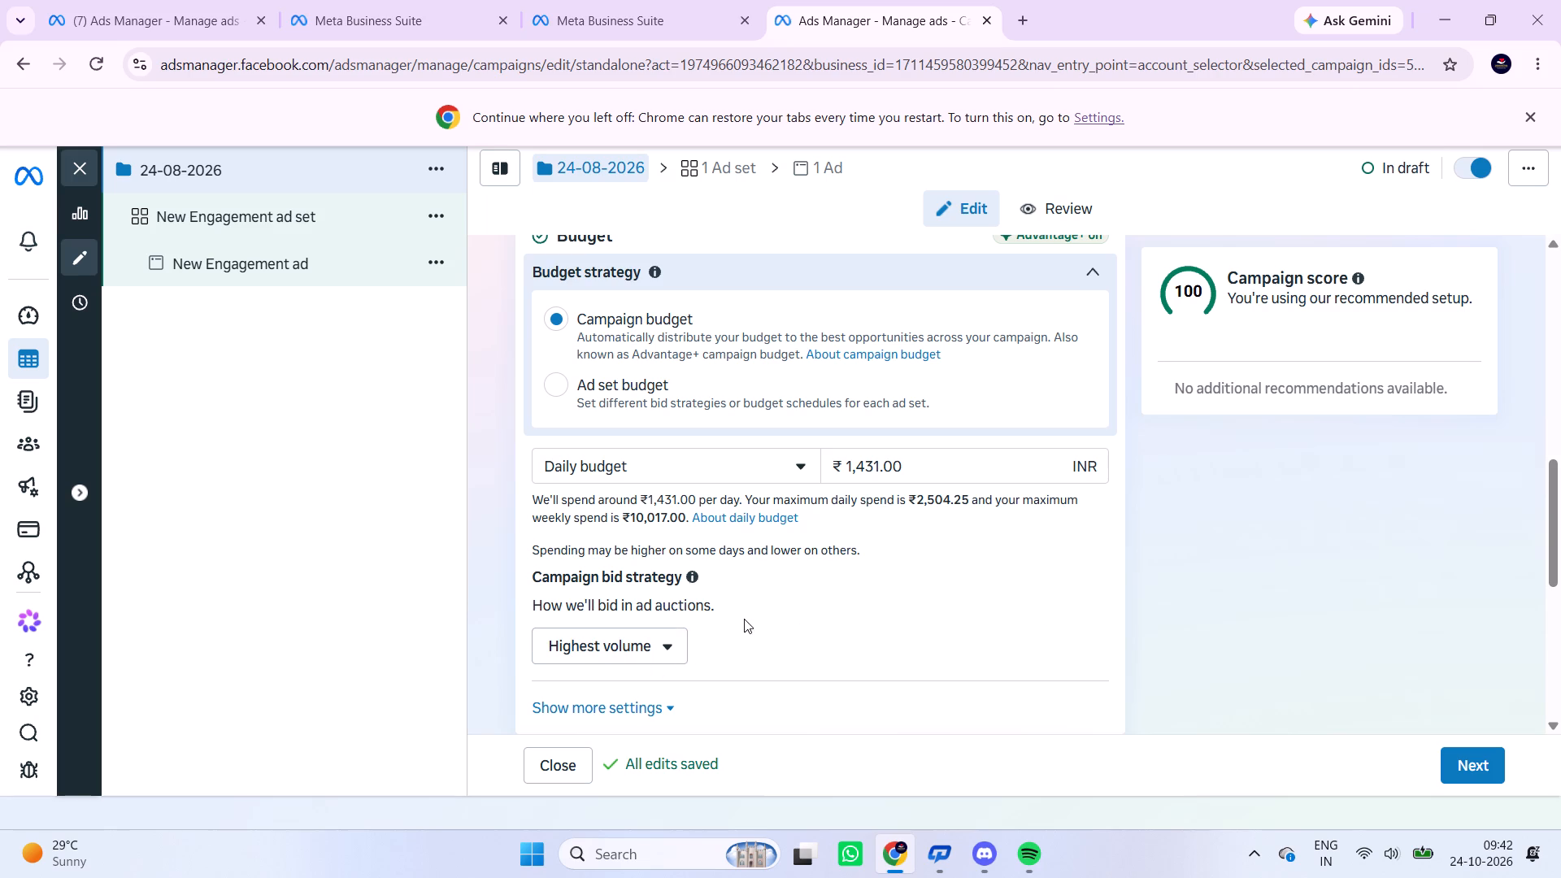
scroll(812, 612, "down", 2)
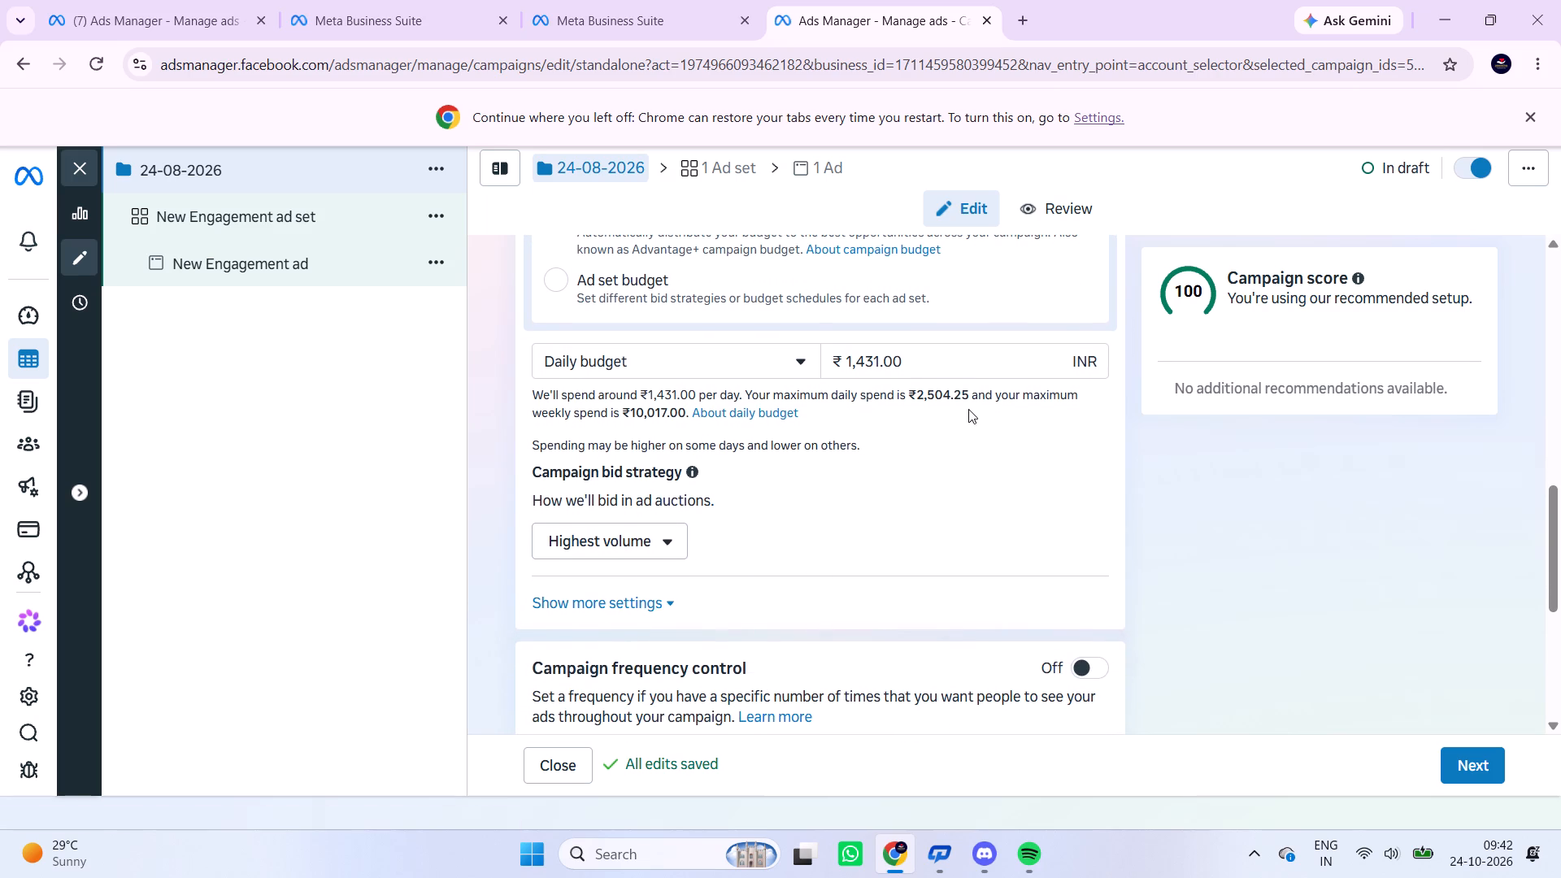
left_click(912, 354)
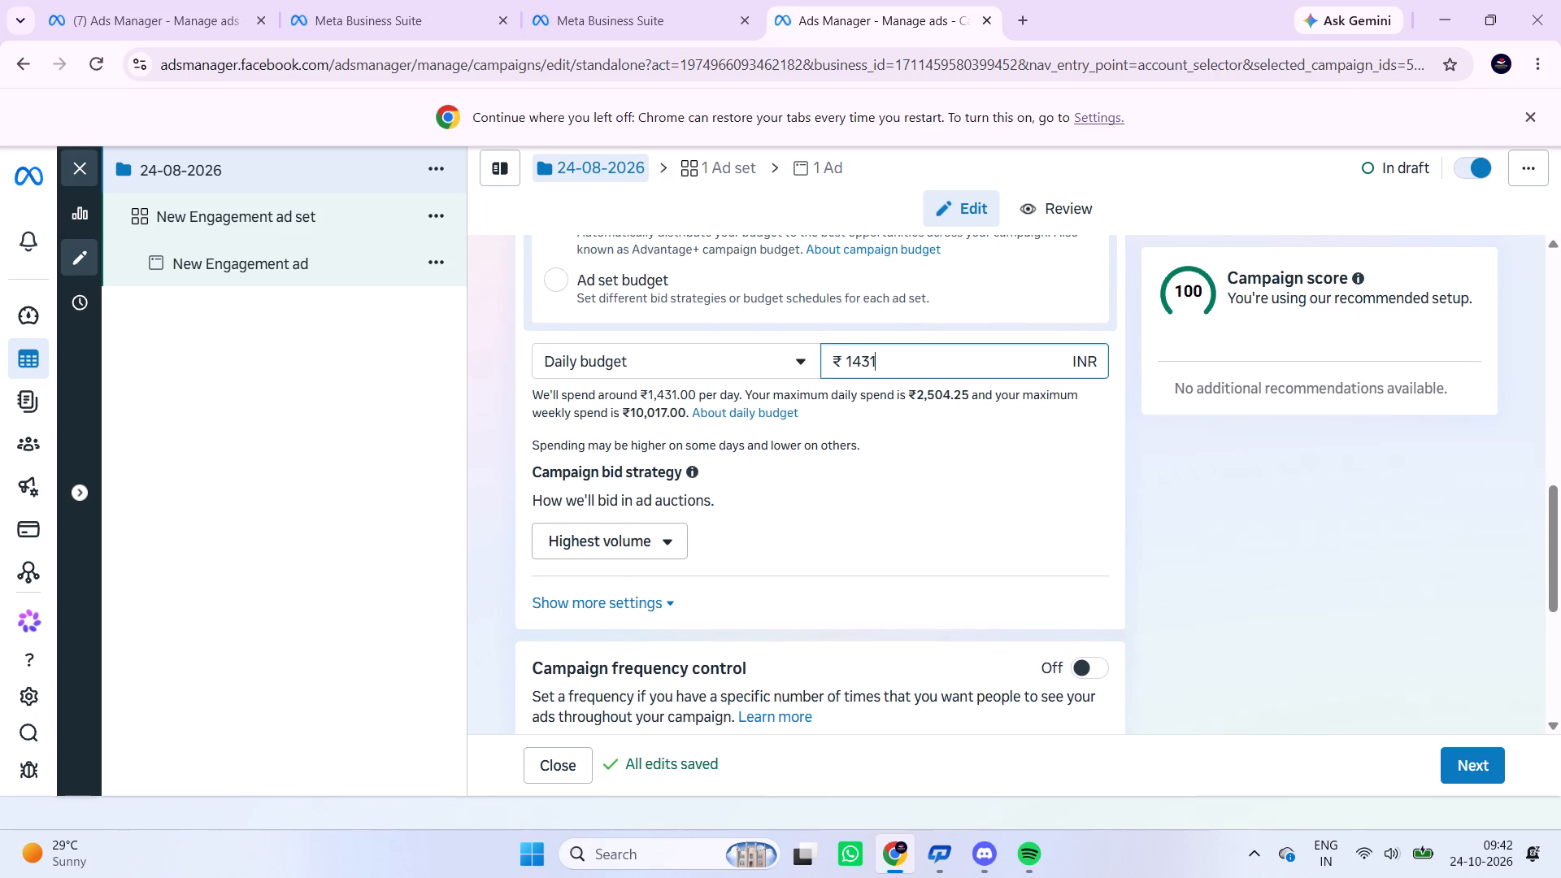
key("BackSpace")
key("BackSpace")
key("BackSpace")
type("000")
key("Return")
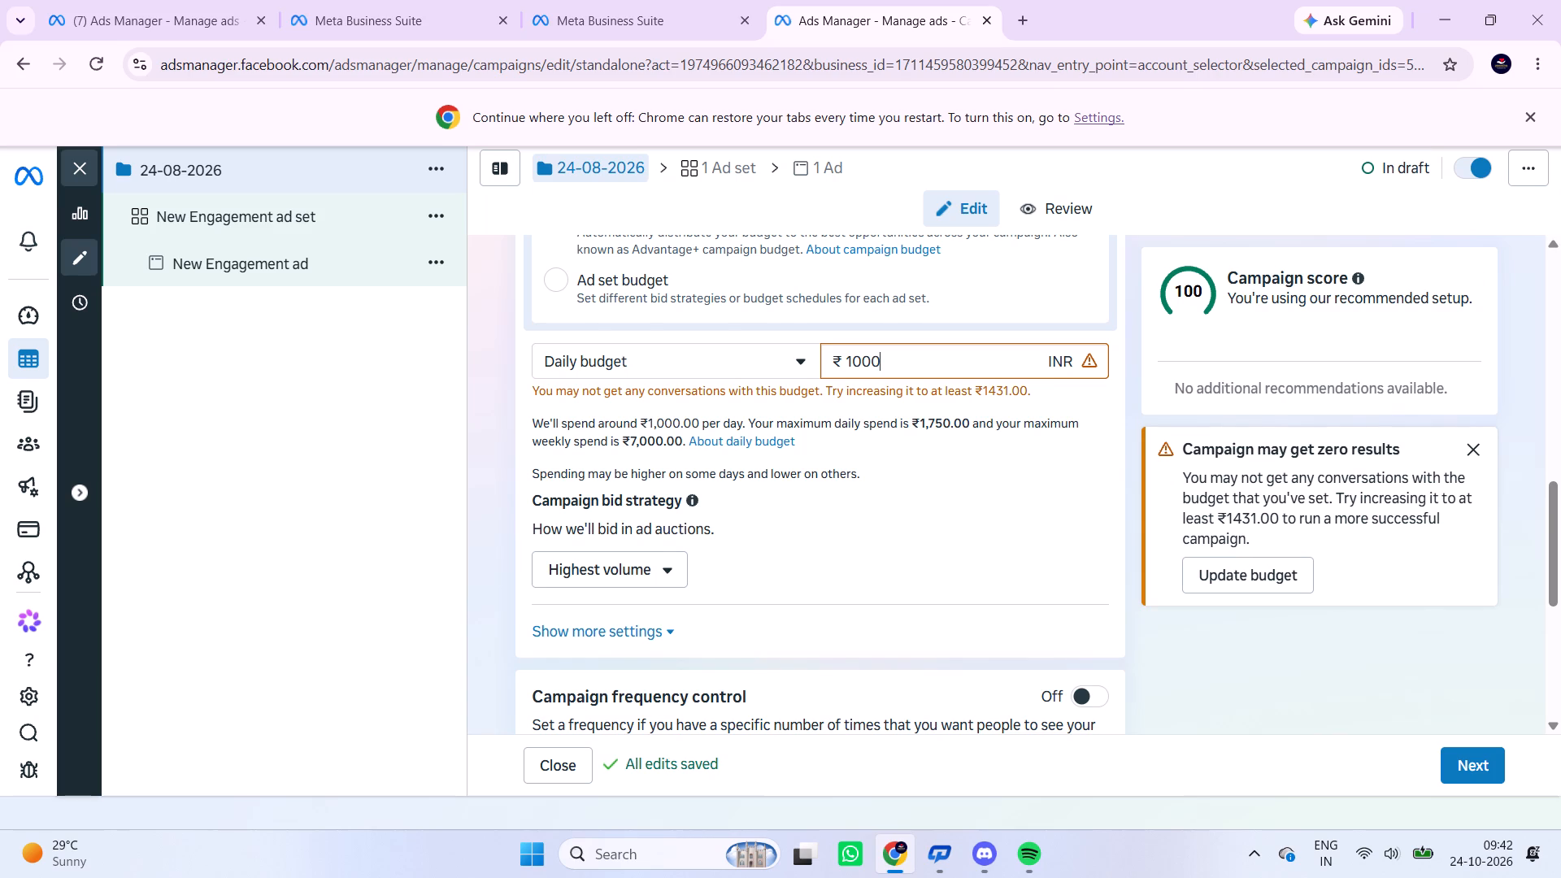
Set the budget strategy back to Ad set budget and choose Highest volume as the campaign bid strategy.
scroll(889, 387, "up", 1)
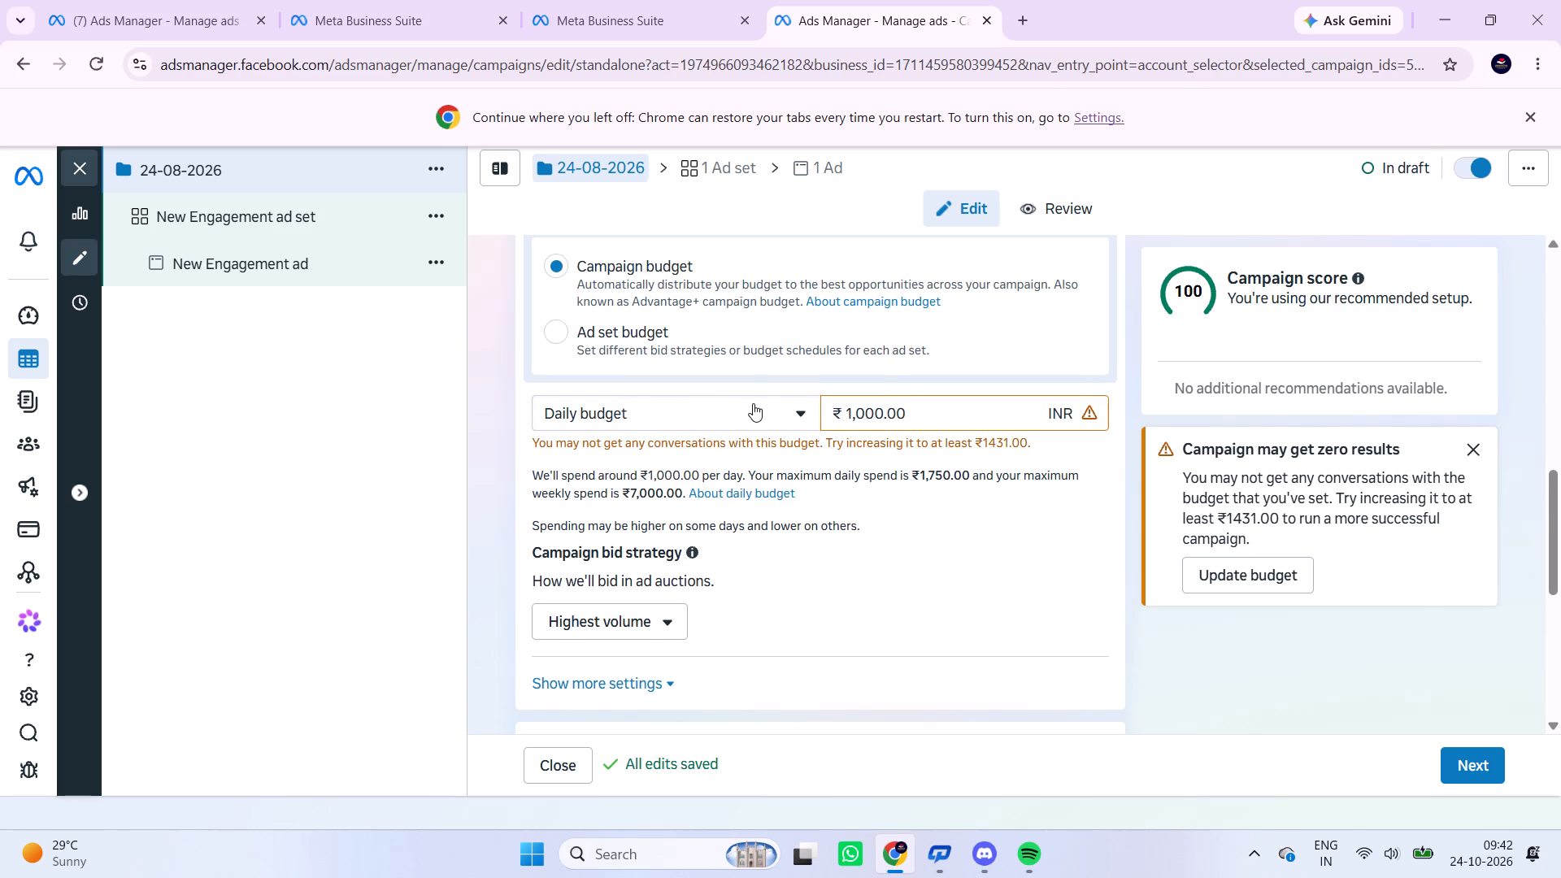
scroll(753, 403, "up", 1)
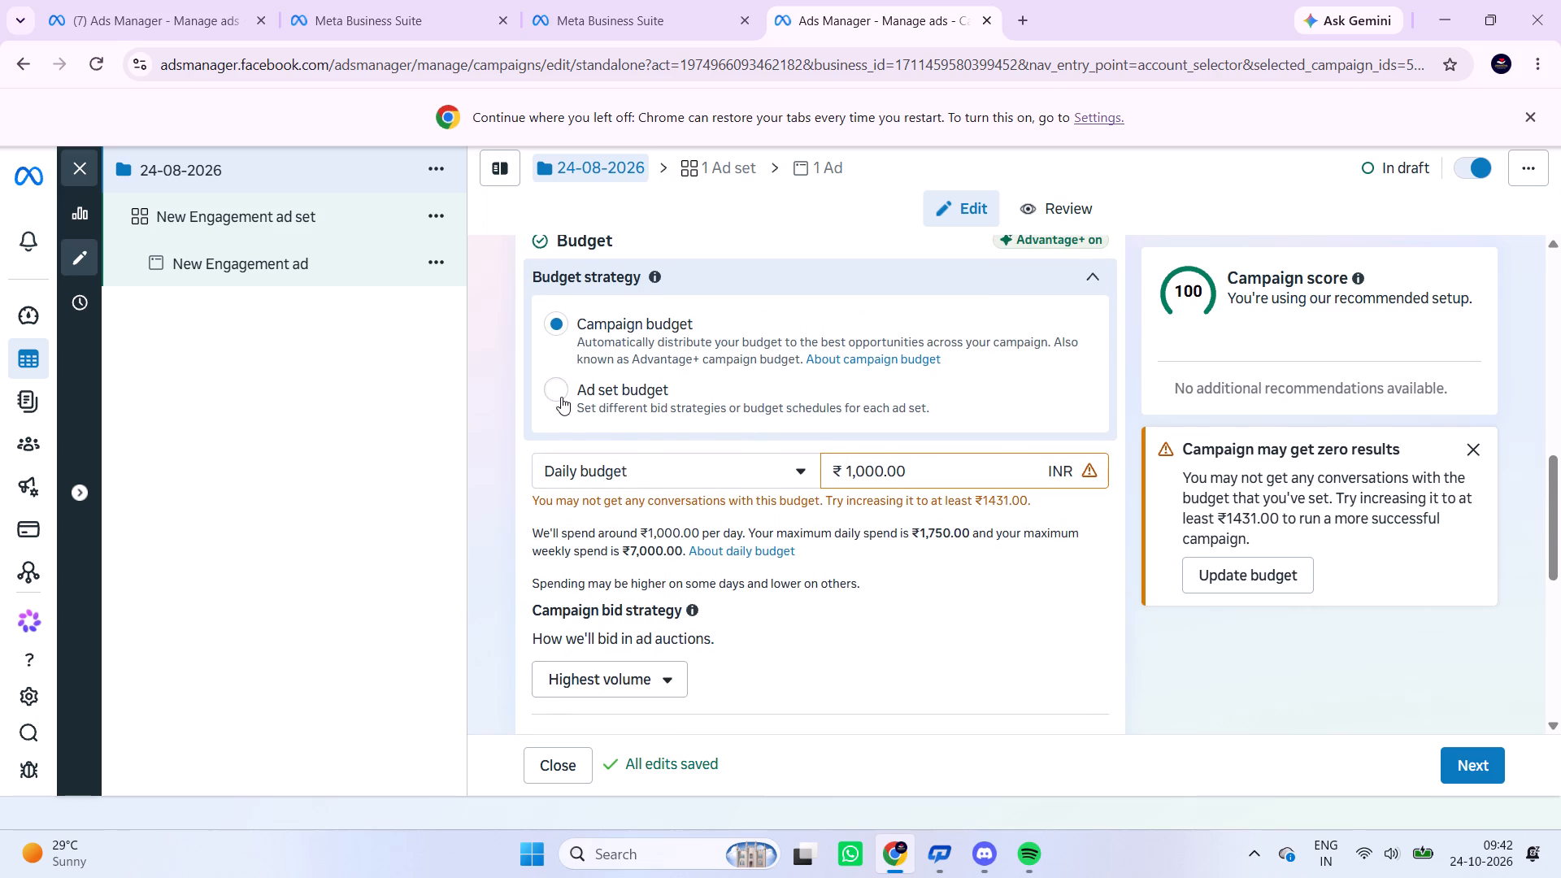
left_click(561, 397)
scroll(694, 448, "down", 1)
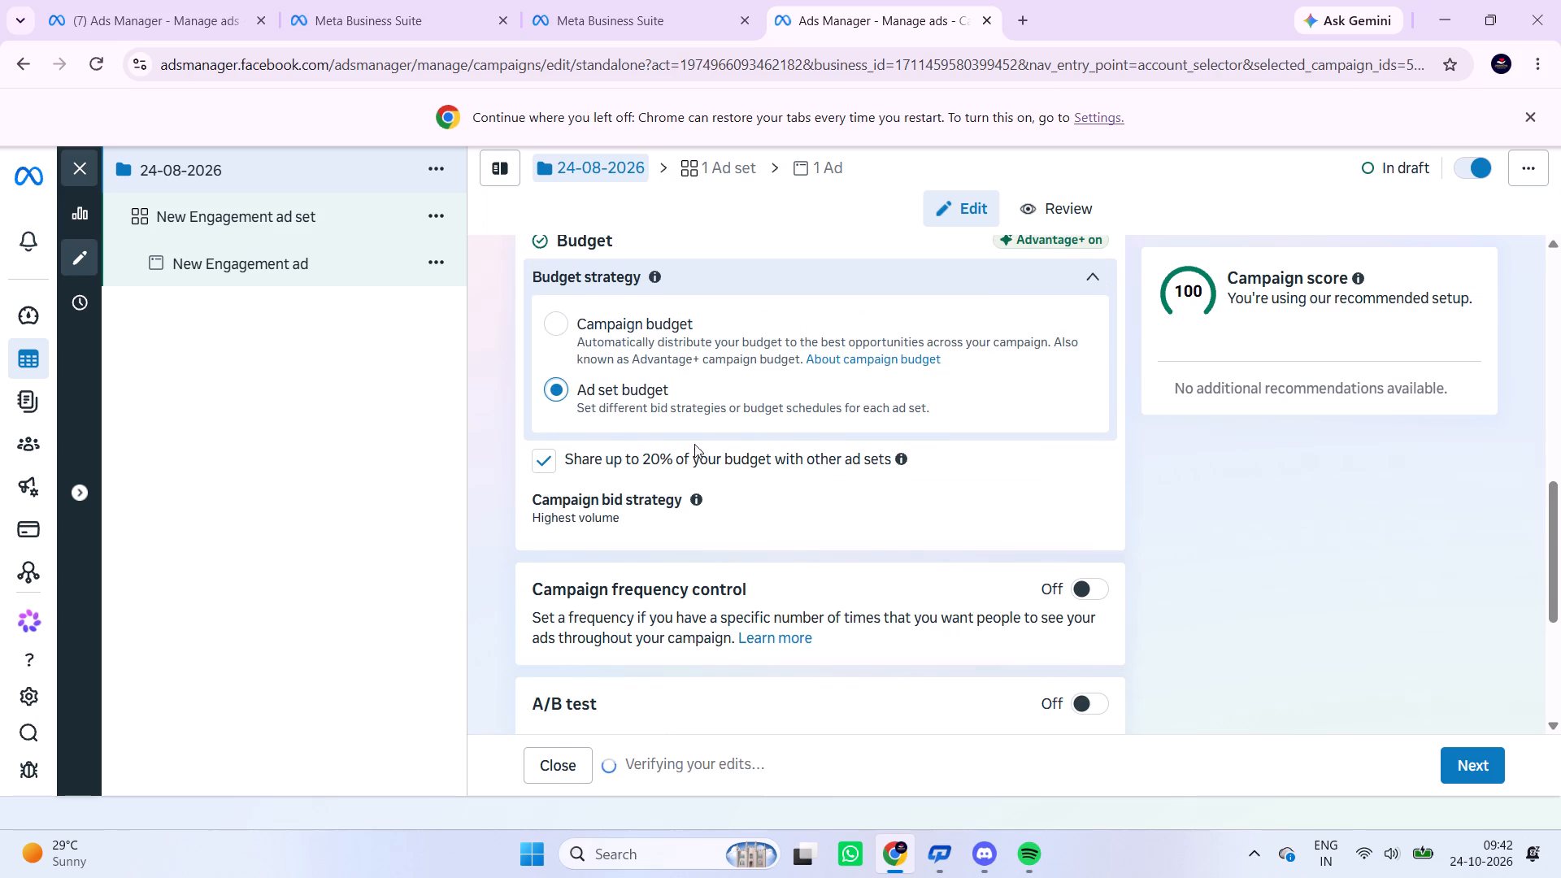
scroll(694, 444, "down", 1)
left_click(1101, 491)
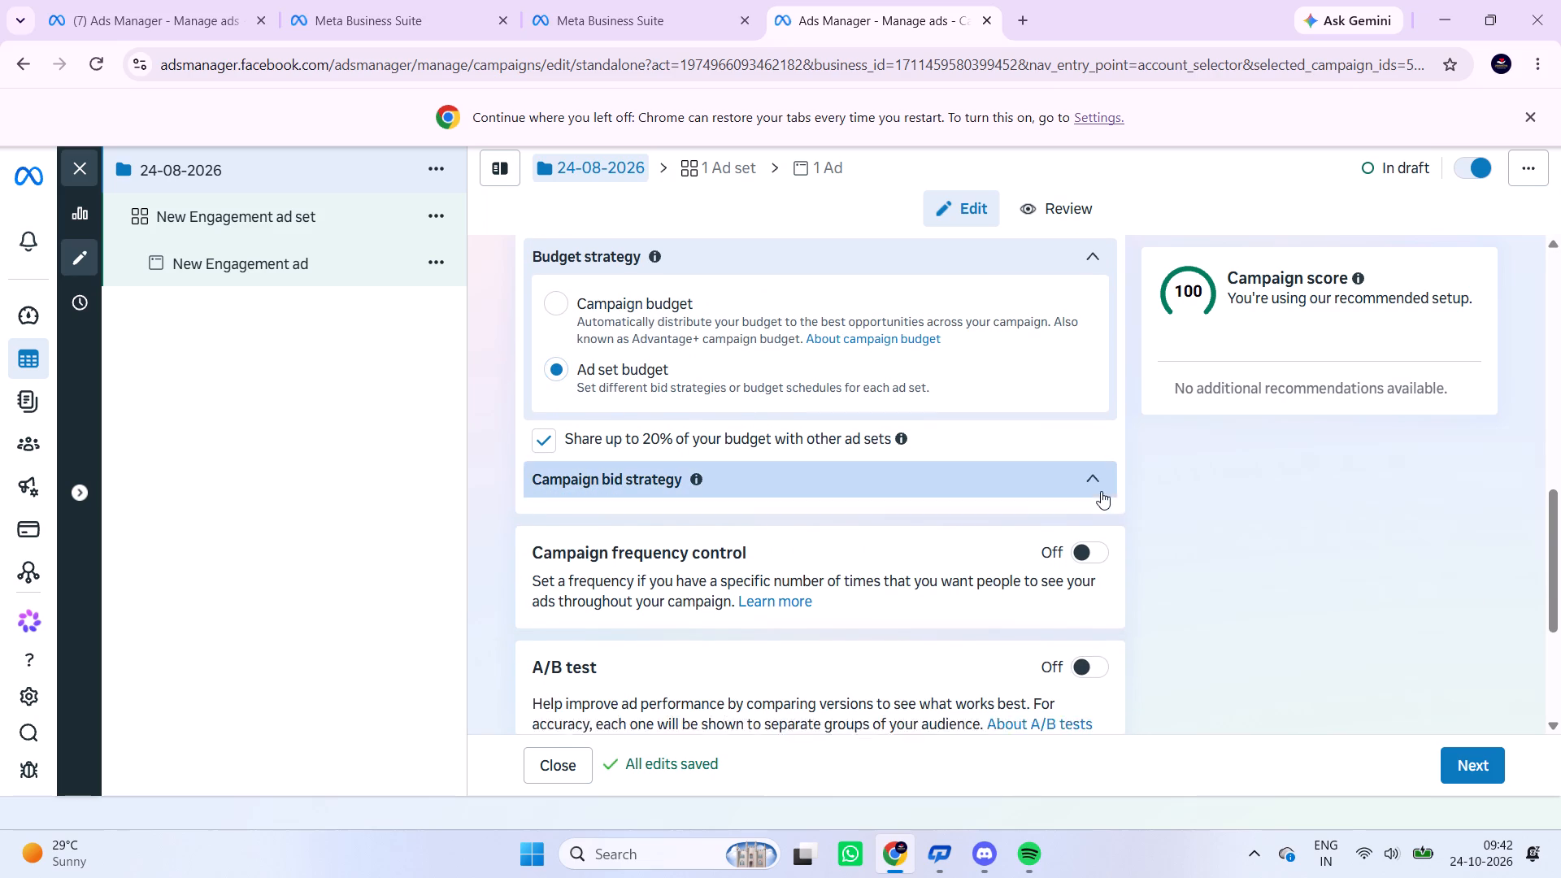
left_click(659, 555)
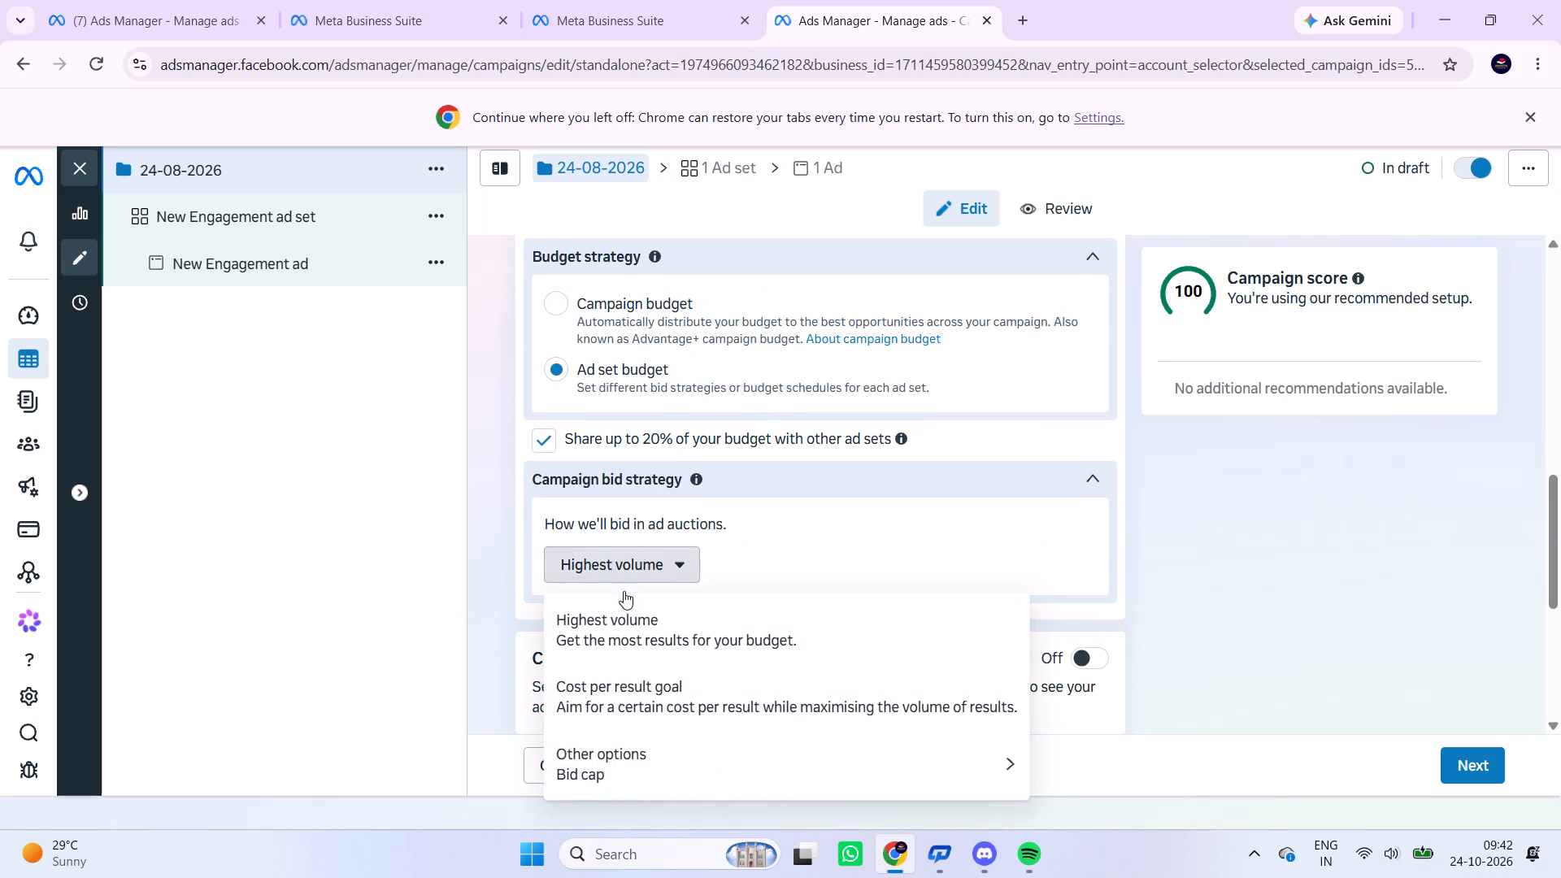
left_click(609, 624)
Review the campaign settings, from the objective and budget through frequency control, A/B test and Special Ad Categories.
scroll(746, 588, "down", 1)
scroll(746, 588, "right", 1)
scroll(746, 588, "up", 3)
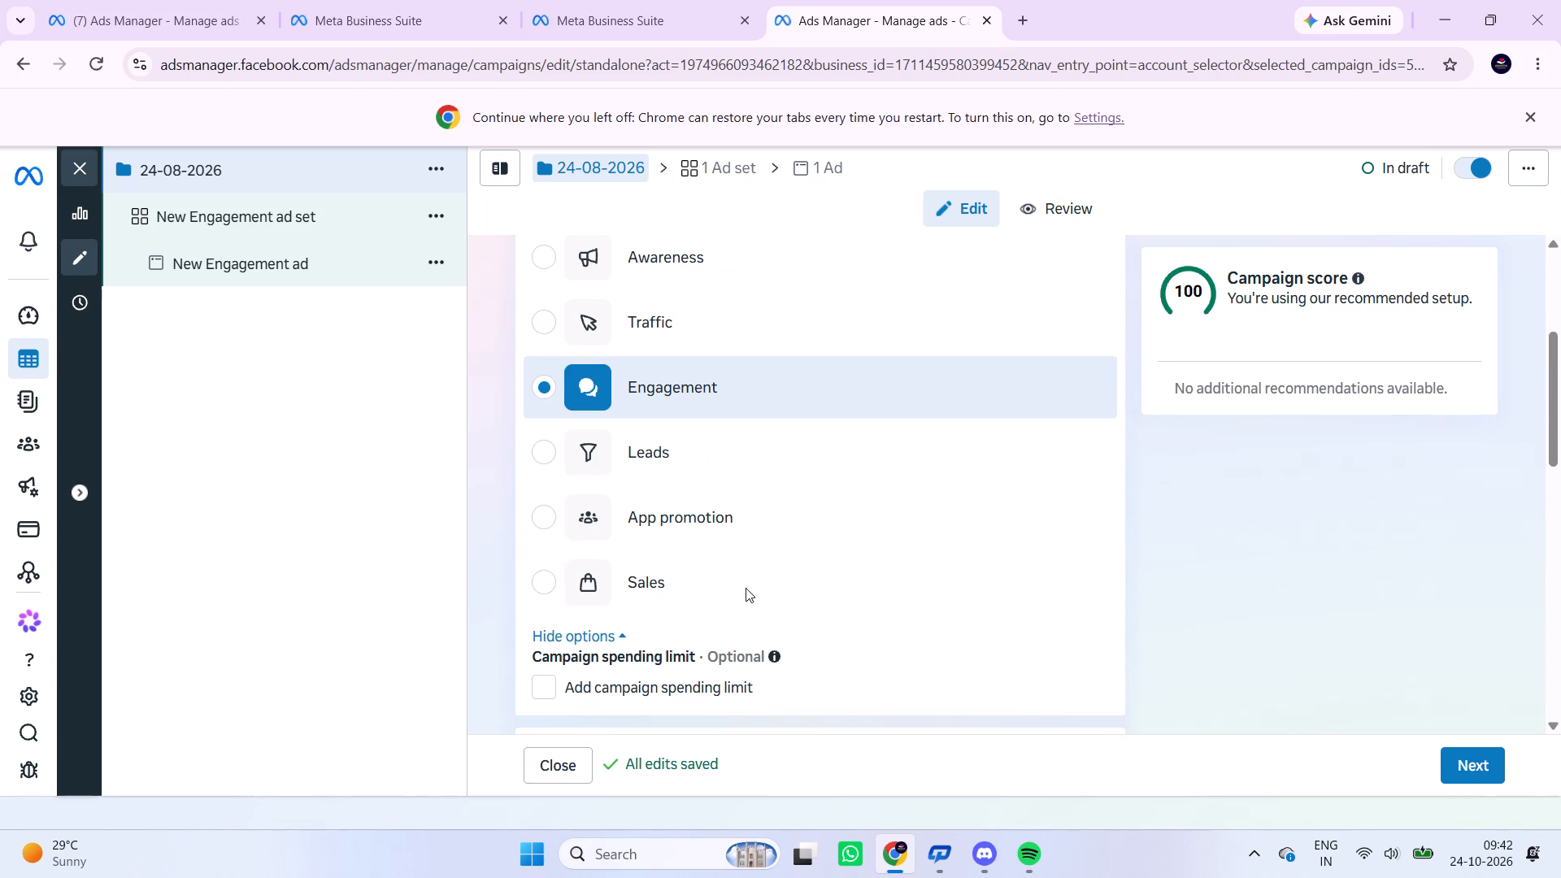
scroll(746, 588, "up", 1)
scroll(786, 405, "down", 3)
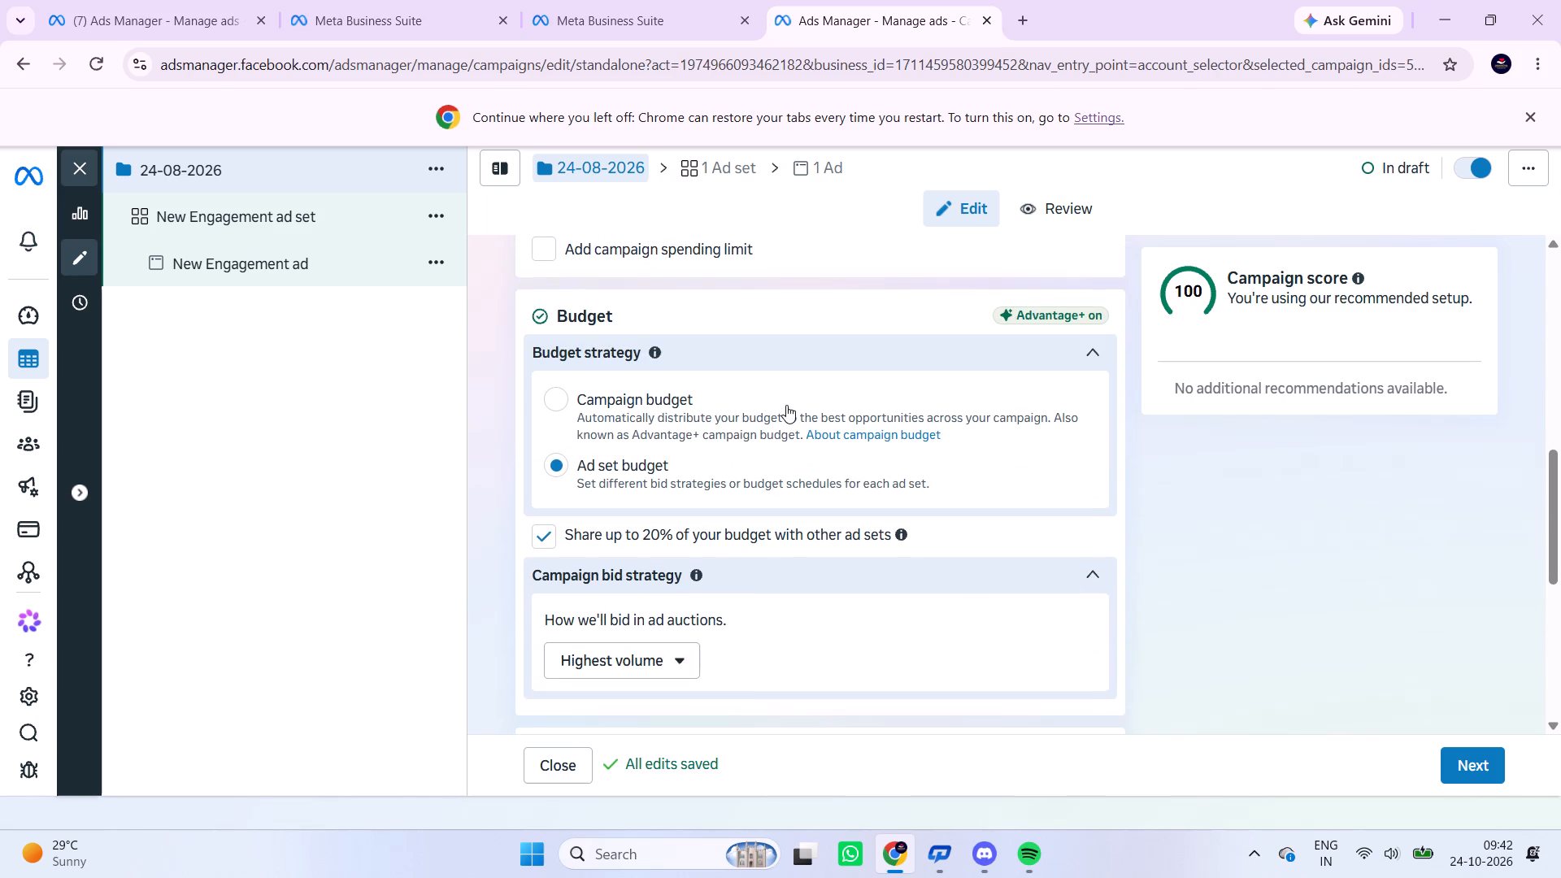
scroll(786, 405, "down", 3)
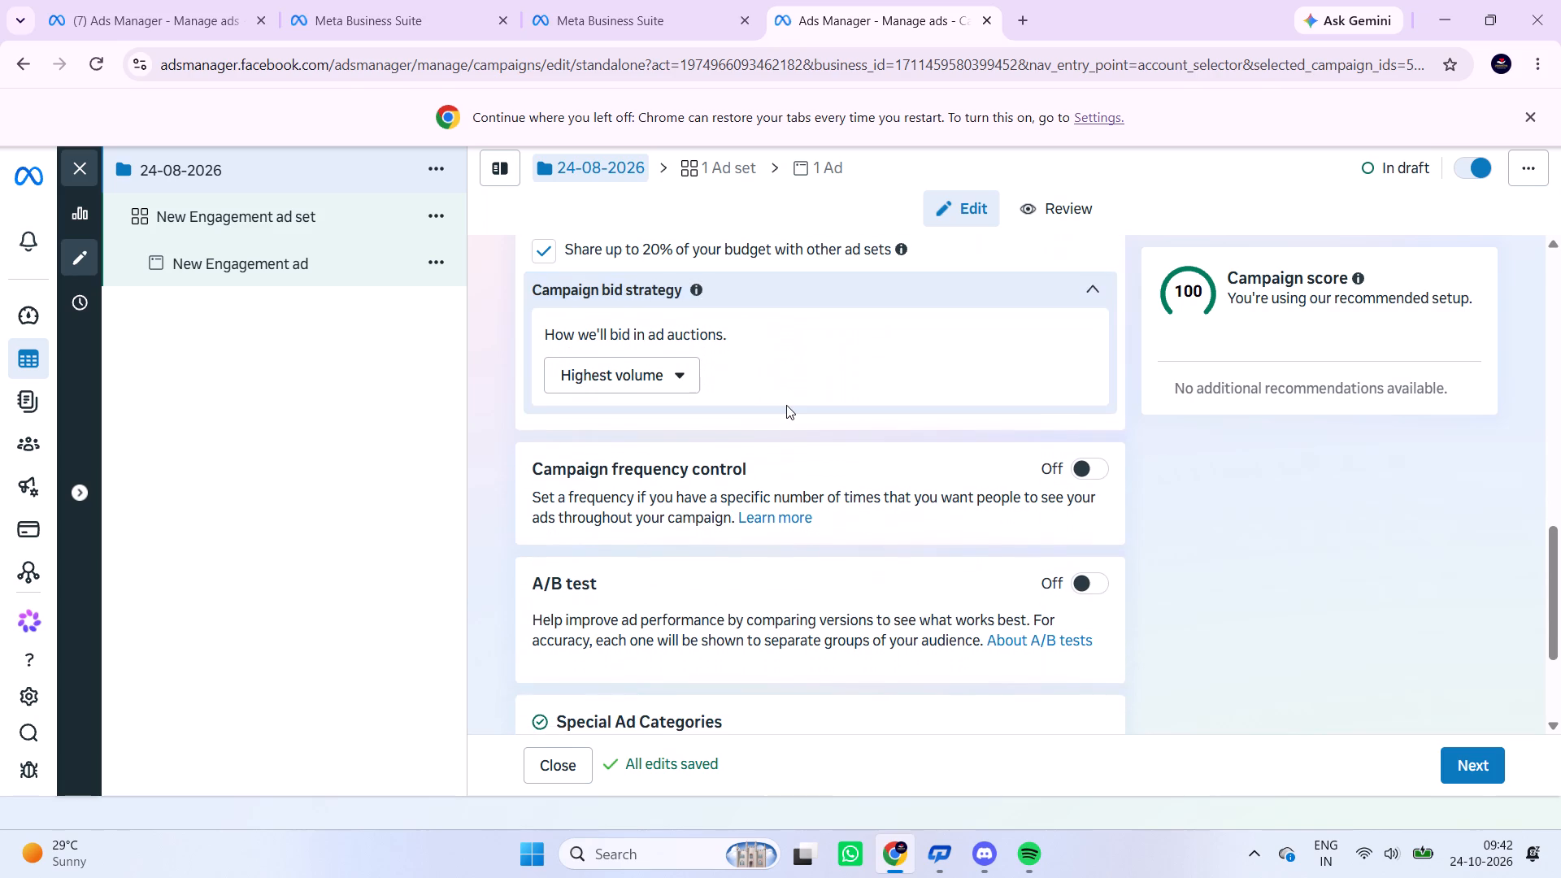
scroll(786, 405, "down", 3)
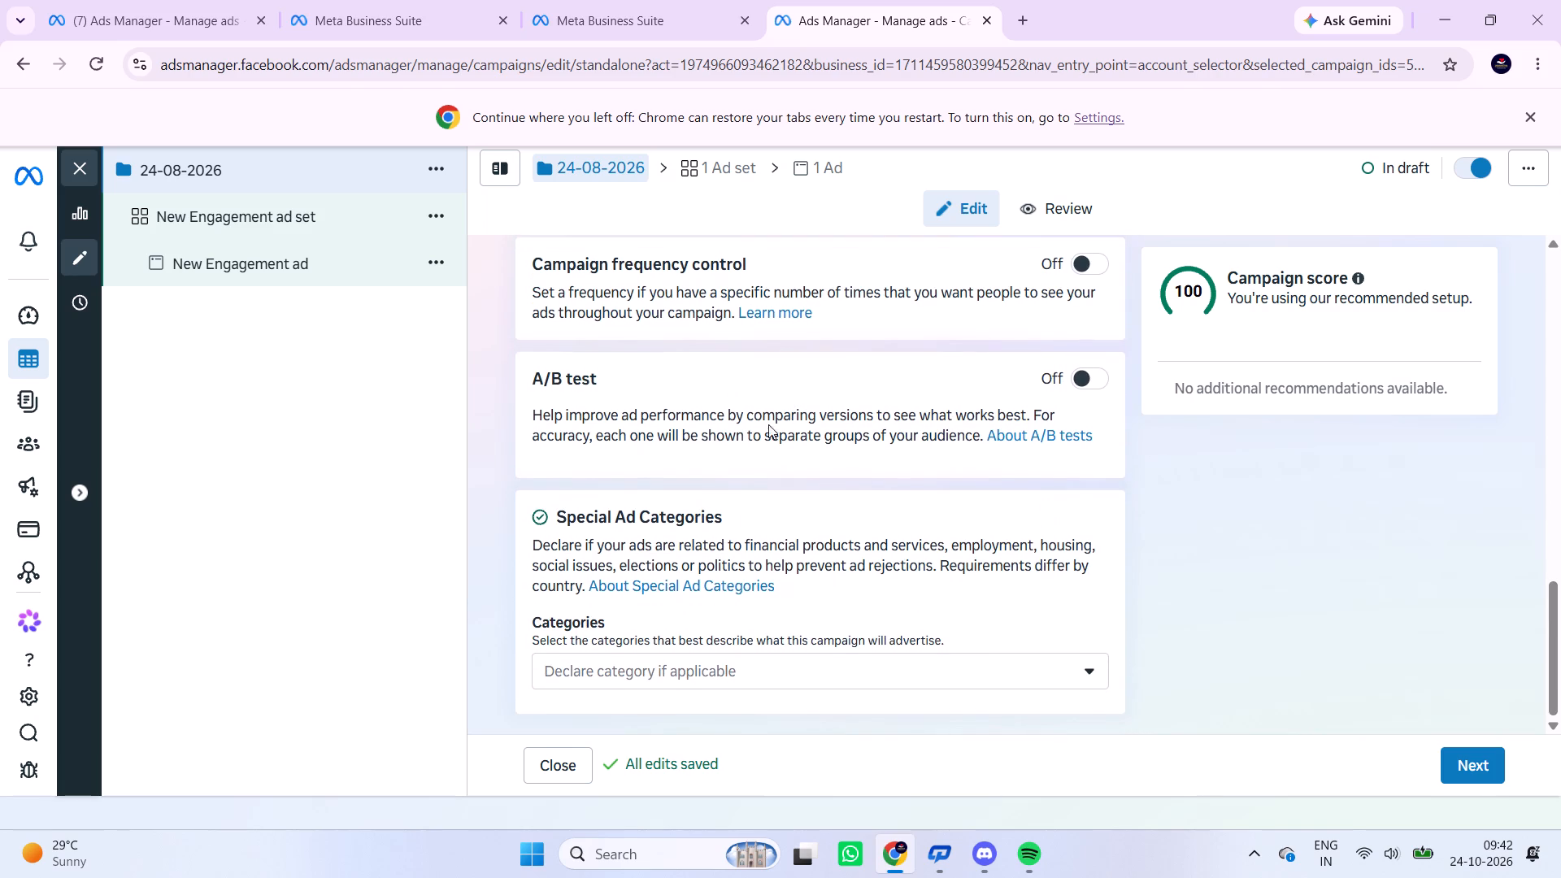
scroll(716, 491, "up", 2)
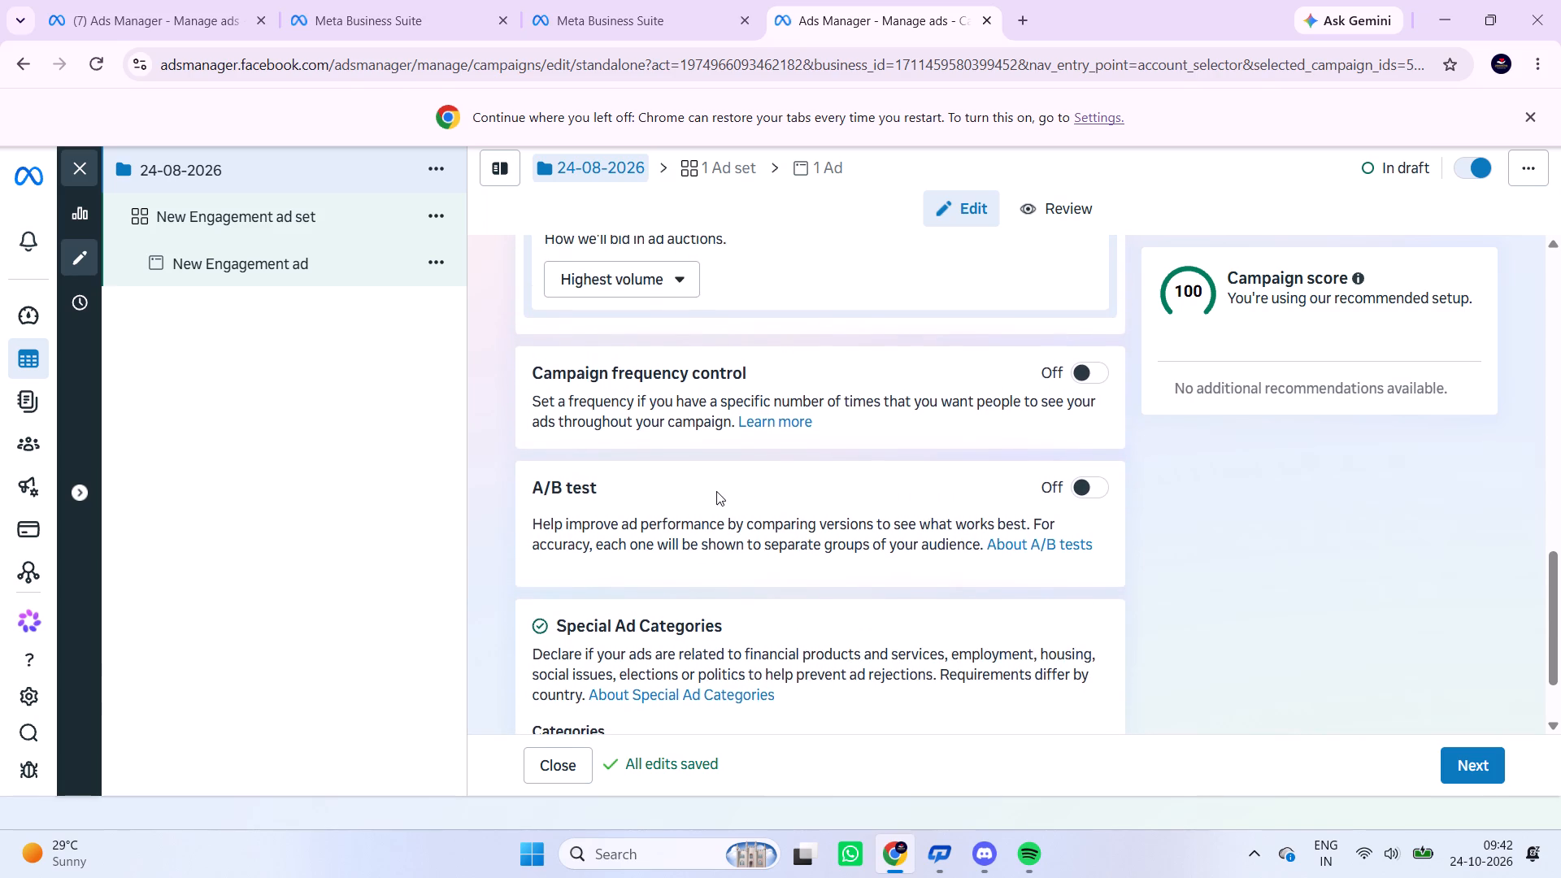
scroll(716, 491, "up", 6)
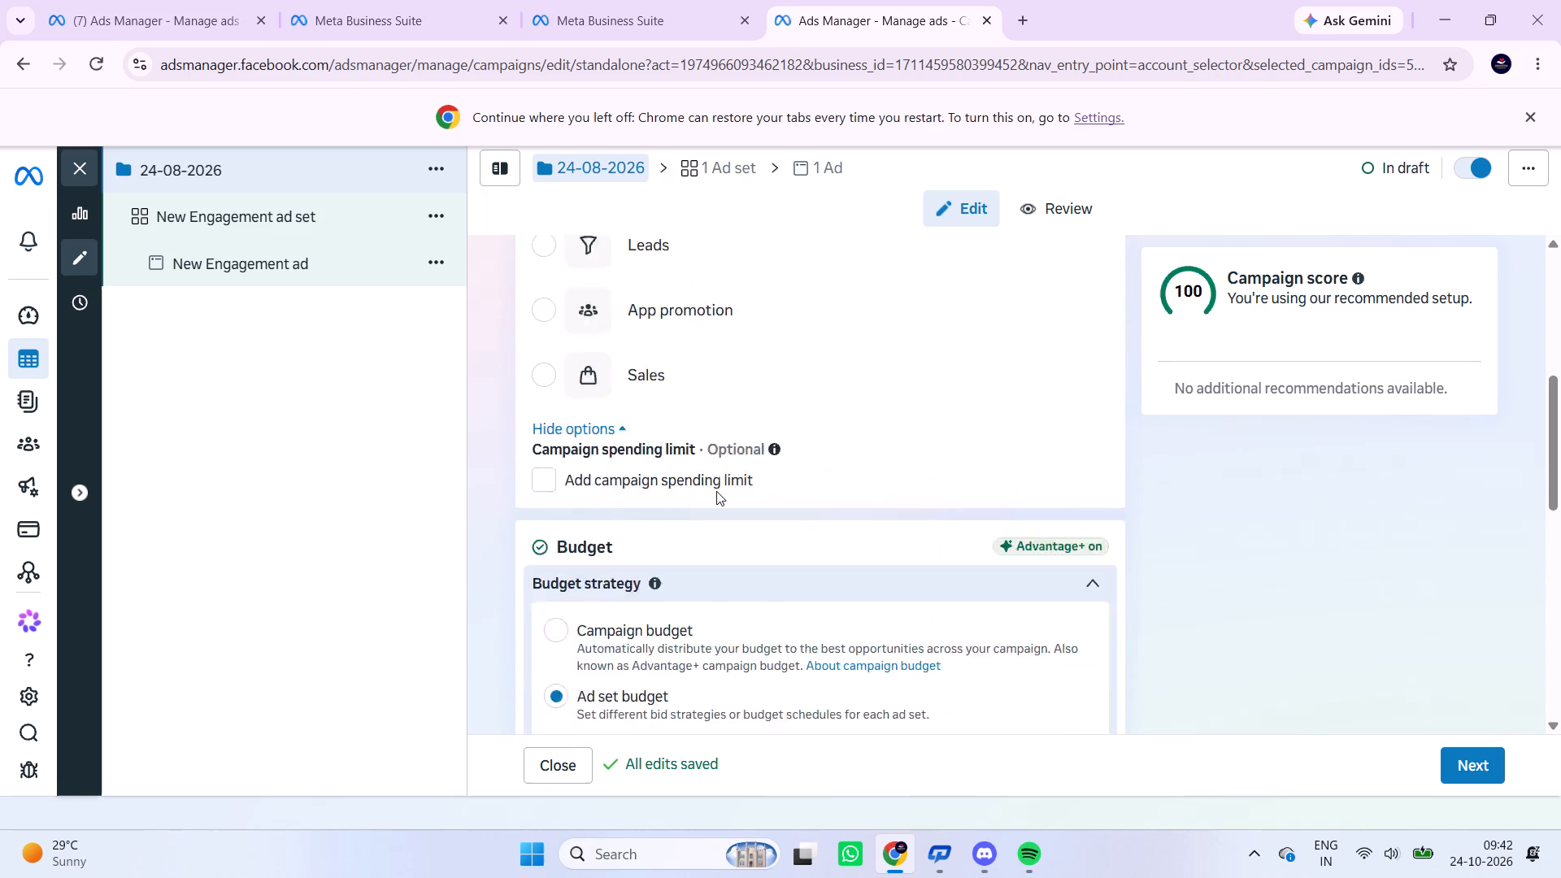
scroll(716, 491, "up", 2)
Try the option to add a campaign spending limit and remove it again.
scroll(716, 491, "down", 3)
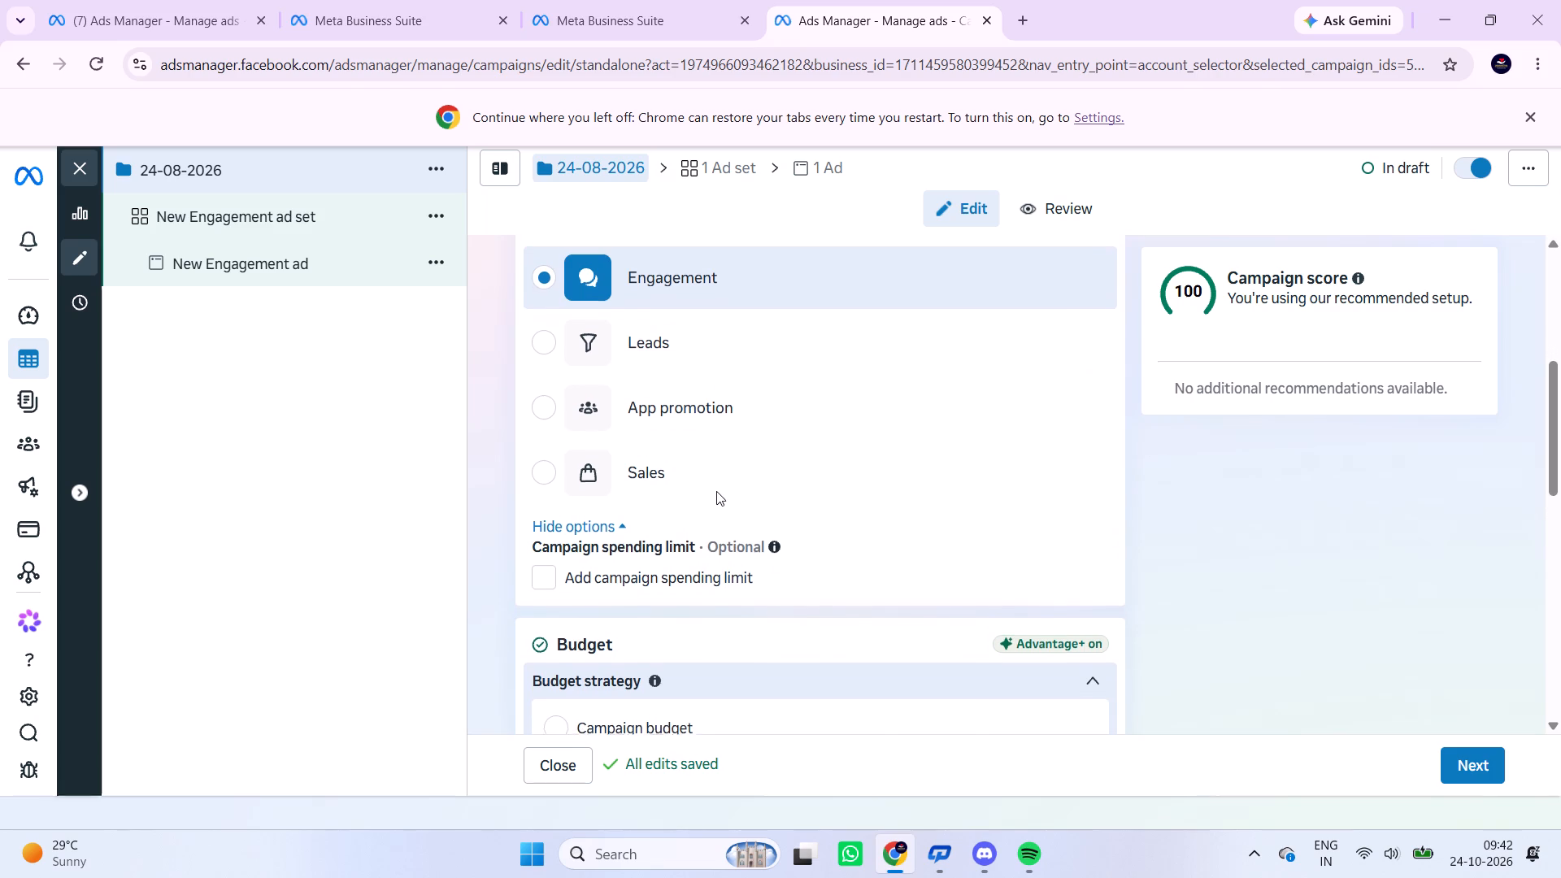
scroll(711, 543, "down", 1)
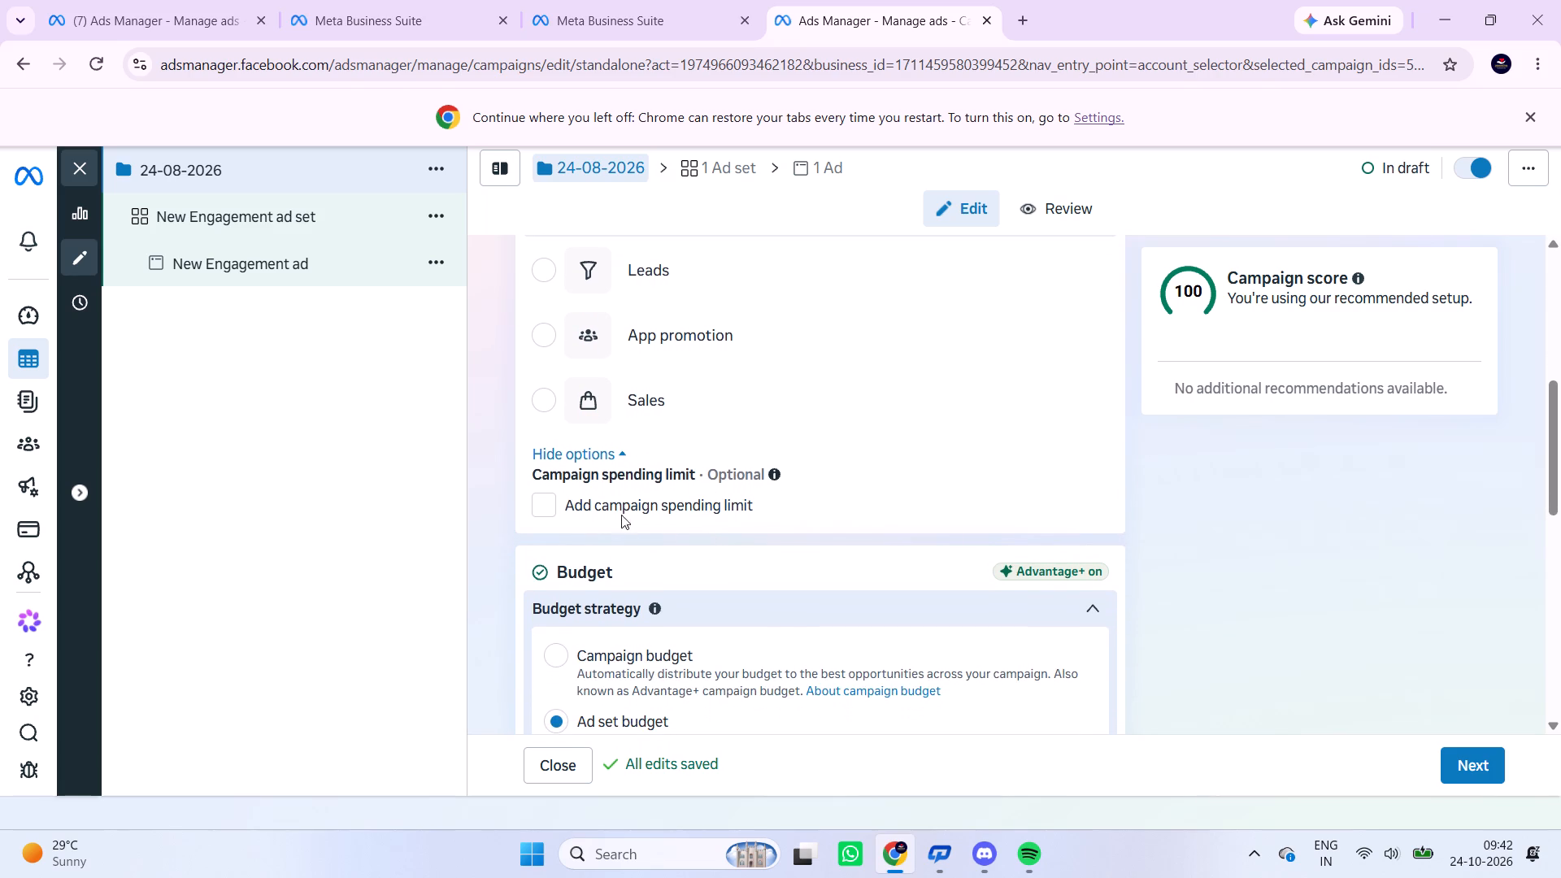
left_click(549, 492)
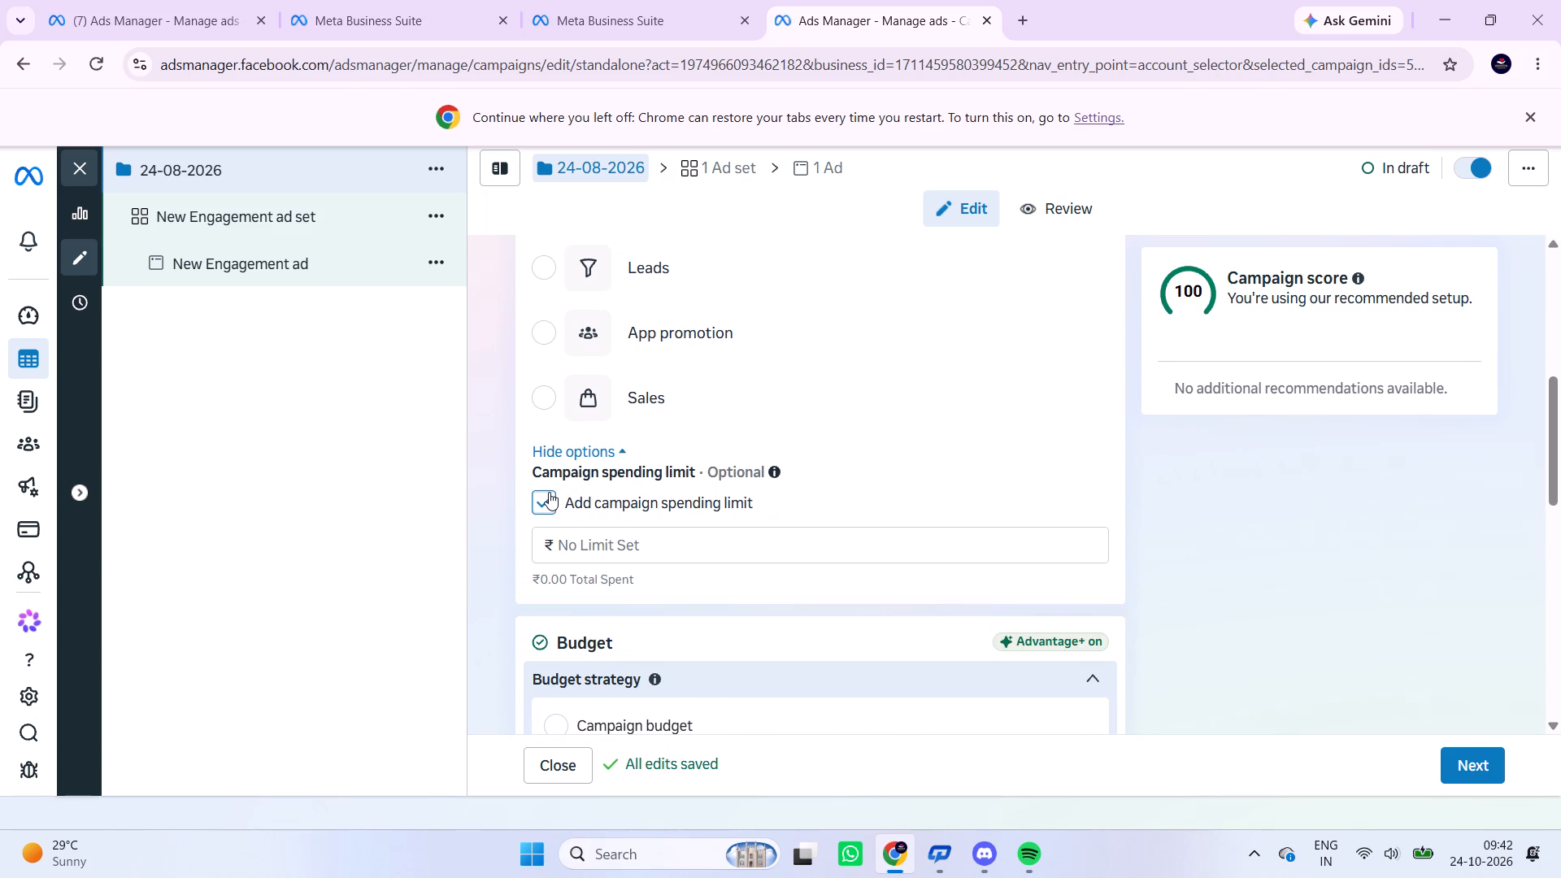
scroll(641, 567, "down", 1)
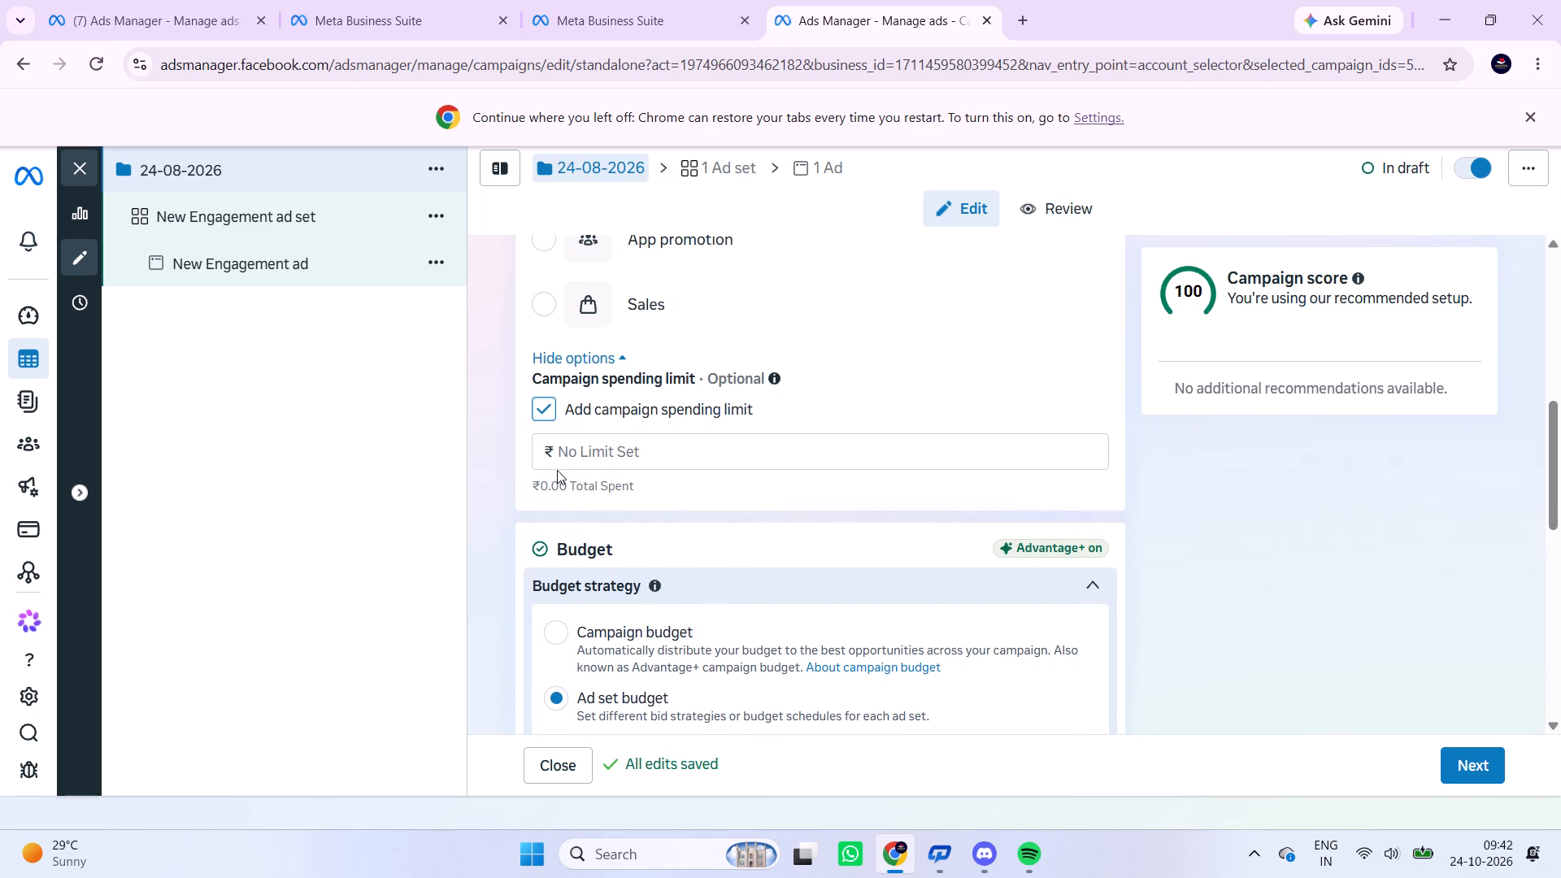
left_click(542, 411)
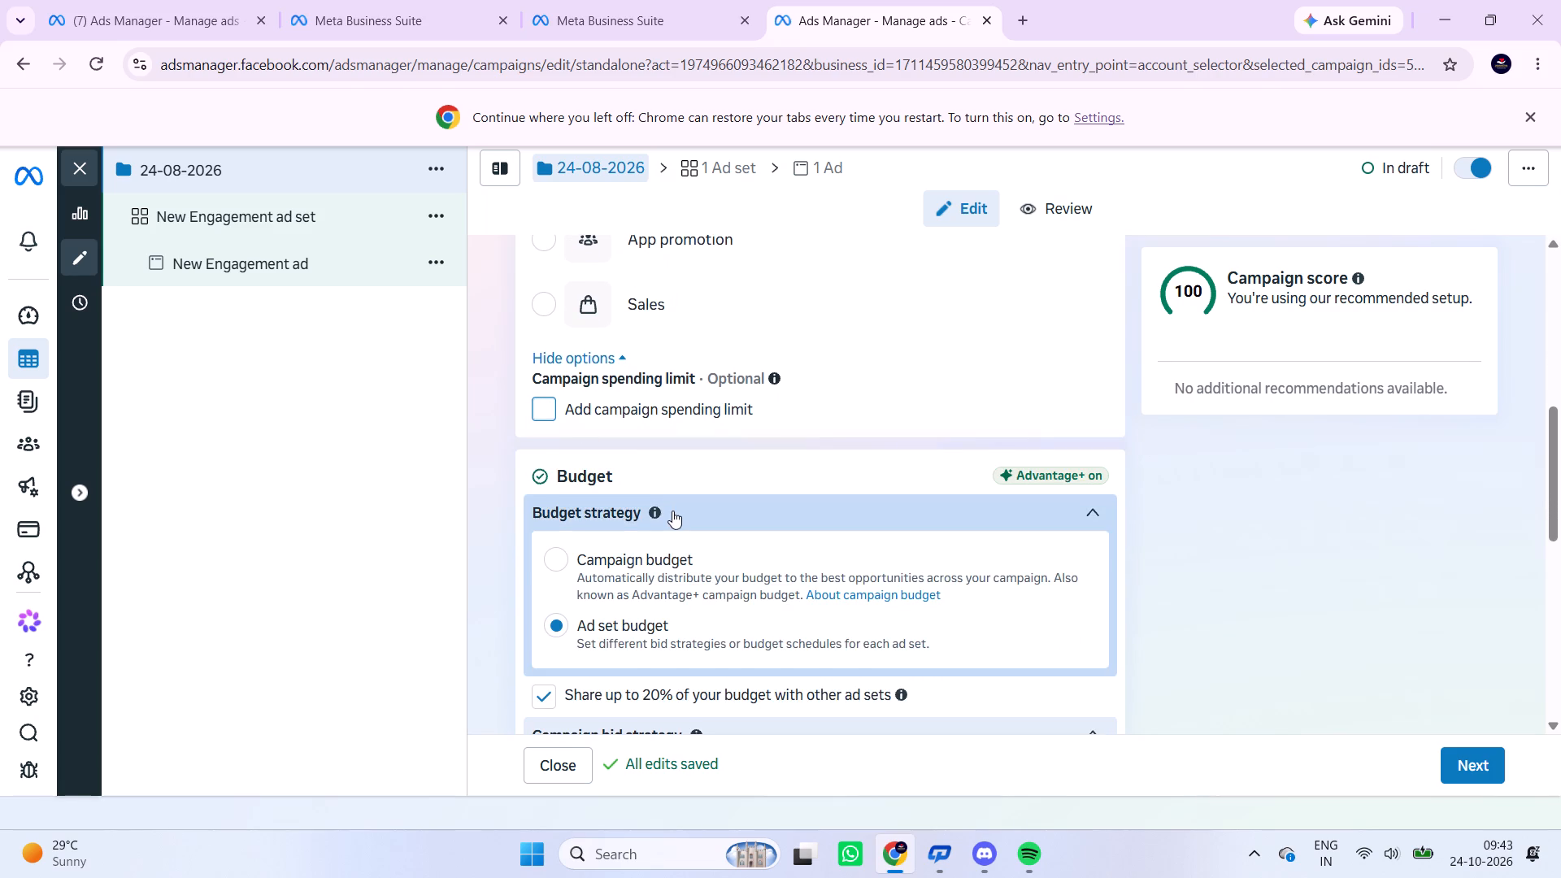
Check the Special Ad Categories choice without declaring any category, and proceed to the ad set settings.
scroll(672, 511, "down", 1)
left_click(755, 357)
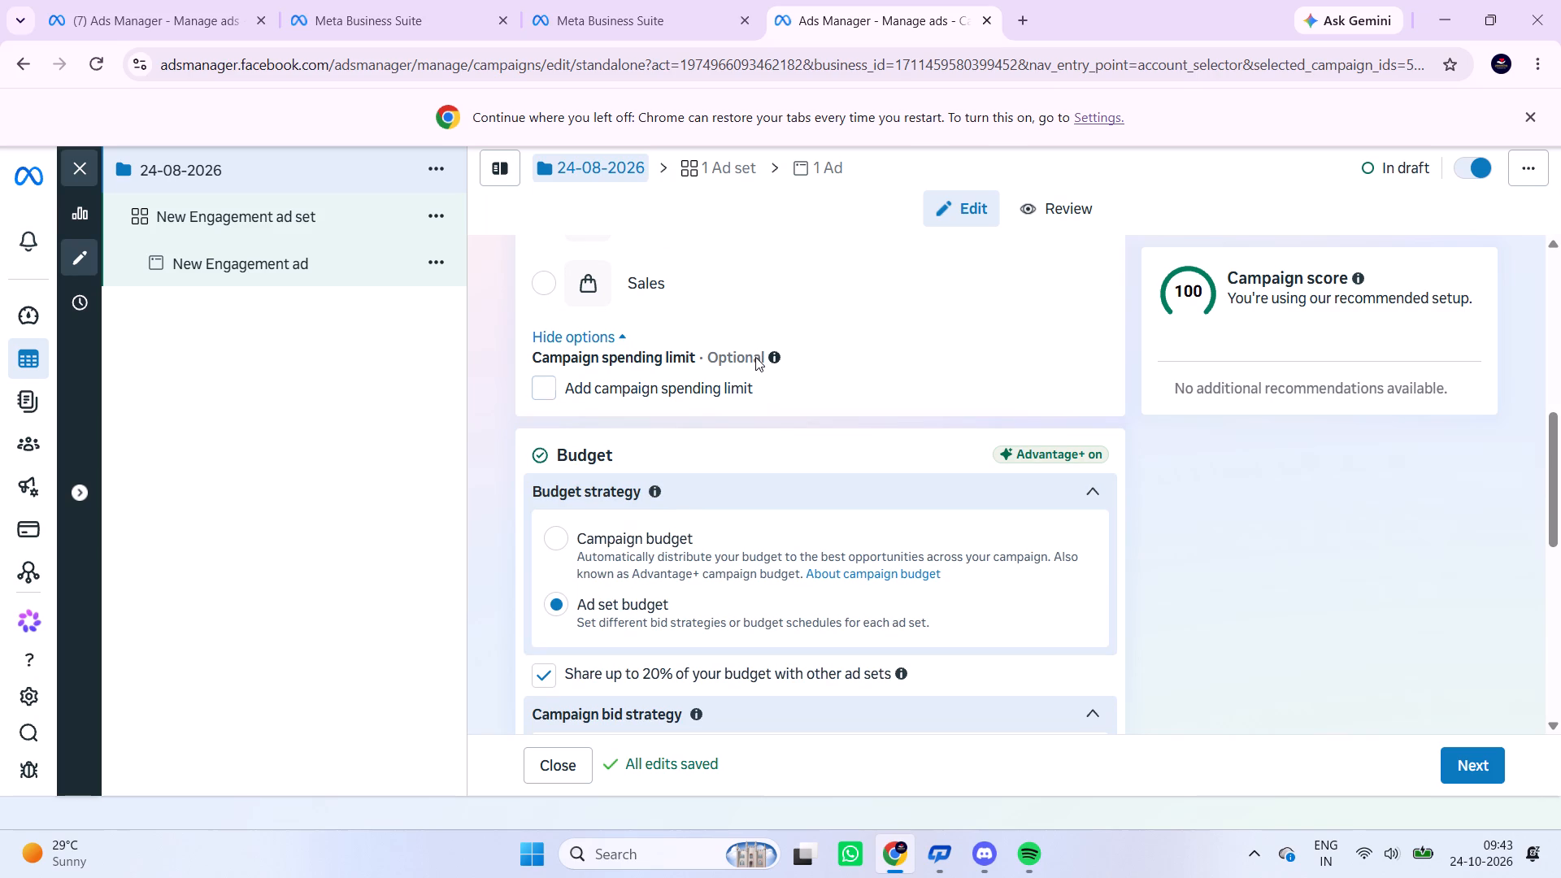
scroll(694, 602, "down", 3)
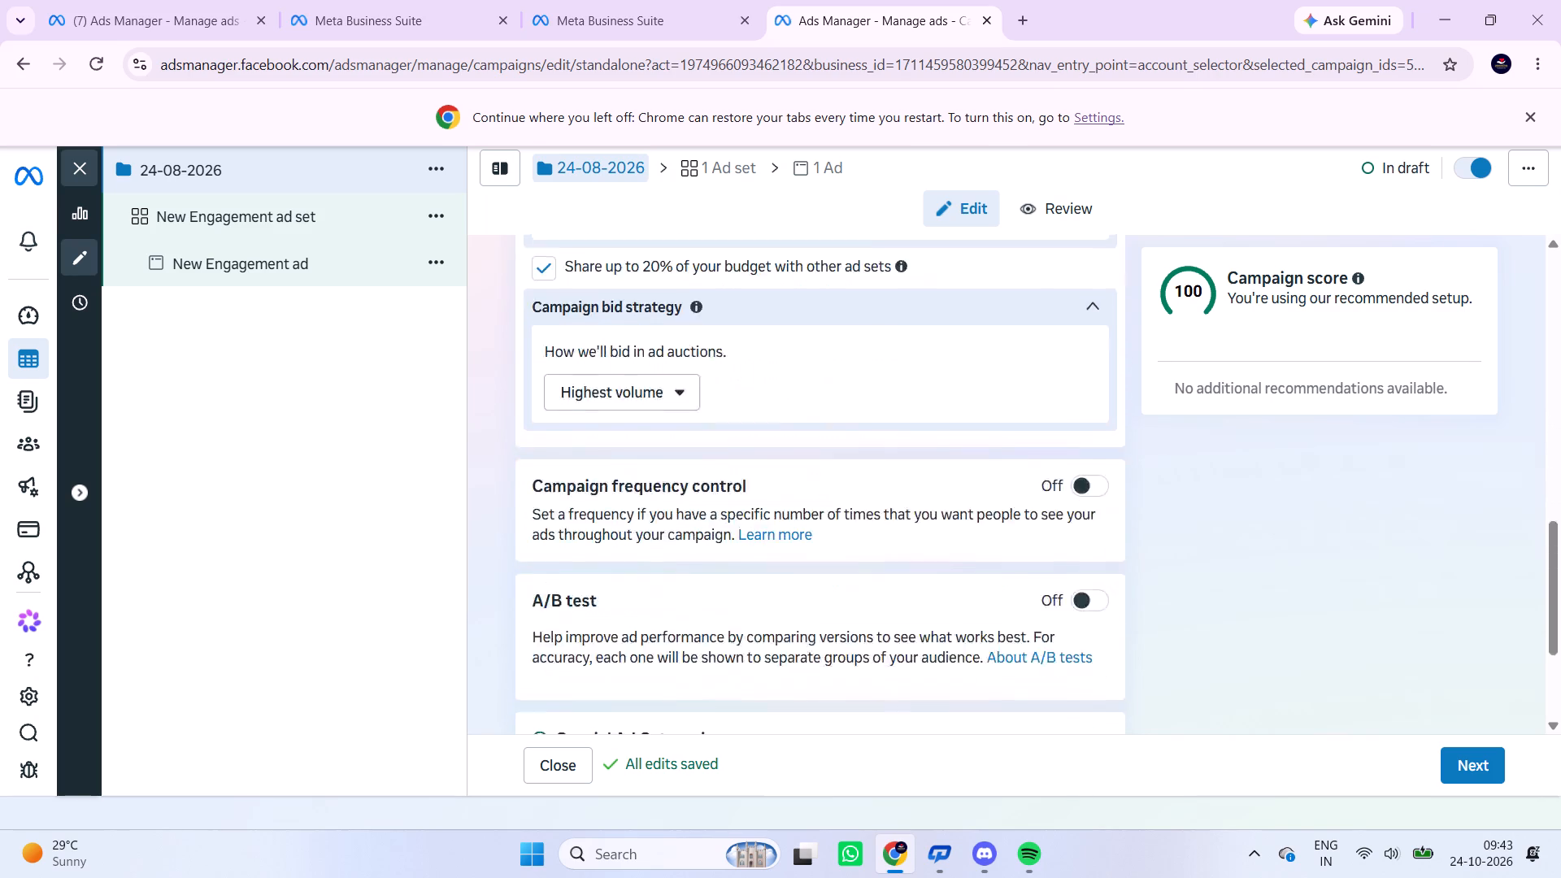
scroll(694, 602, "down", 4)
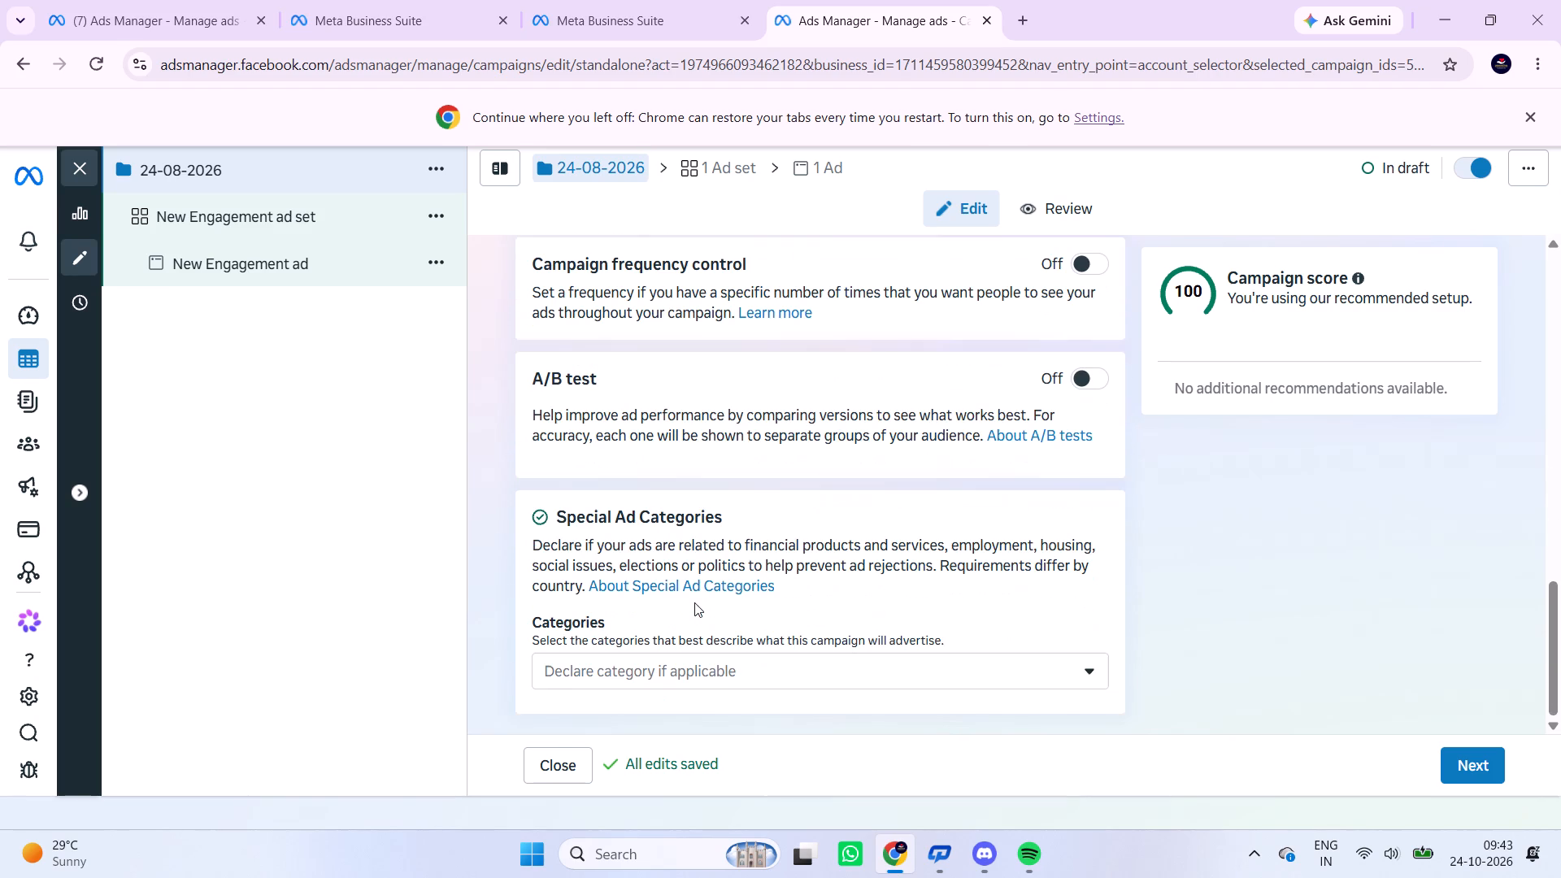
left_click(698, 687)
left_click(701, 676)
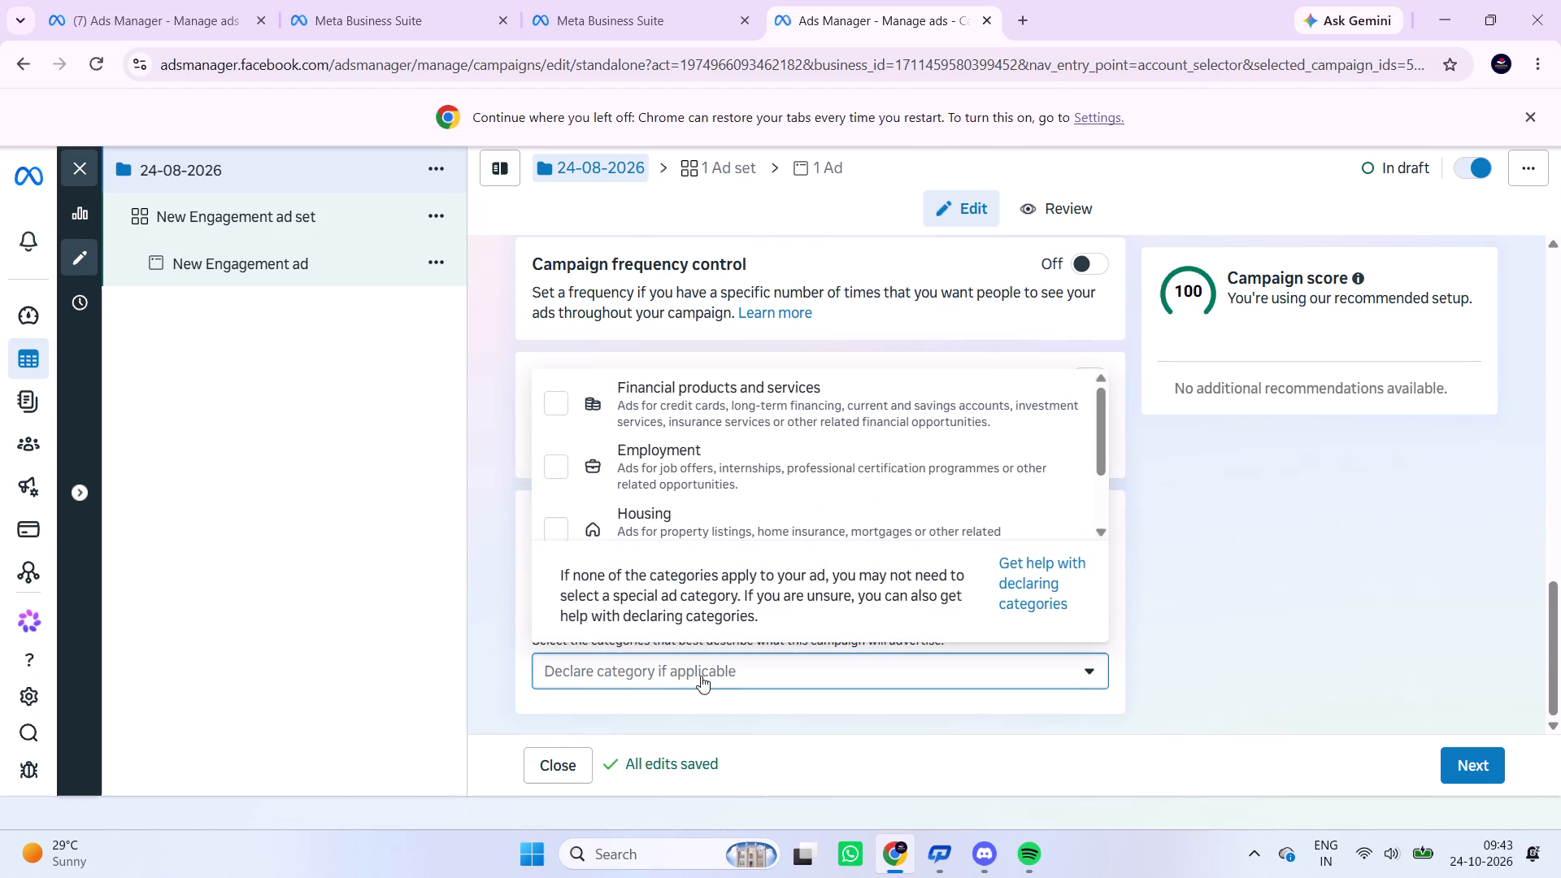
left_click(1483, 767)
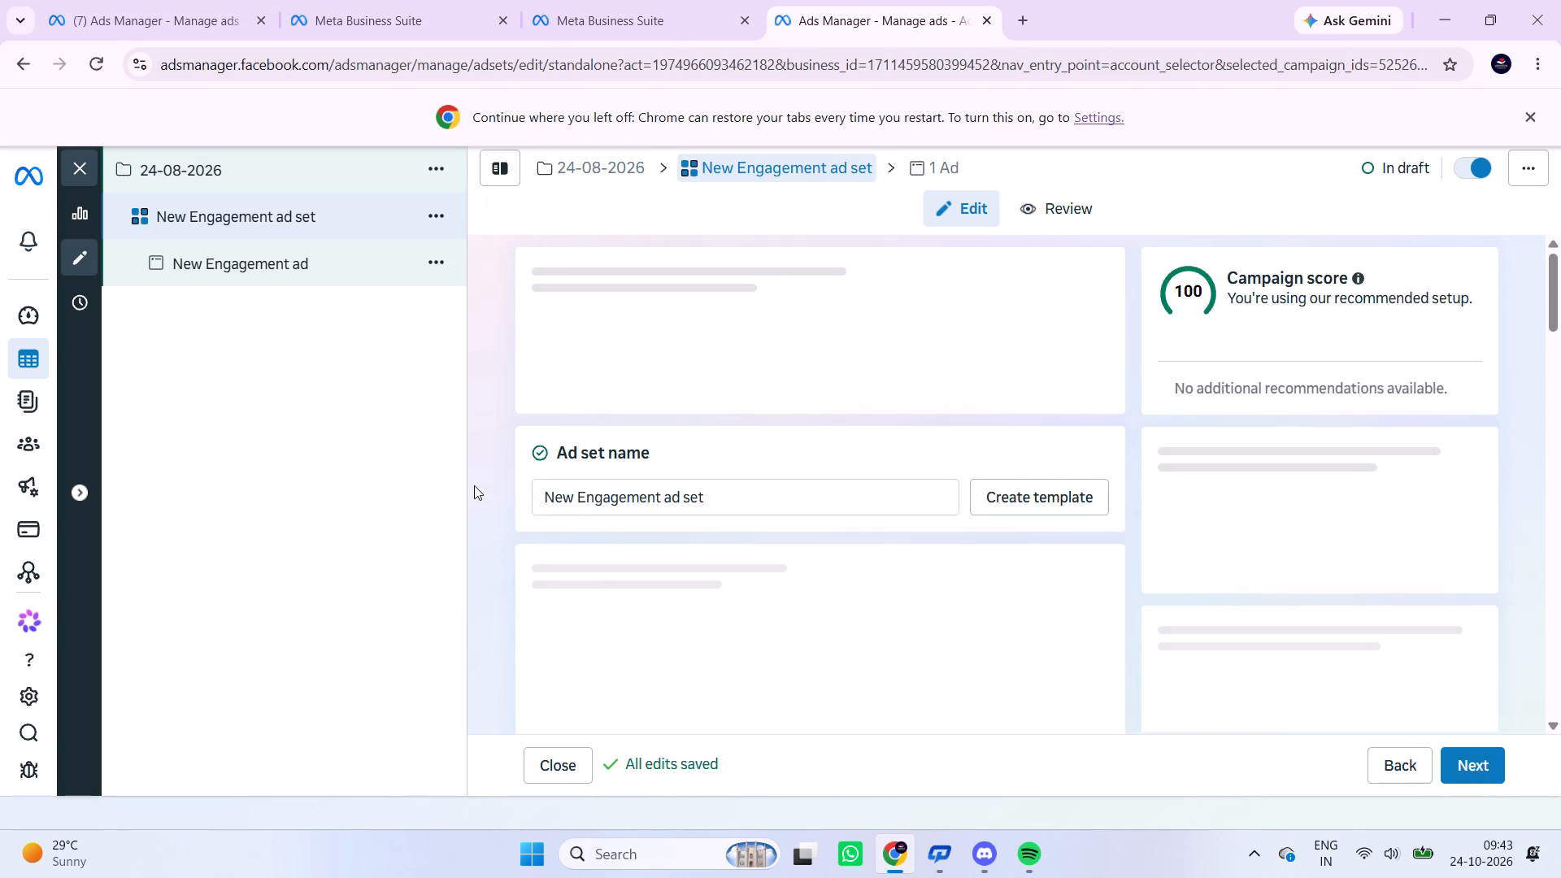
Rename the ad set as 24-08-2026 by copying the campaign's name into its name.
left_click(605, 167)
double_click(641, 306)
left_click_drag(641, 306, 555, 299)
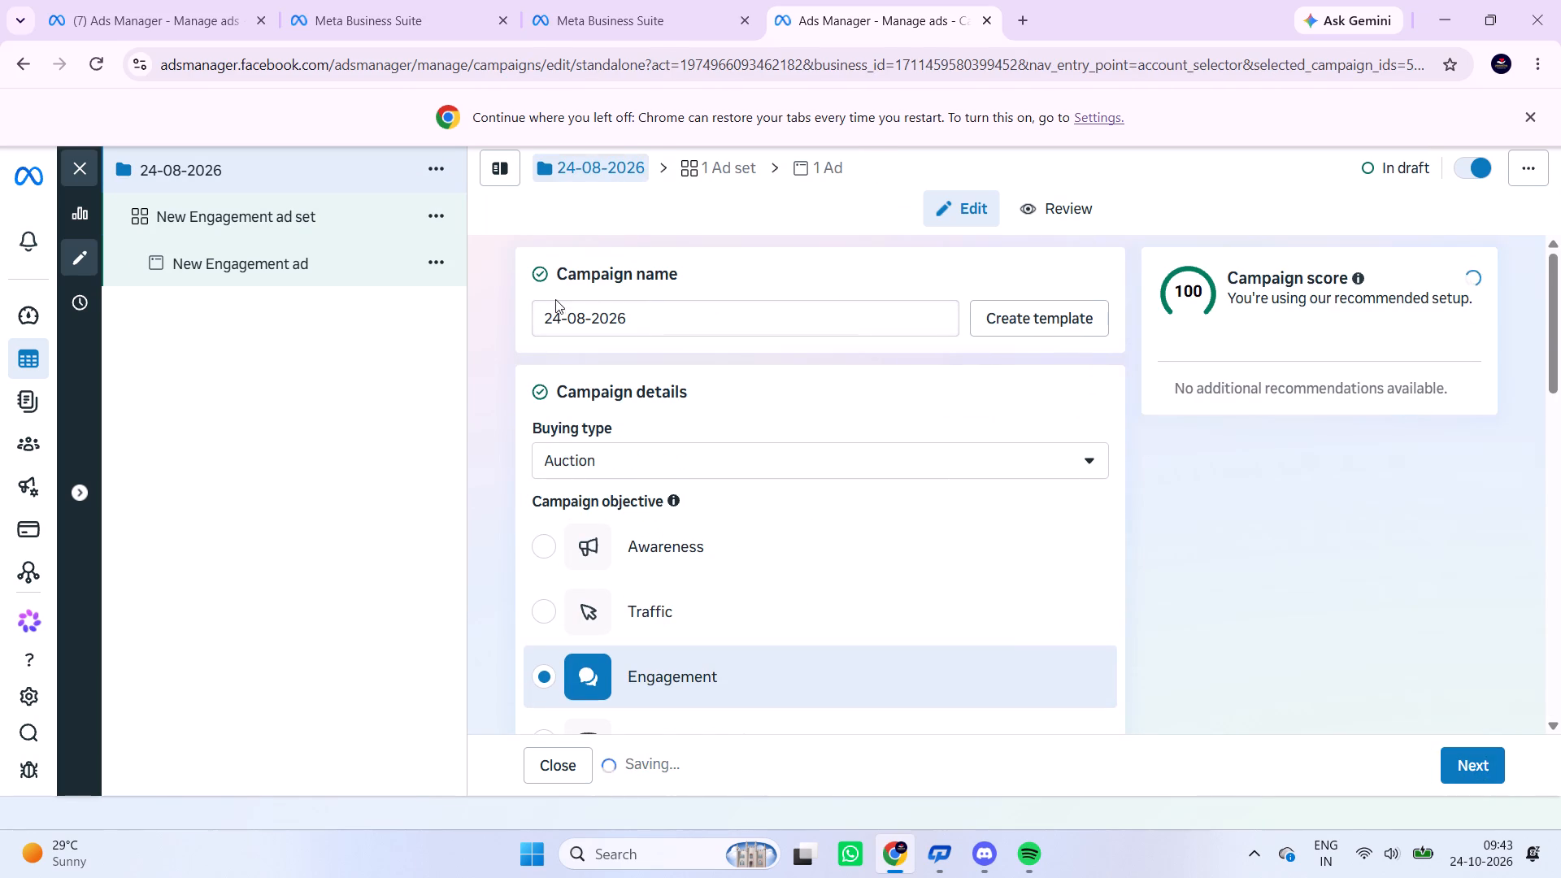
left_click_drag(555, 299, 642, 317)
left_click_drag(642, 317, 263, 386)
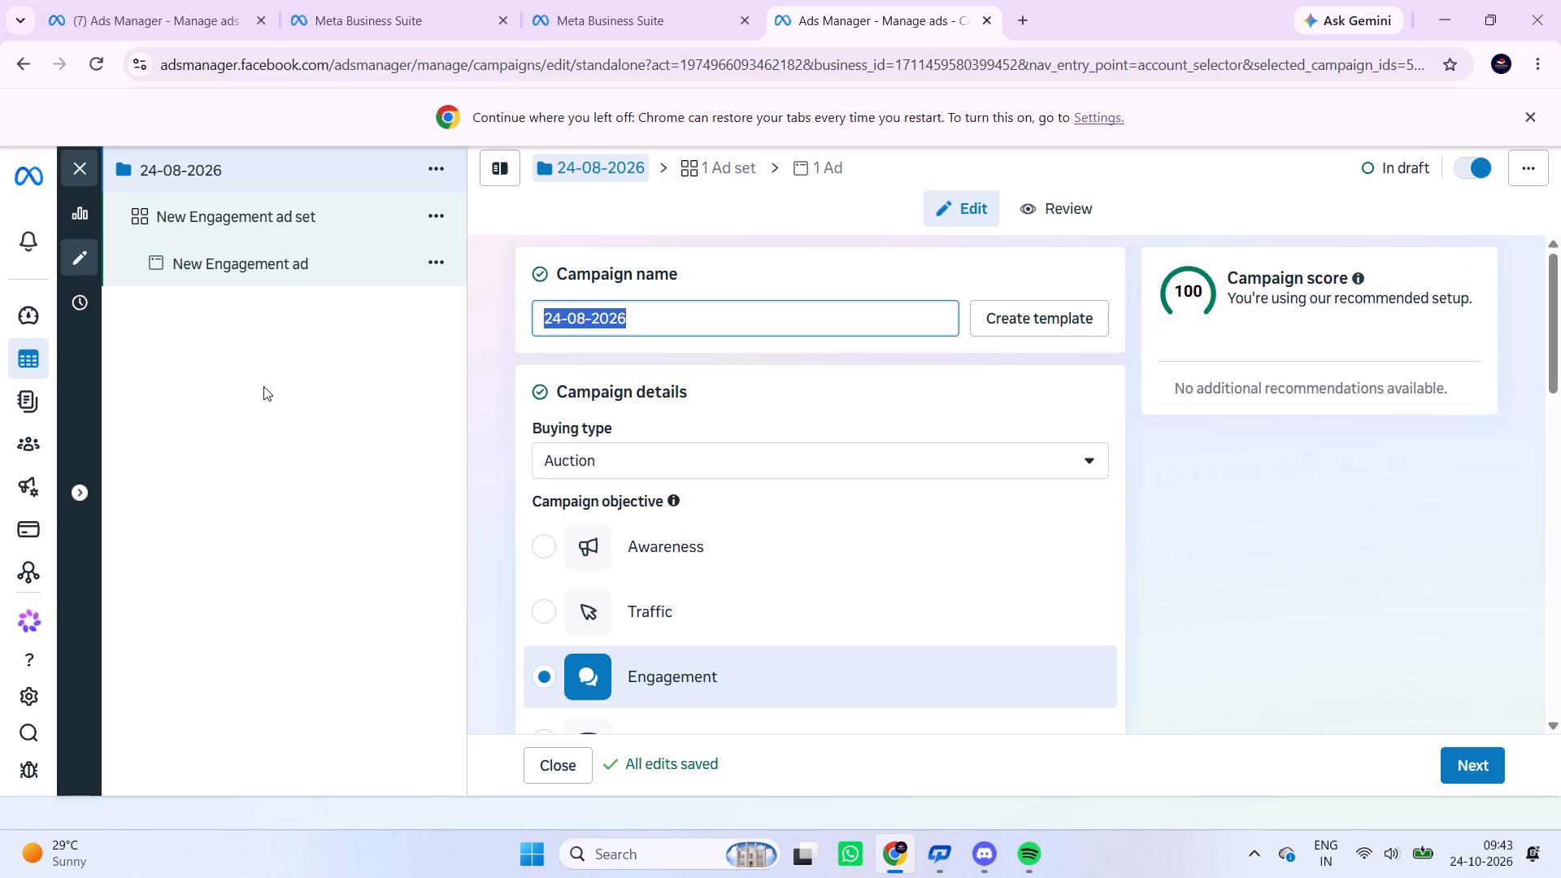
key("ctrl+c")
left_click(722, 185)
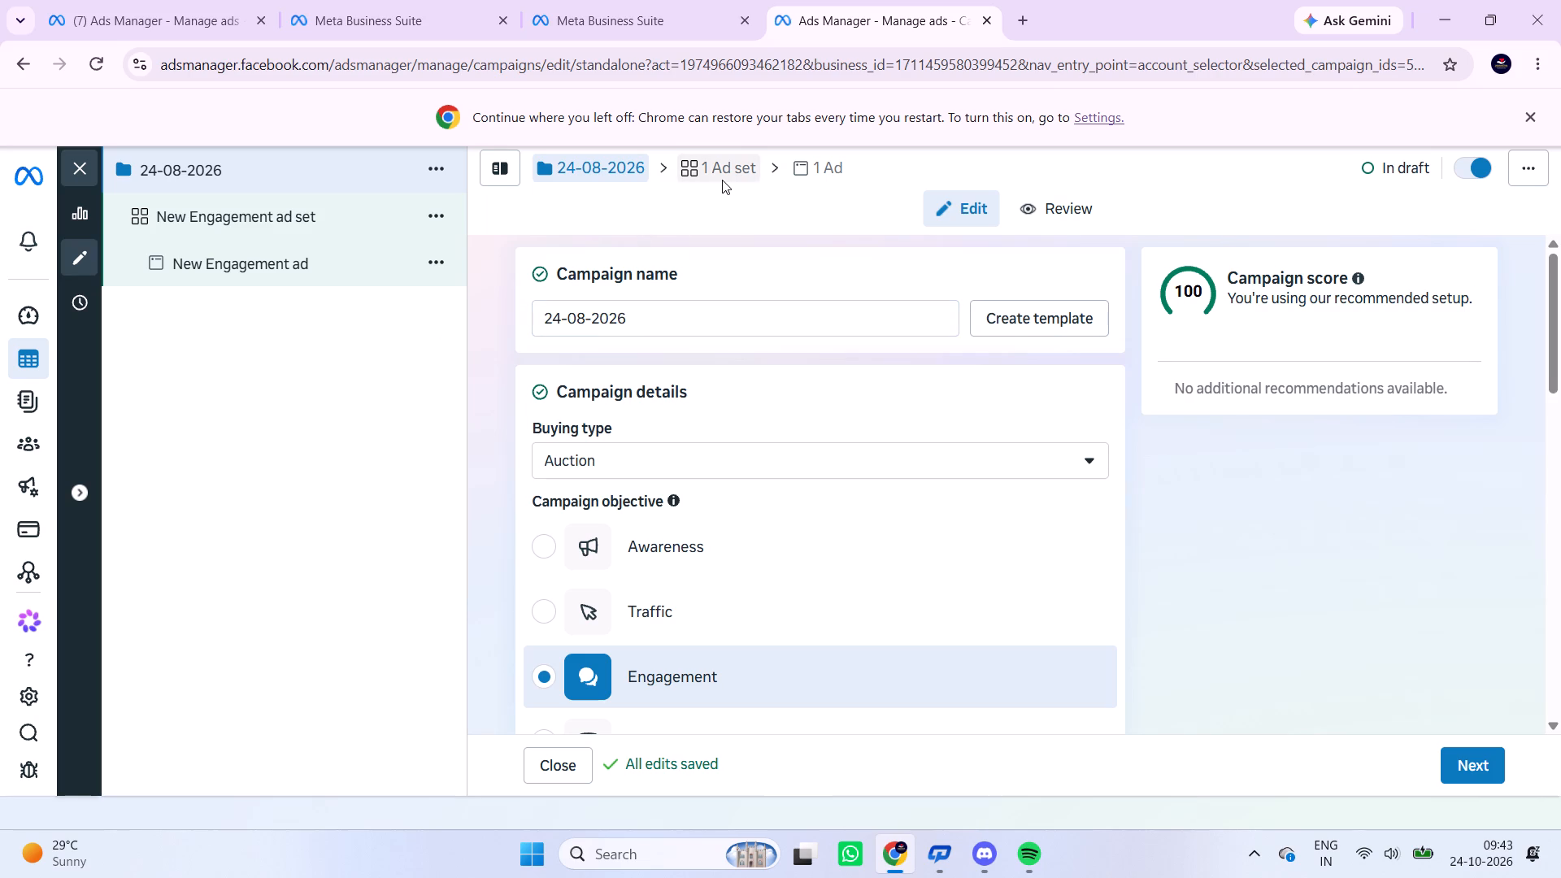
left_click(722, 180)
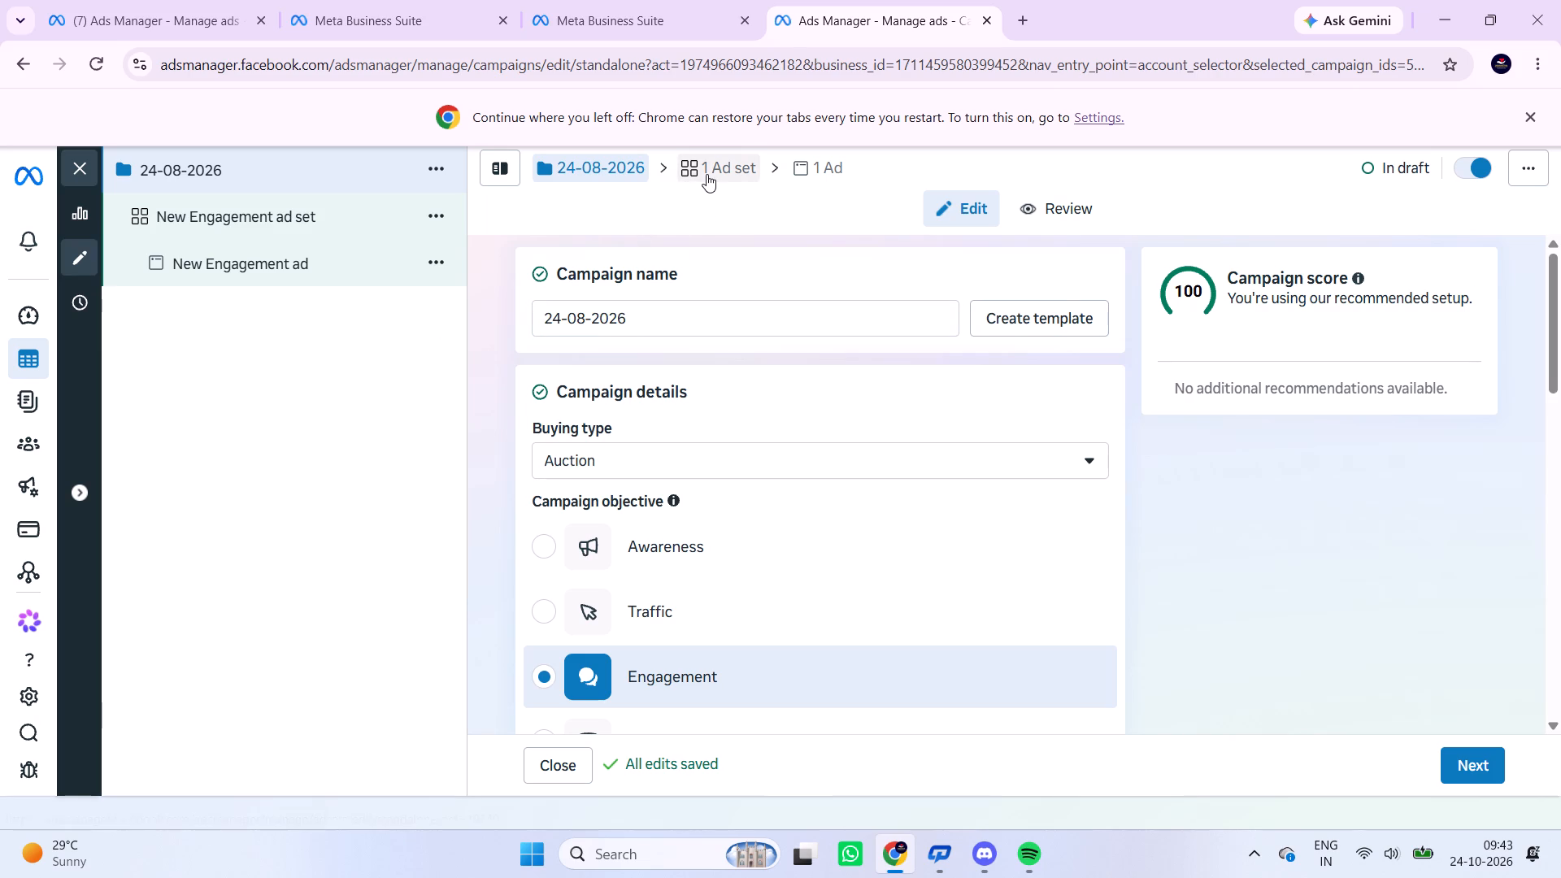
left_click(707, 174)
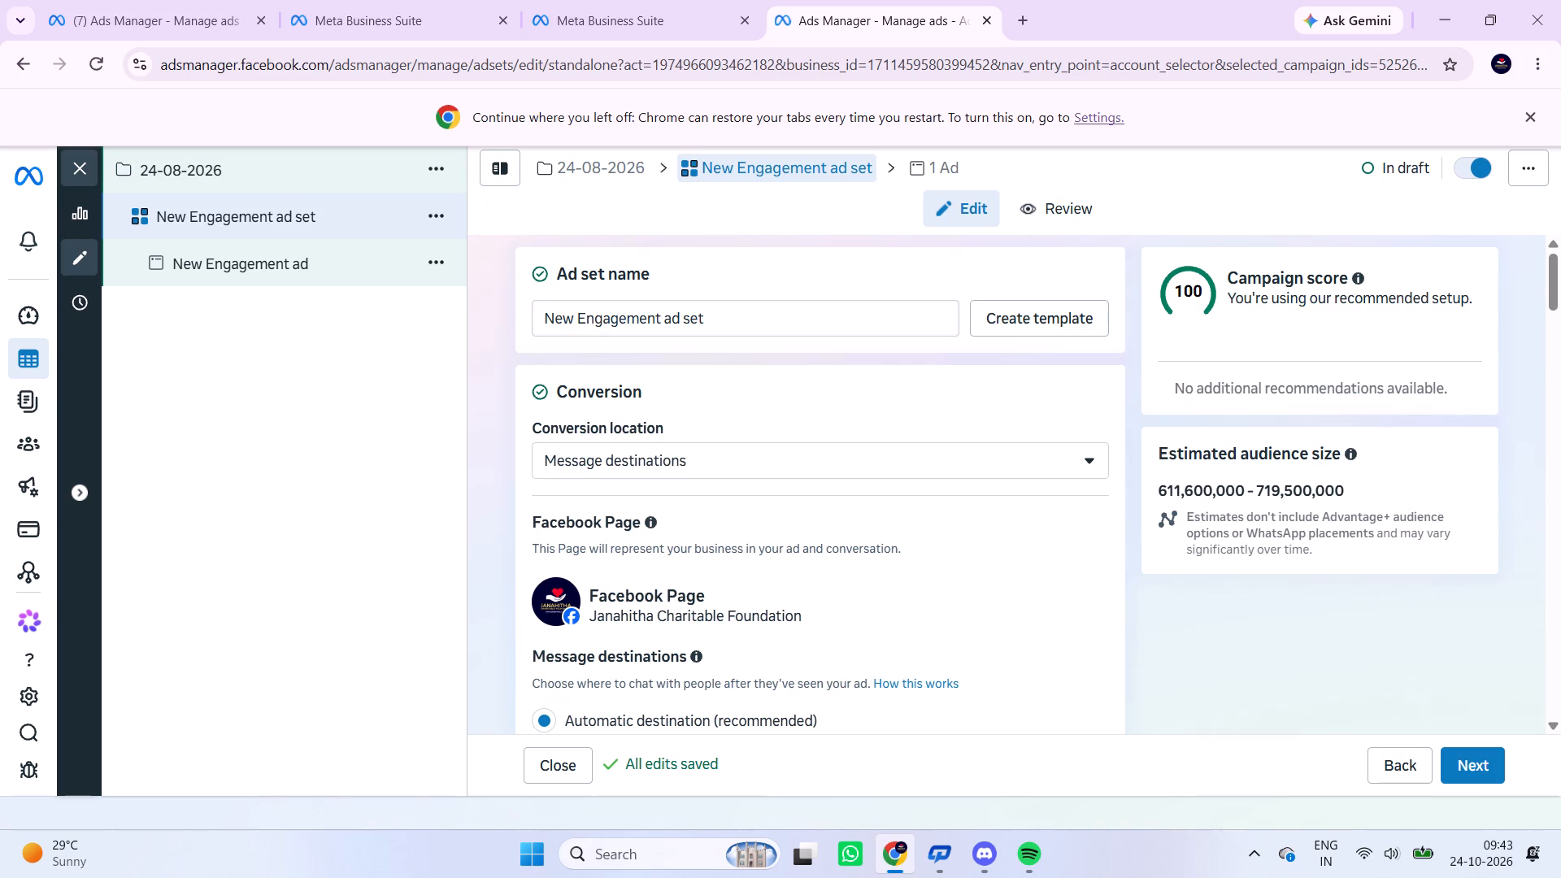
left_click_drag(718, 312, 0, 379)
key("BackSpace")
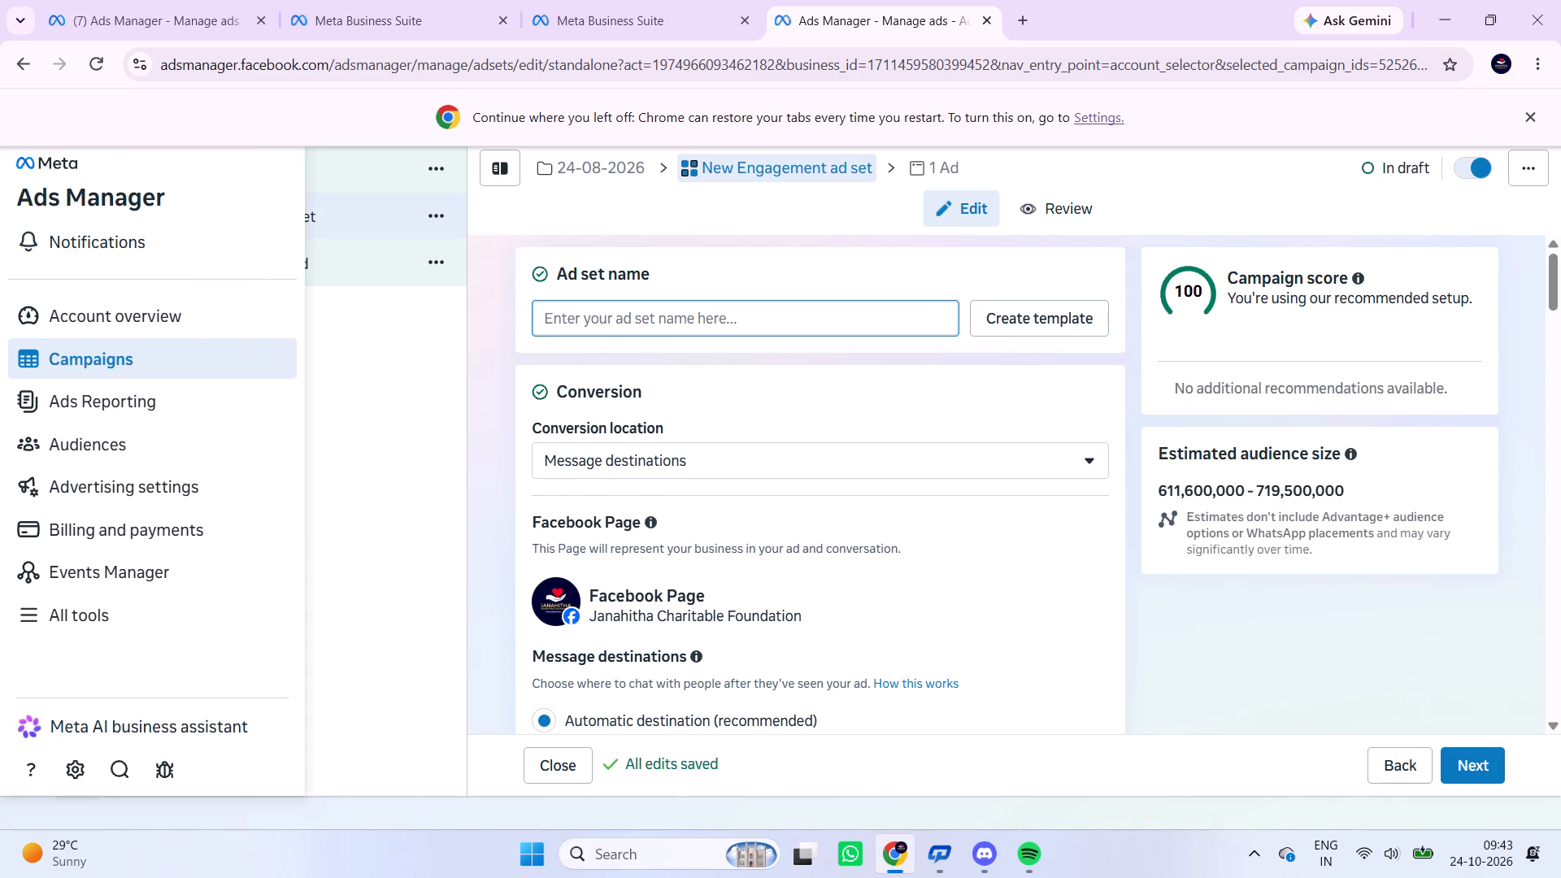
key("ctrl+v")
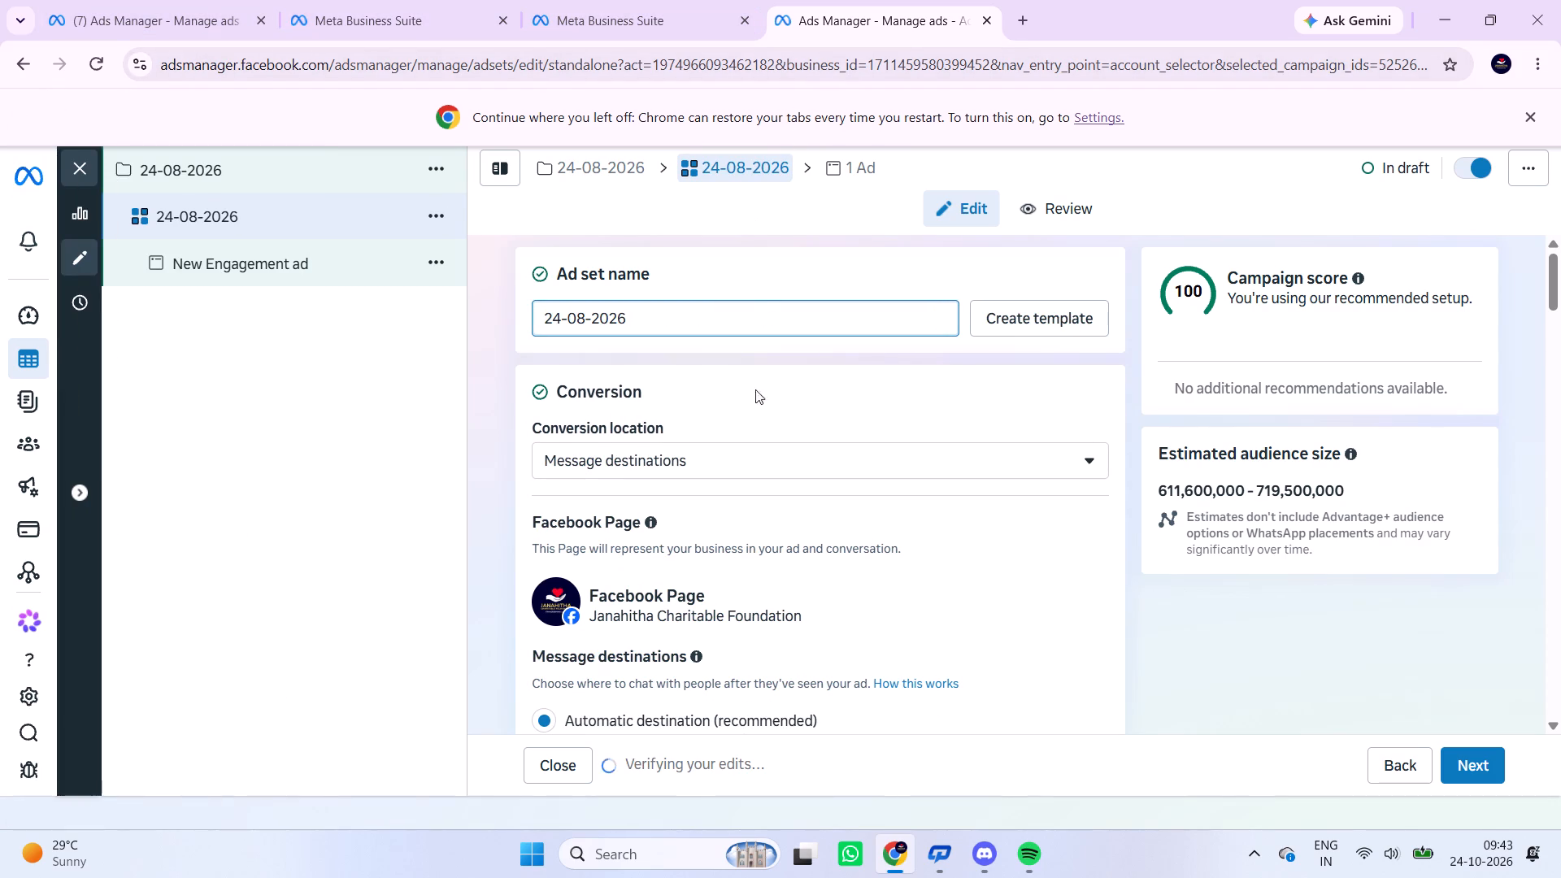
Go back to the 24-08-2026 campaign level from the ad set and look over its settings.
left_click(594, 180)
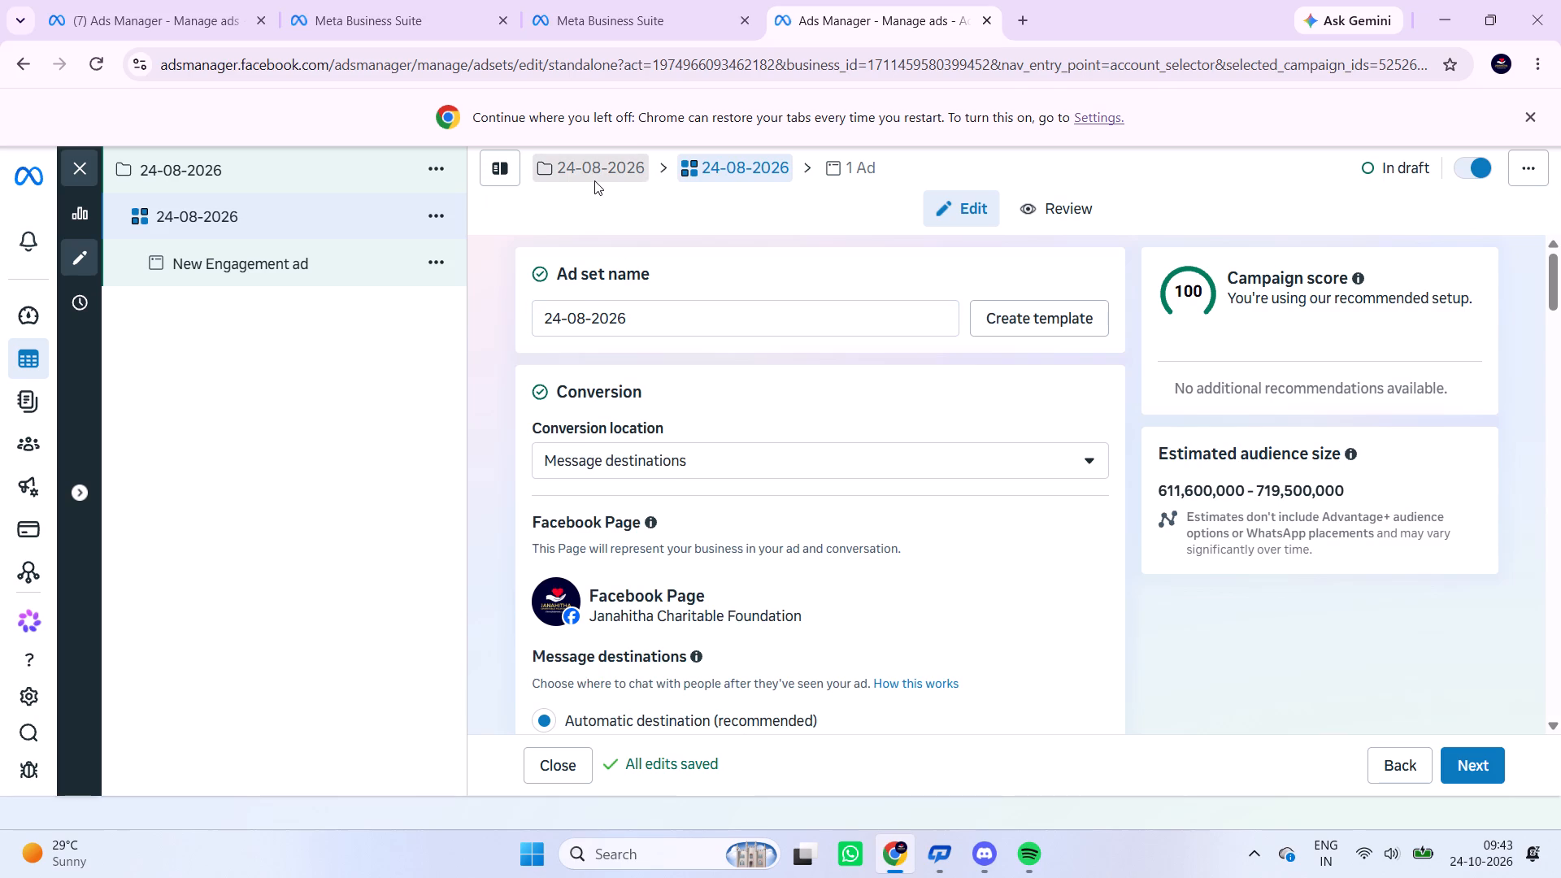
left_click(594, 180)
left_click(619, 164)
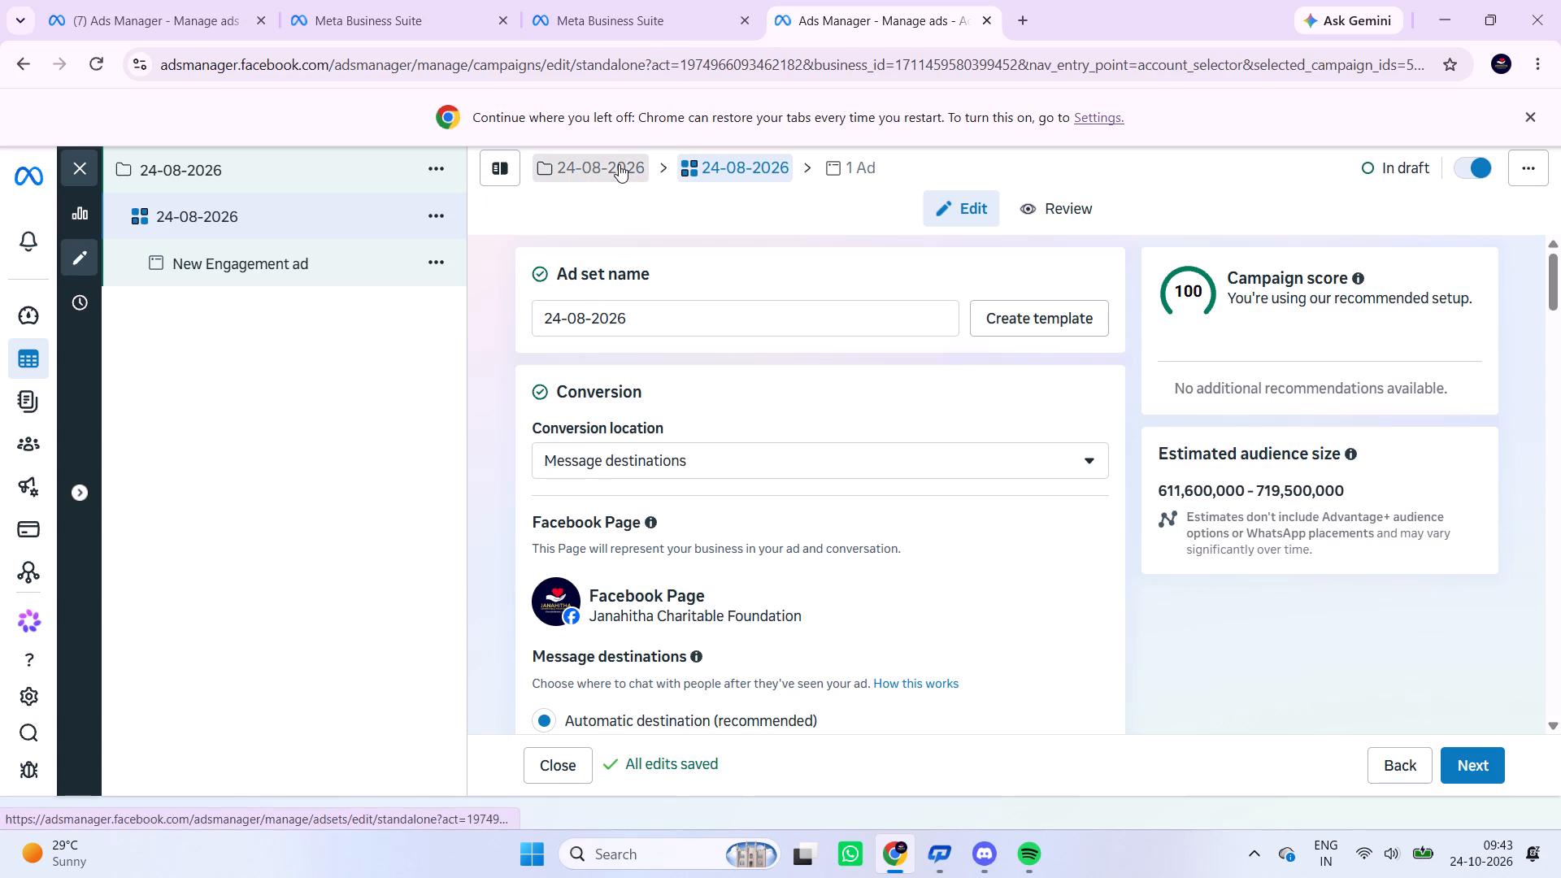
scroll(791, 483, "down", 4)
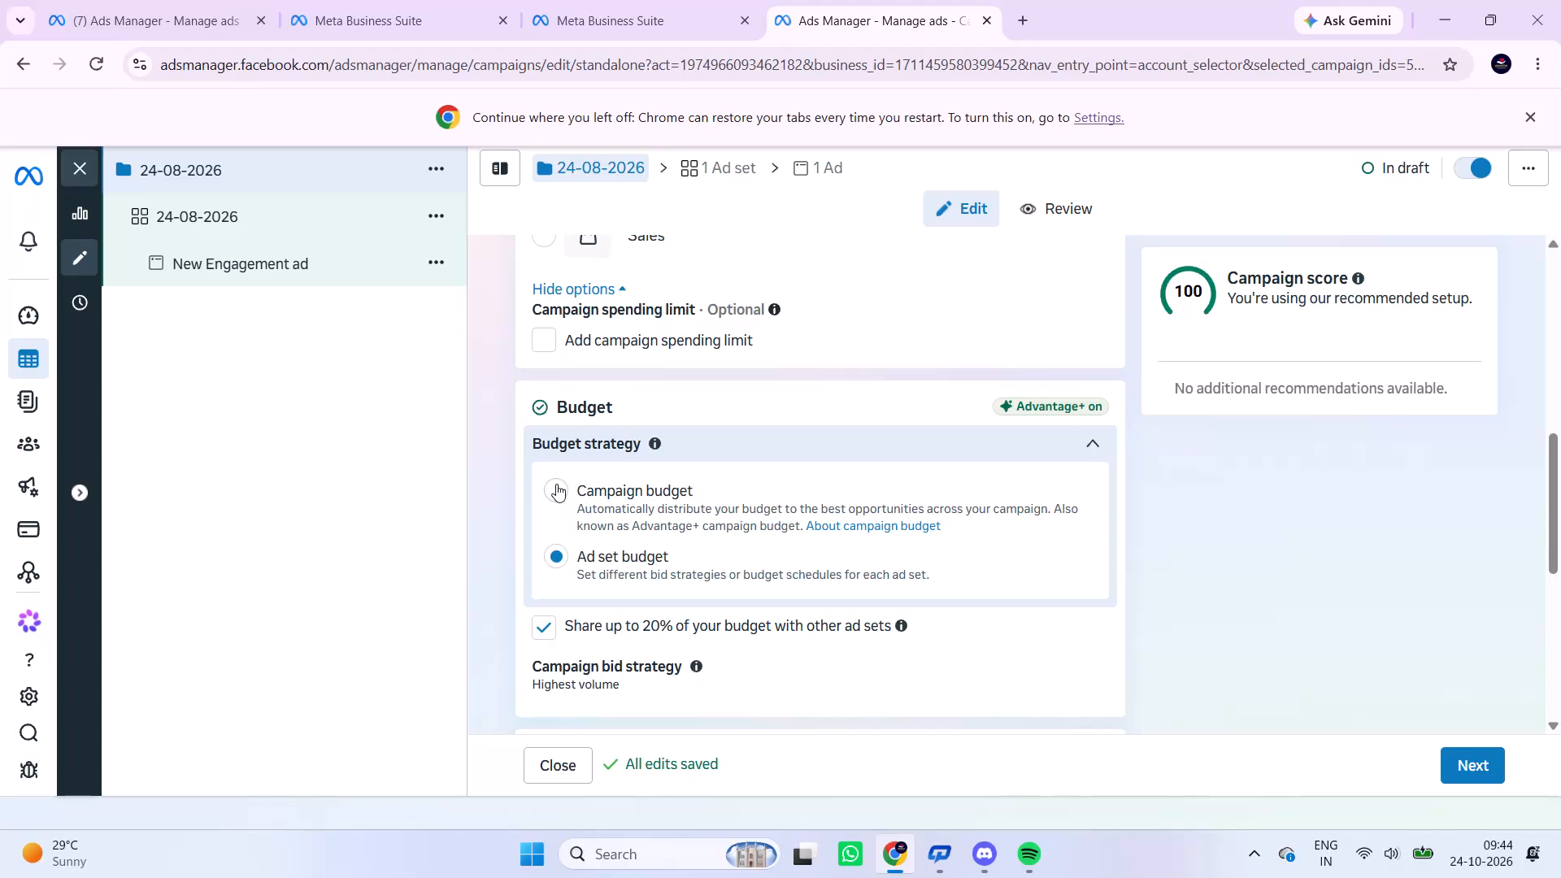
Switch the campaign's budget strategy to Campaign budget.
left_click(556, 484)
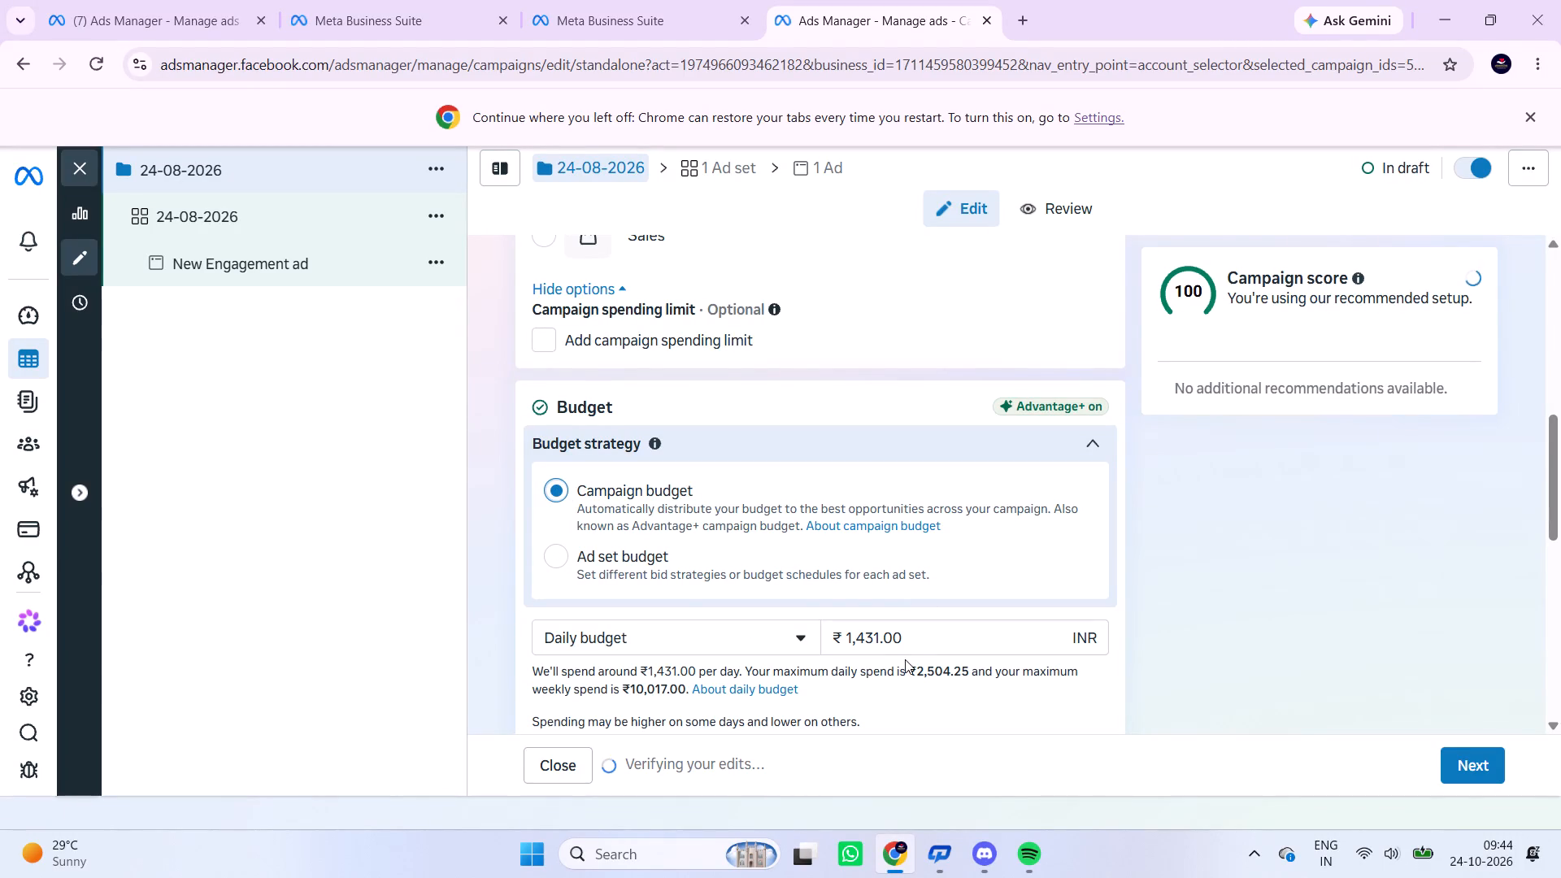
Look over the campaign's settings, from the daily budget and bid strategy to the A/B test, Special Ad Categories and campaign objective.
scroll(881, 693, "down", 1)
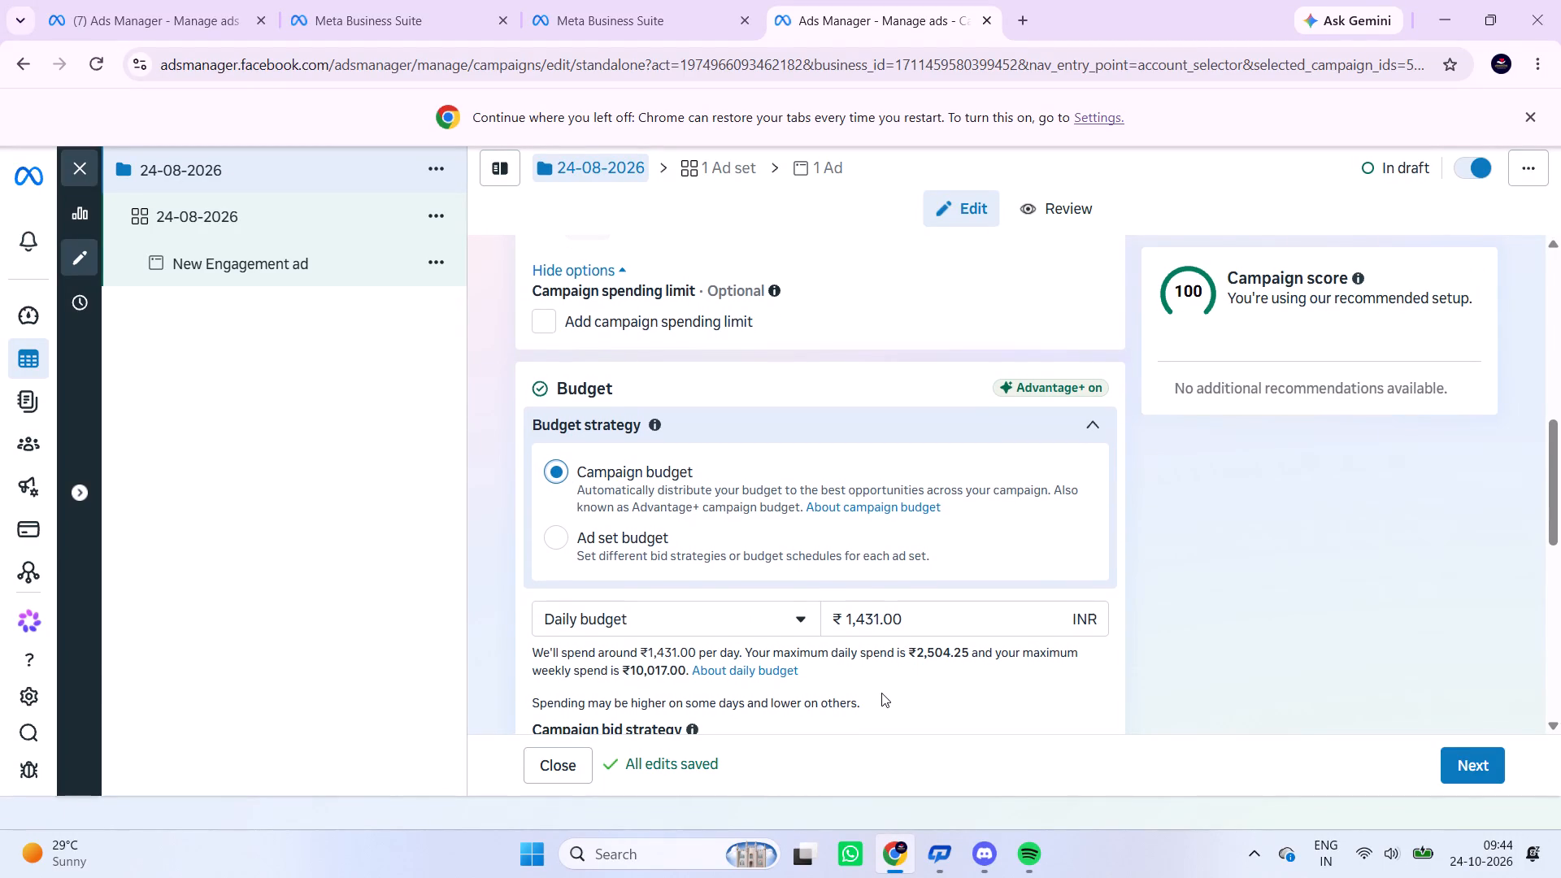
scroll(881, 693, "down", 2)
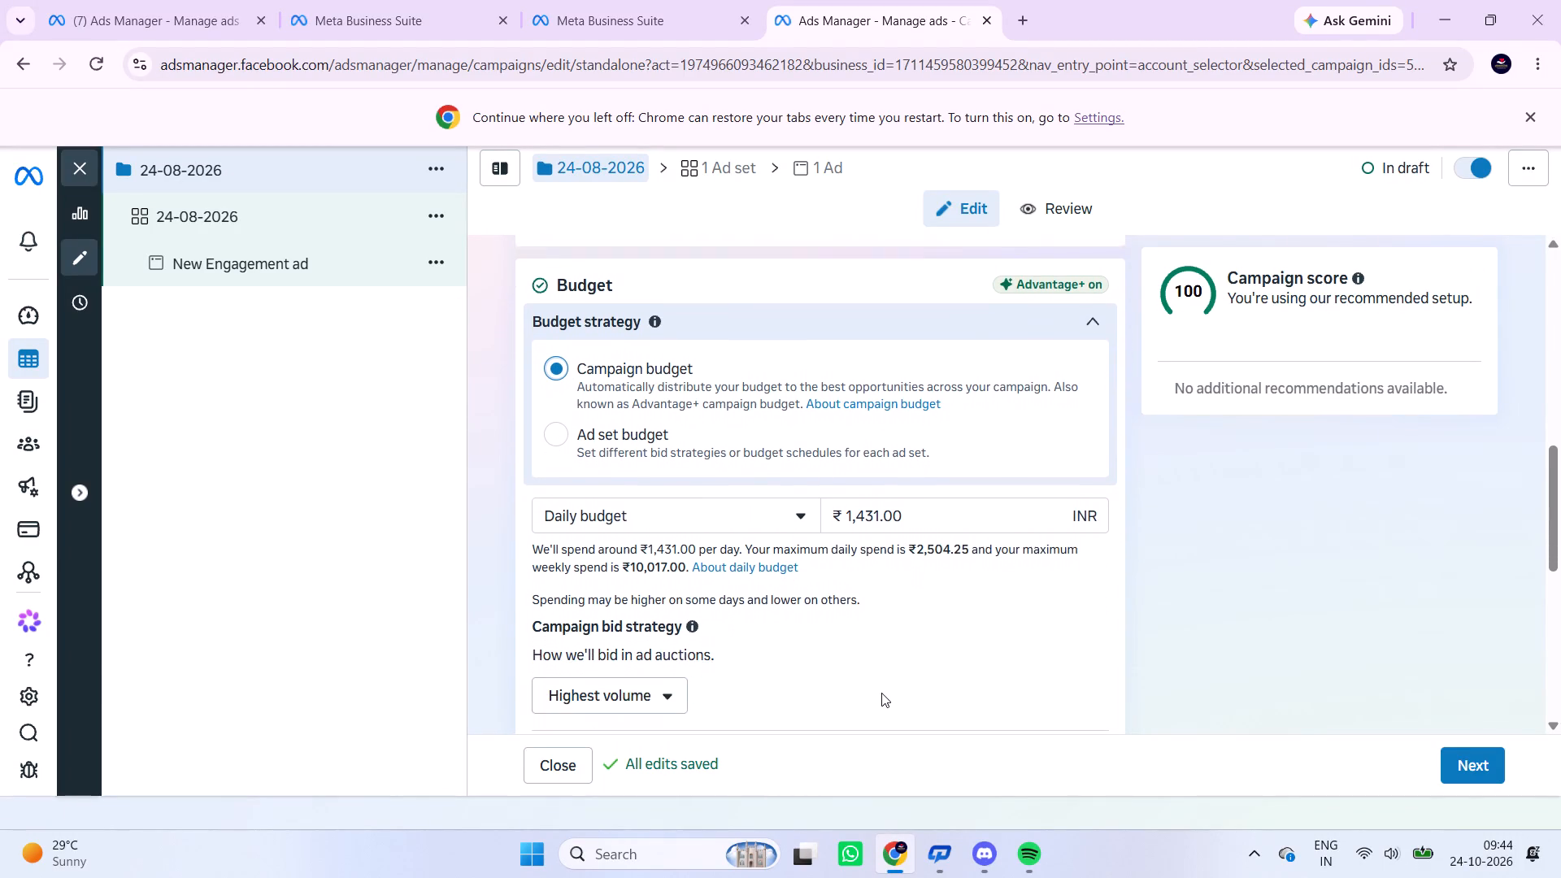
scroll(881, 693, "down", 2)
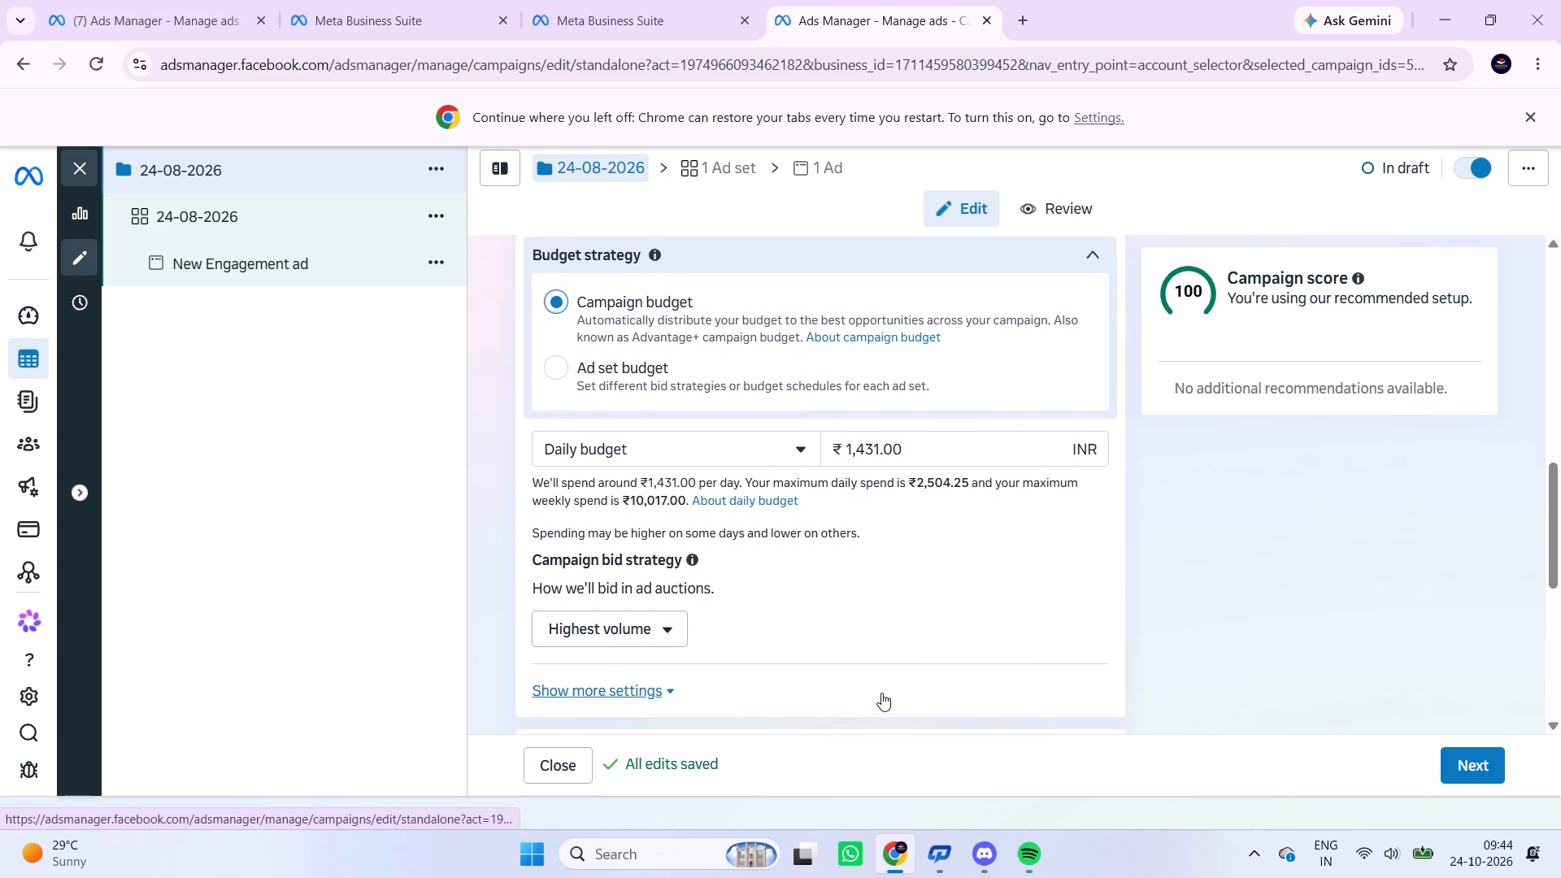
scroll(881, 693, "down", 1)
scroll(881, 693, "right", 2)
scroll(881, 693, "down", 3)
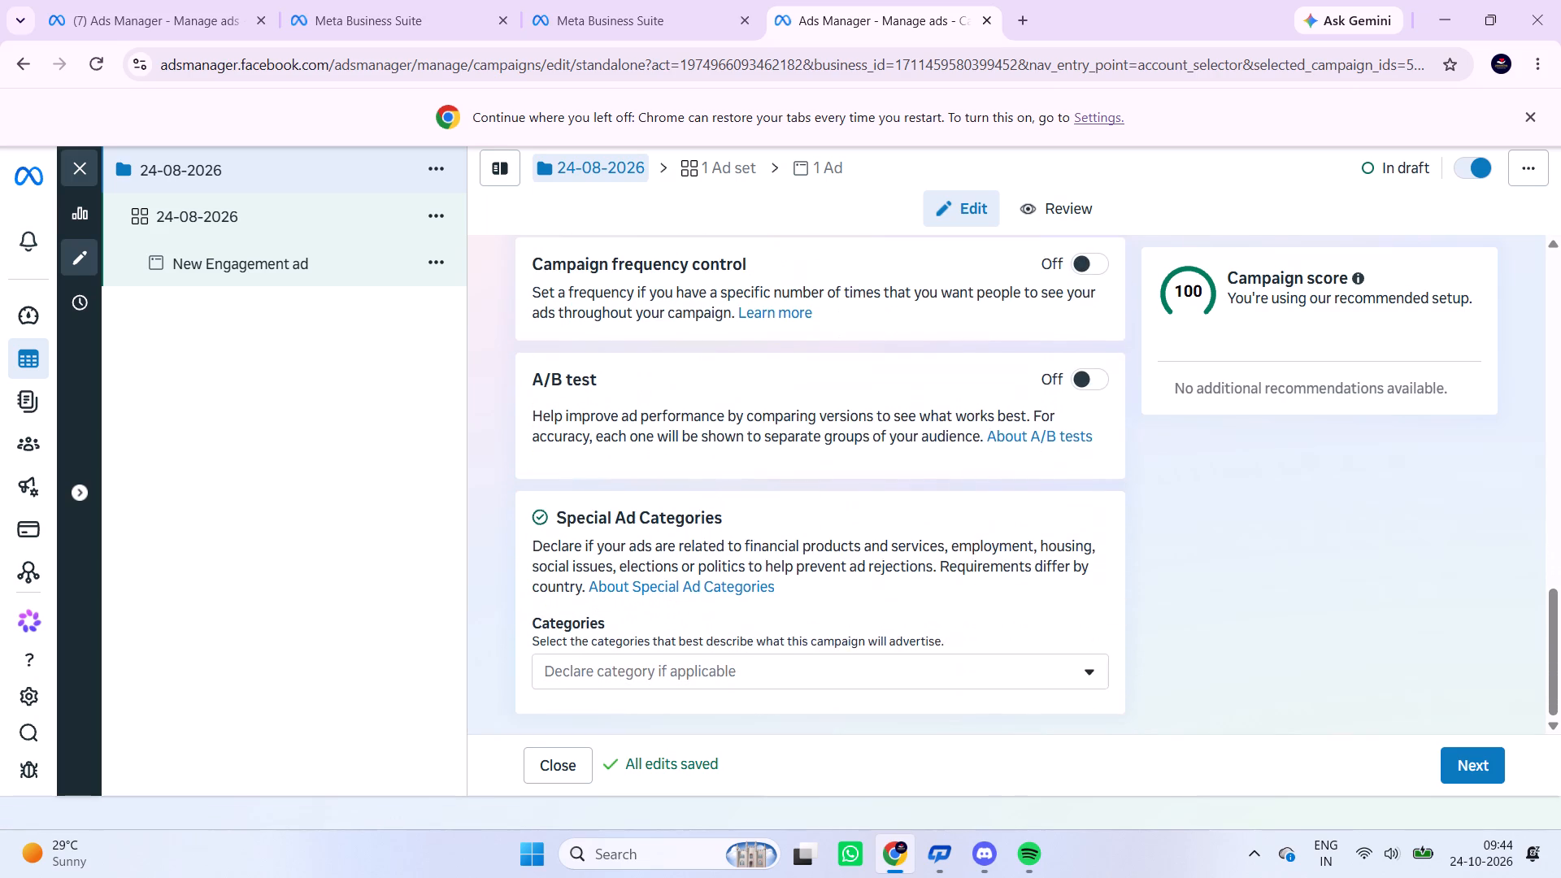
scroll(881, 693, "down", 1)
scroll(955, 626, "up", 2)
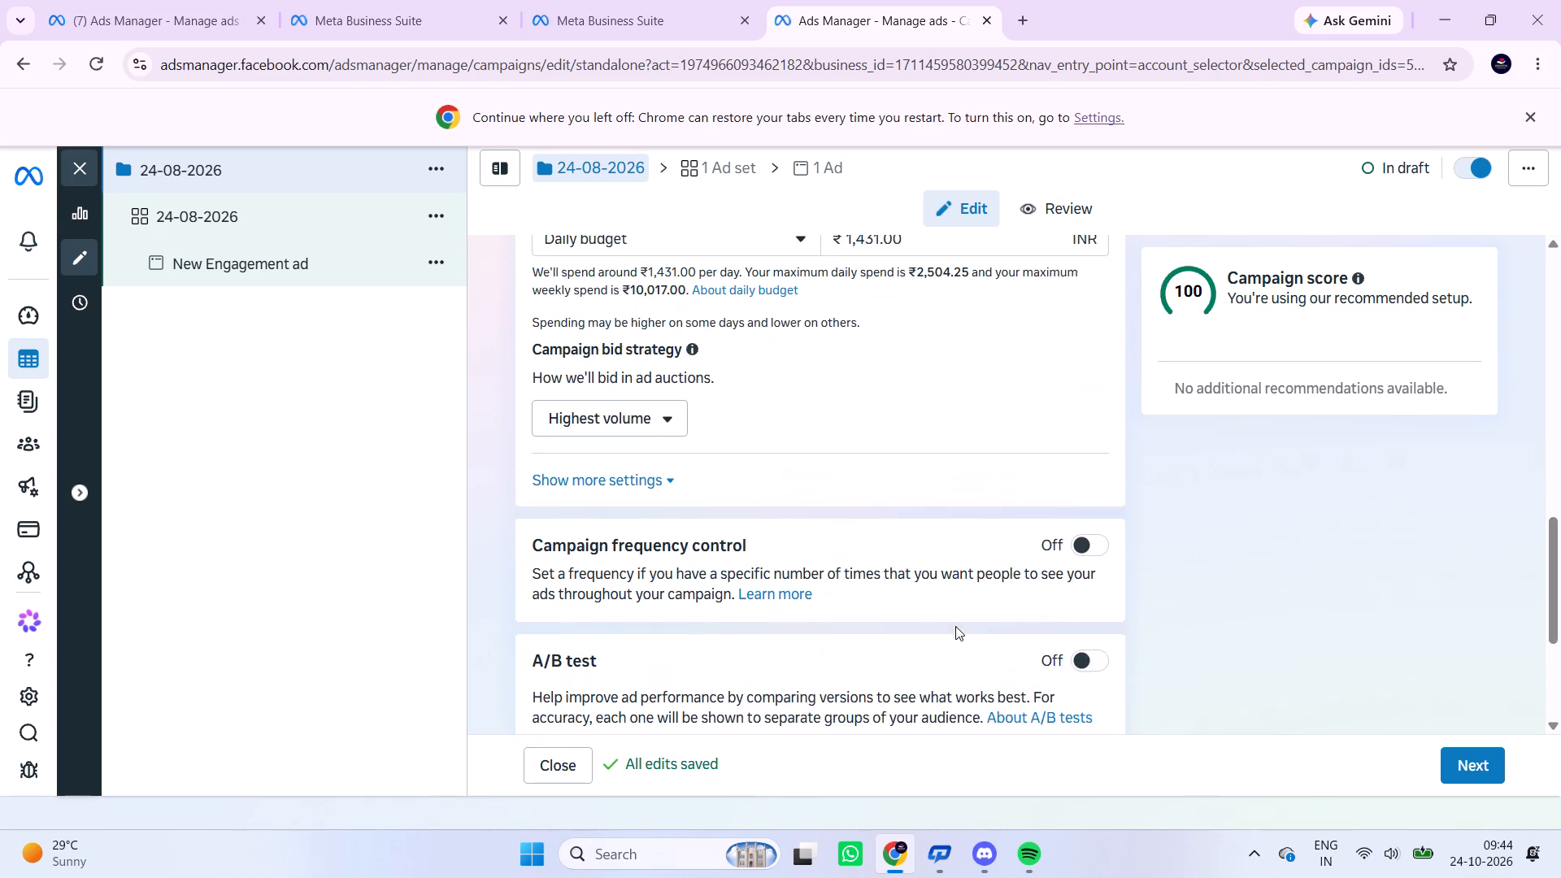
scroll(955, 626, "up", 4)
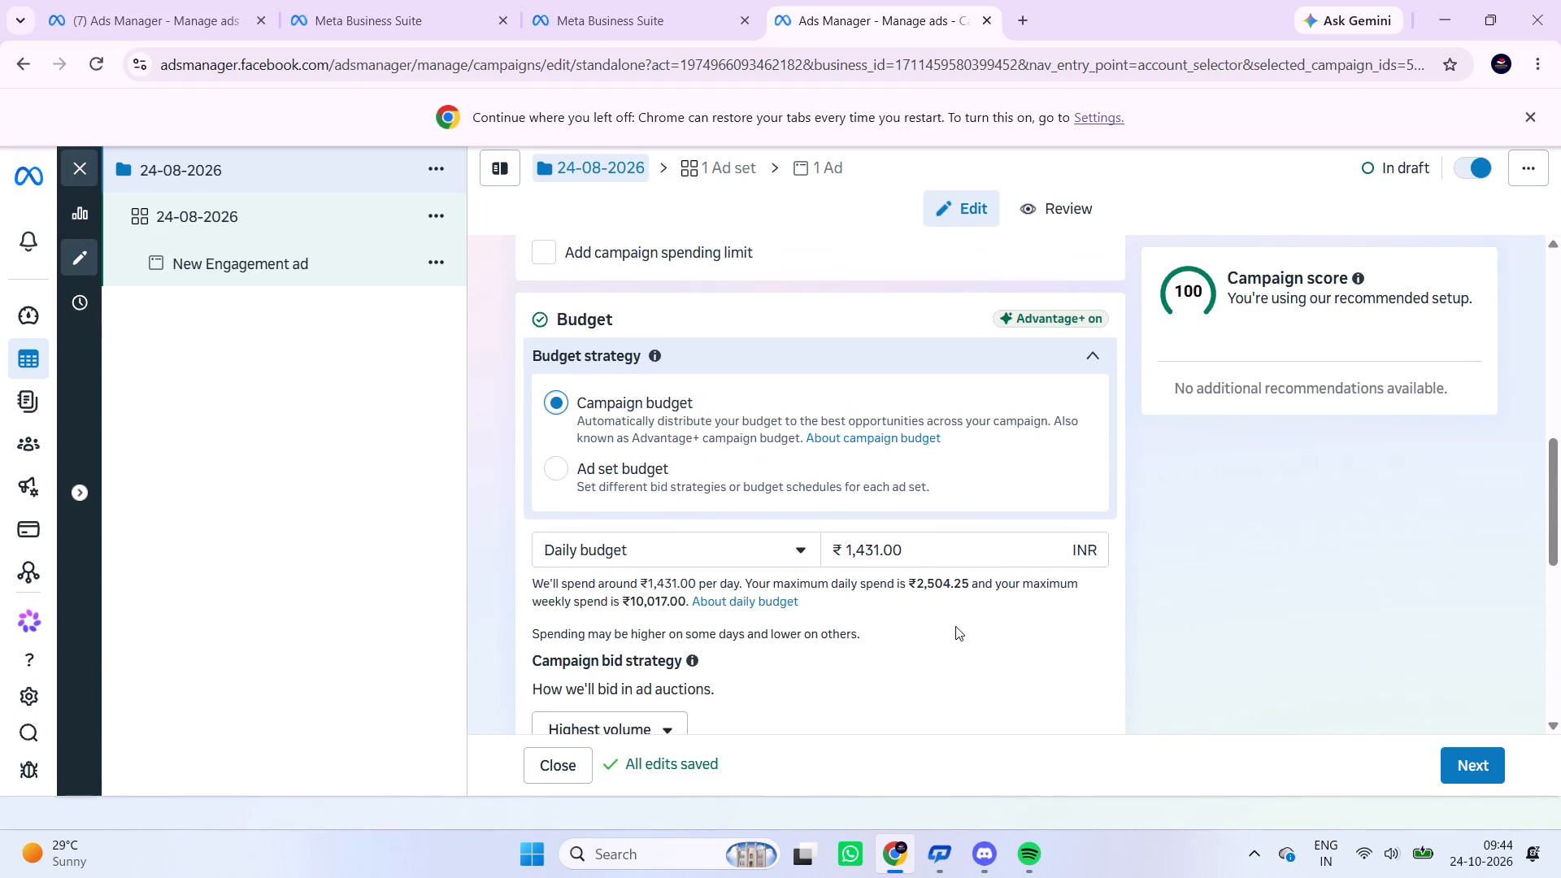
scroll(955, 626, "up", 5)
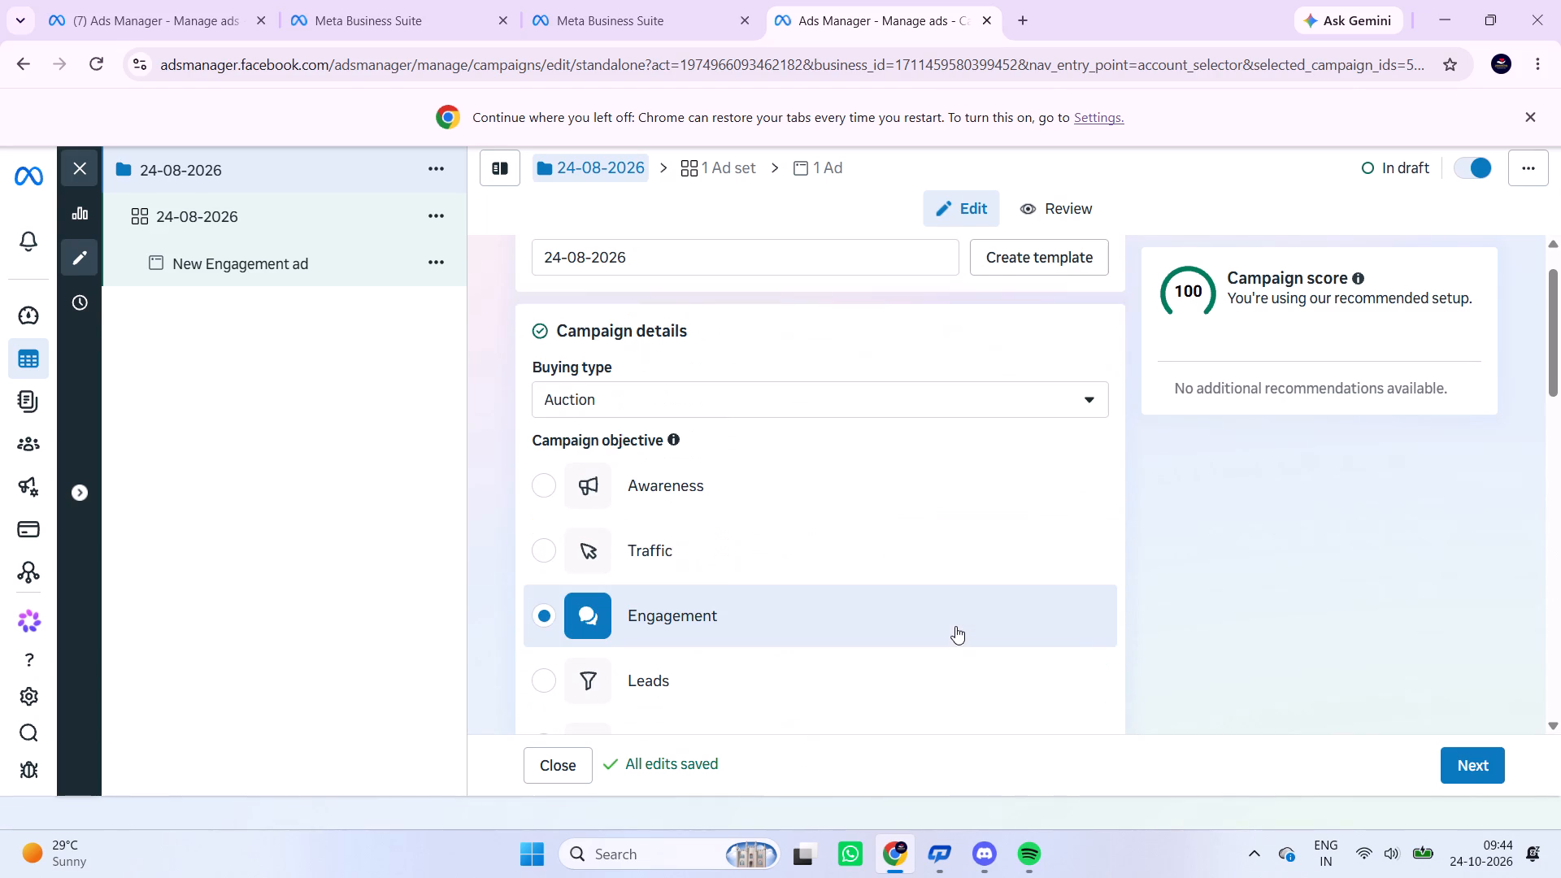
Proceed to the 24-08-2026 ad set and choose Message destinations as its conversion location.
left_click(1449, 771)
left_click_drag(1449, 771, 949, 464)
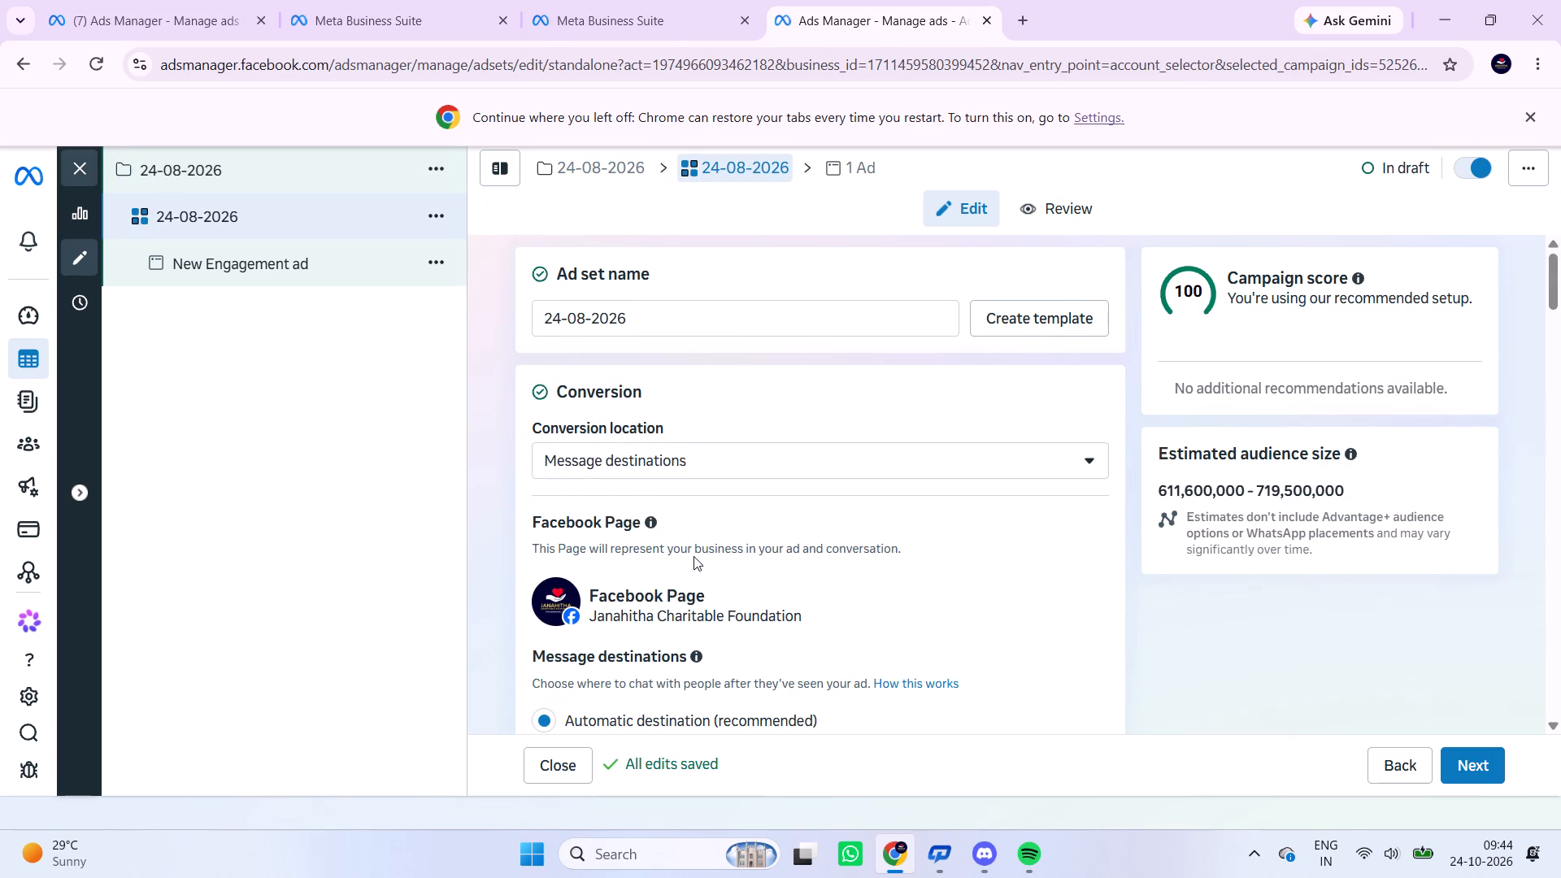
scroll(694, 556, "down", 1)
left_click(775, 427)
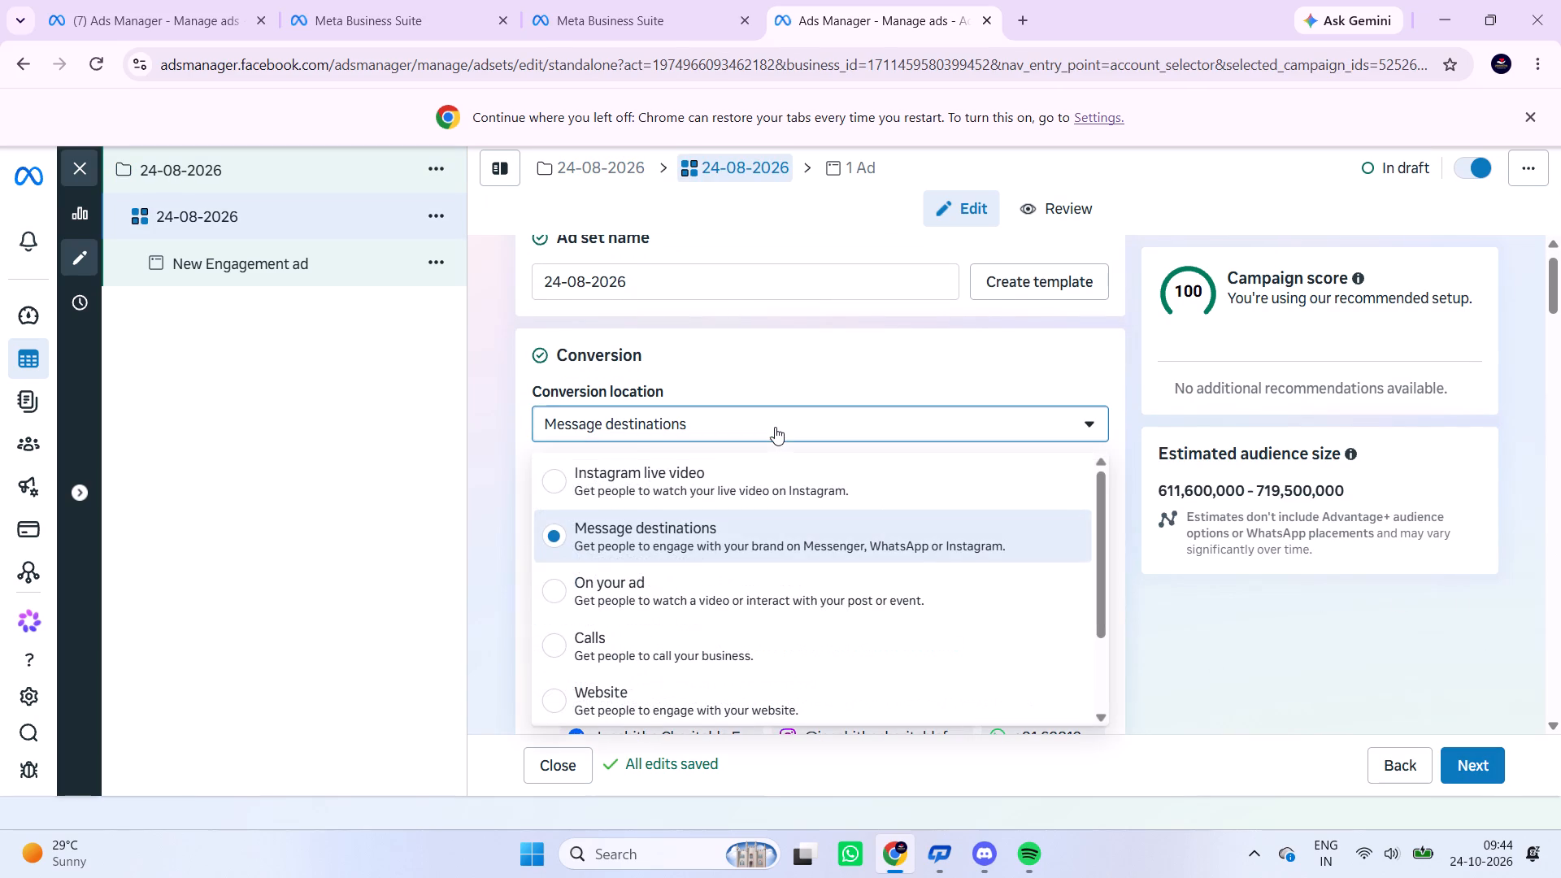
scroll(754, 615, "down", 4)
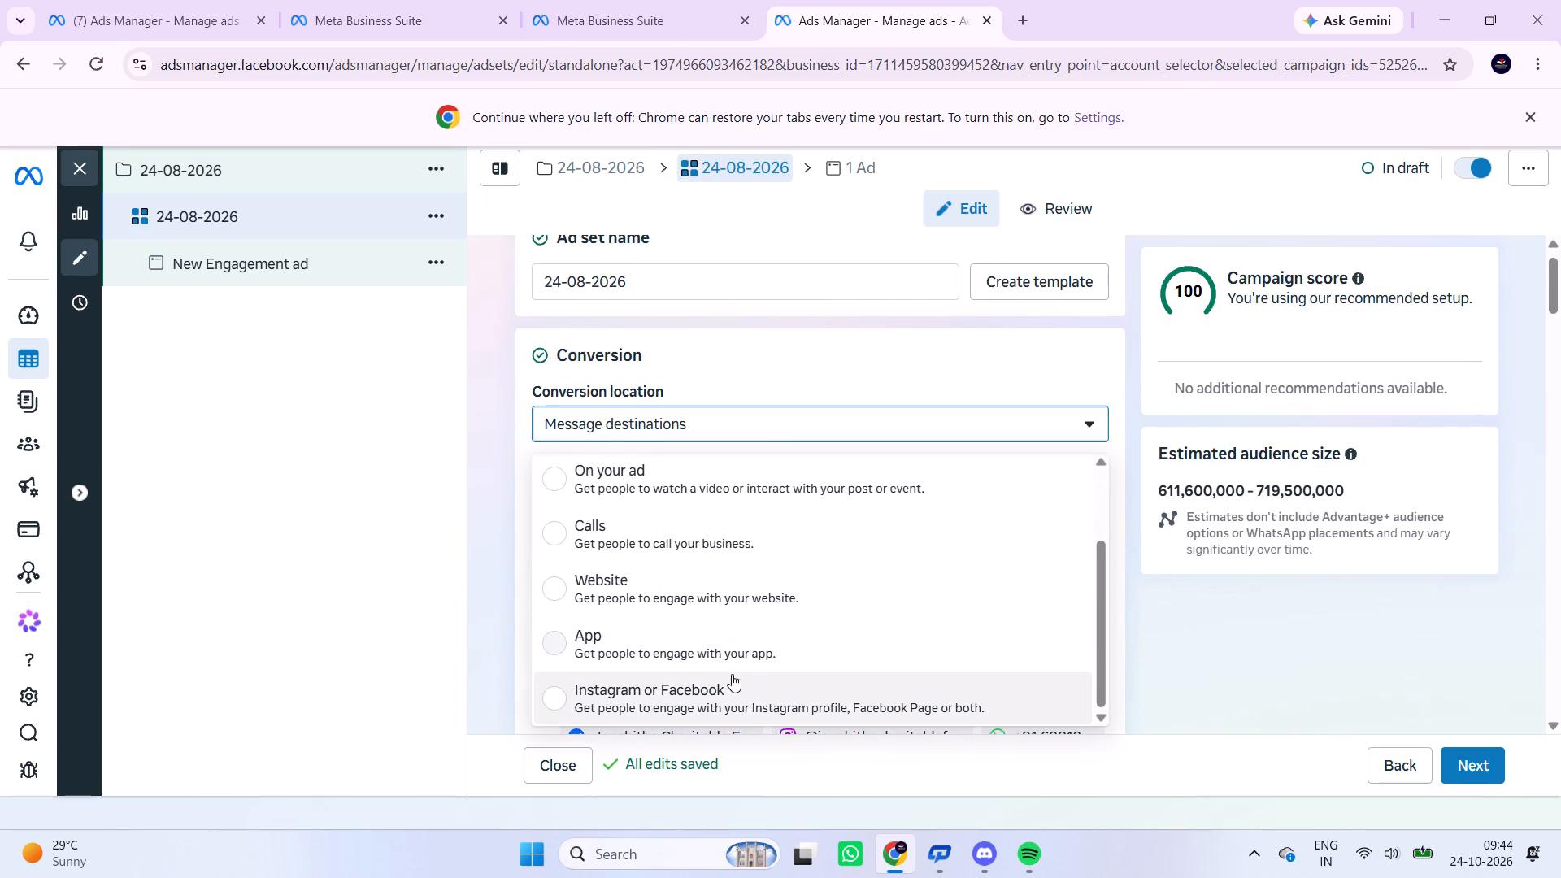
scroll(732, 674, "down", 1)
scroll(732, 674, "up", 1)
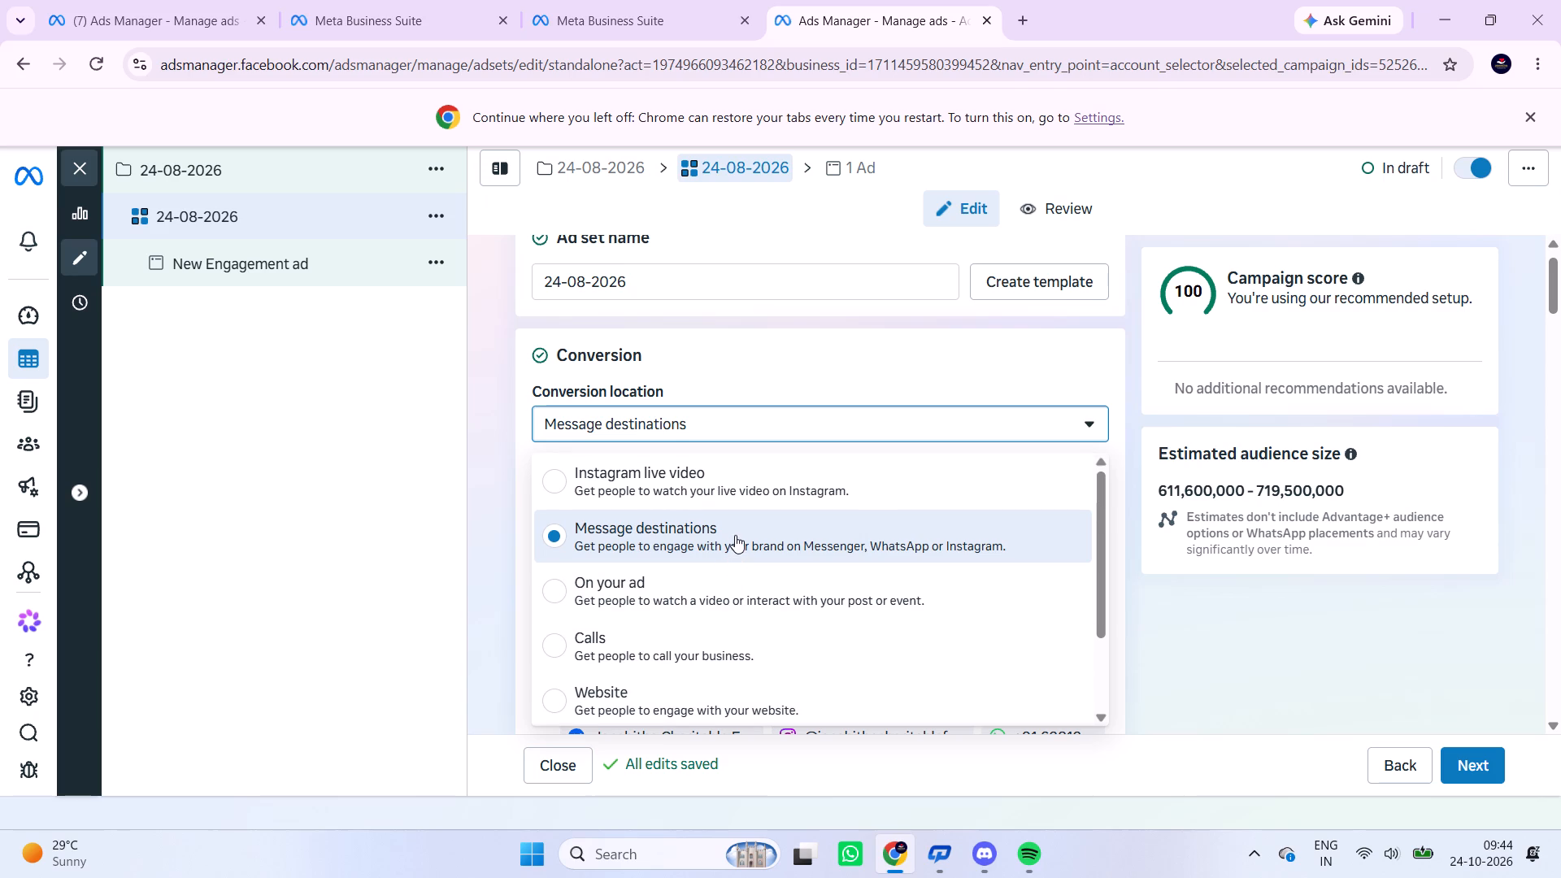
left_click(735, 535)
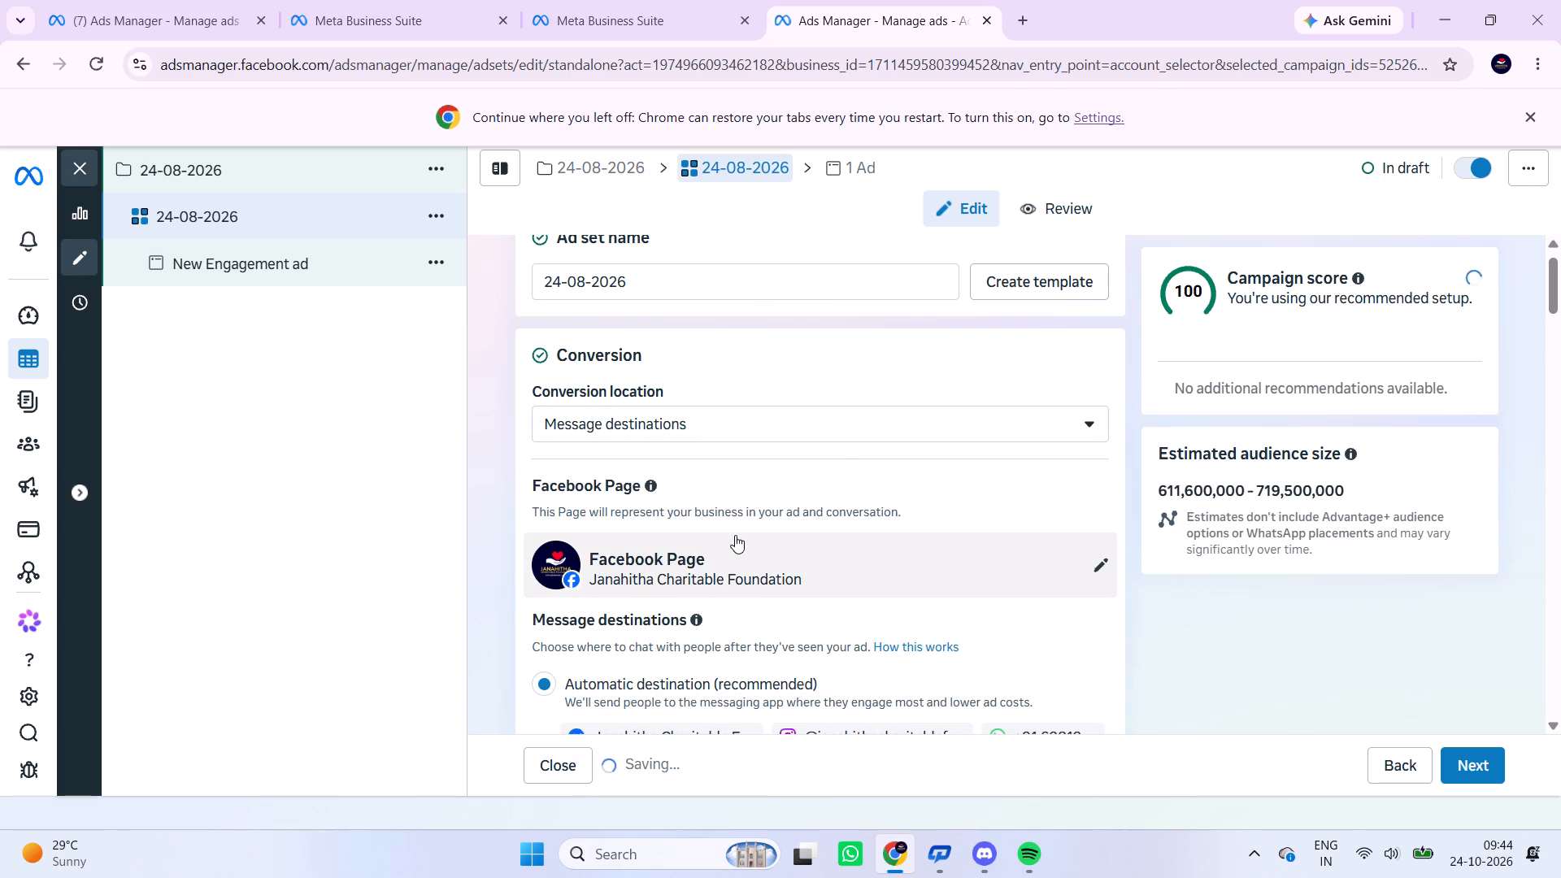
left_click(875, 429)
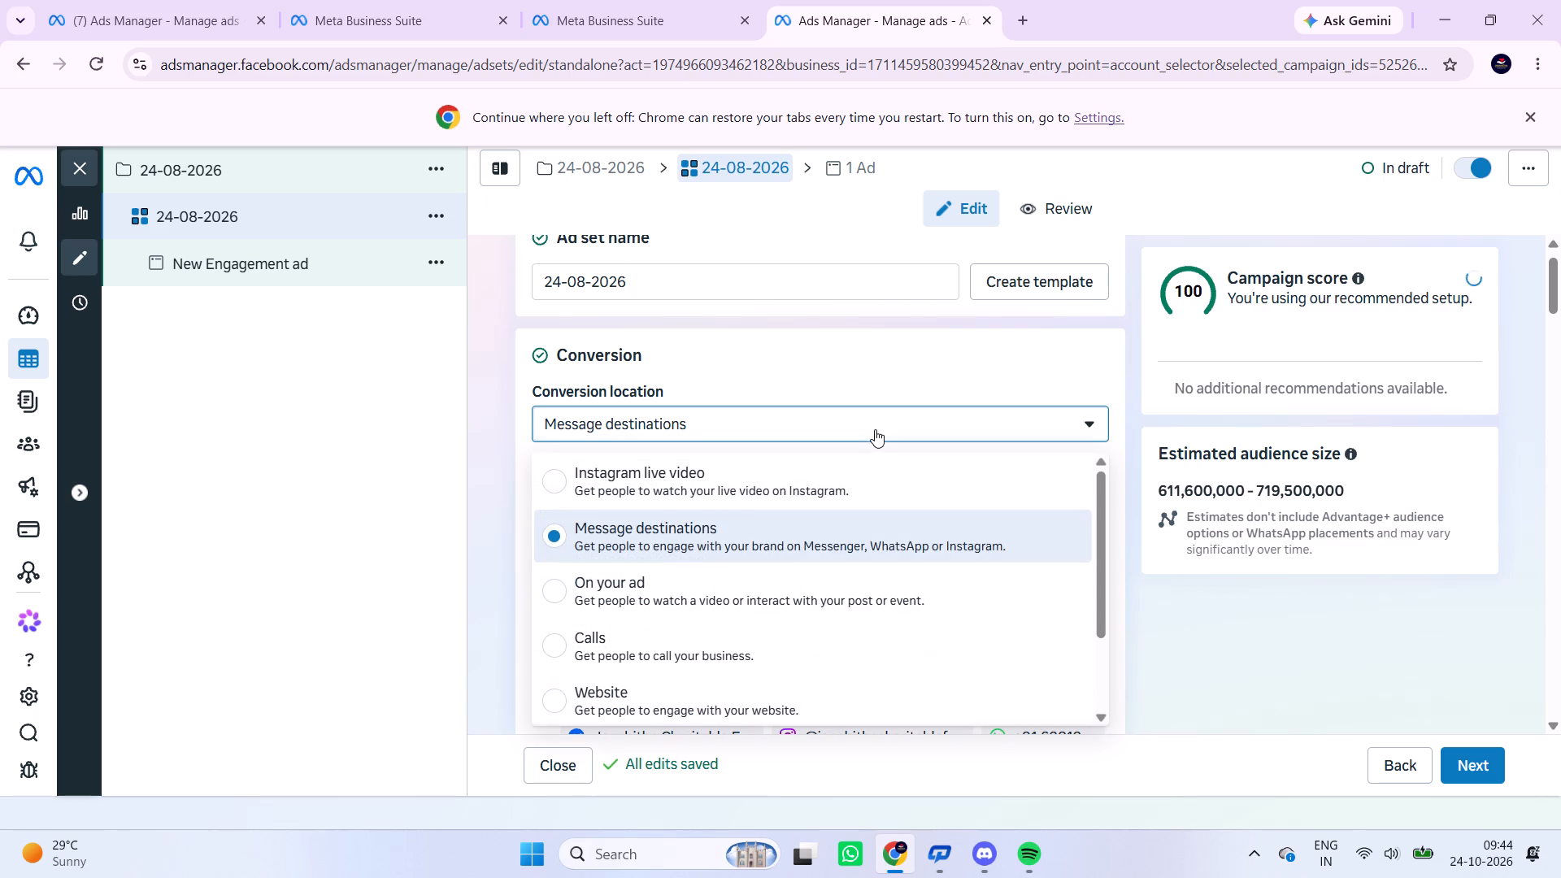
left_click(782, 532)
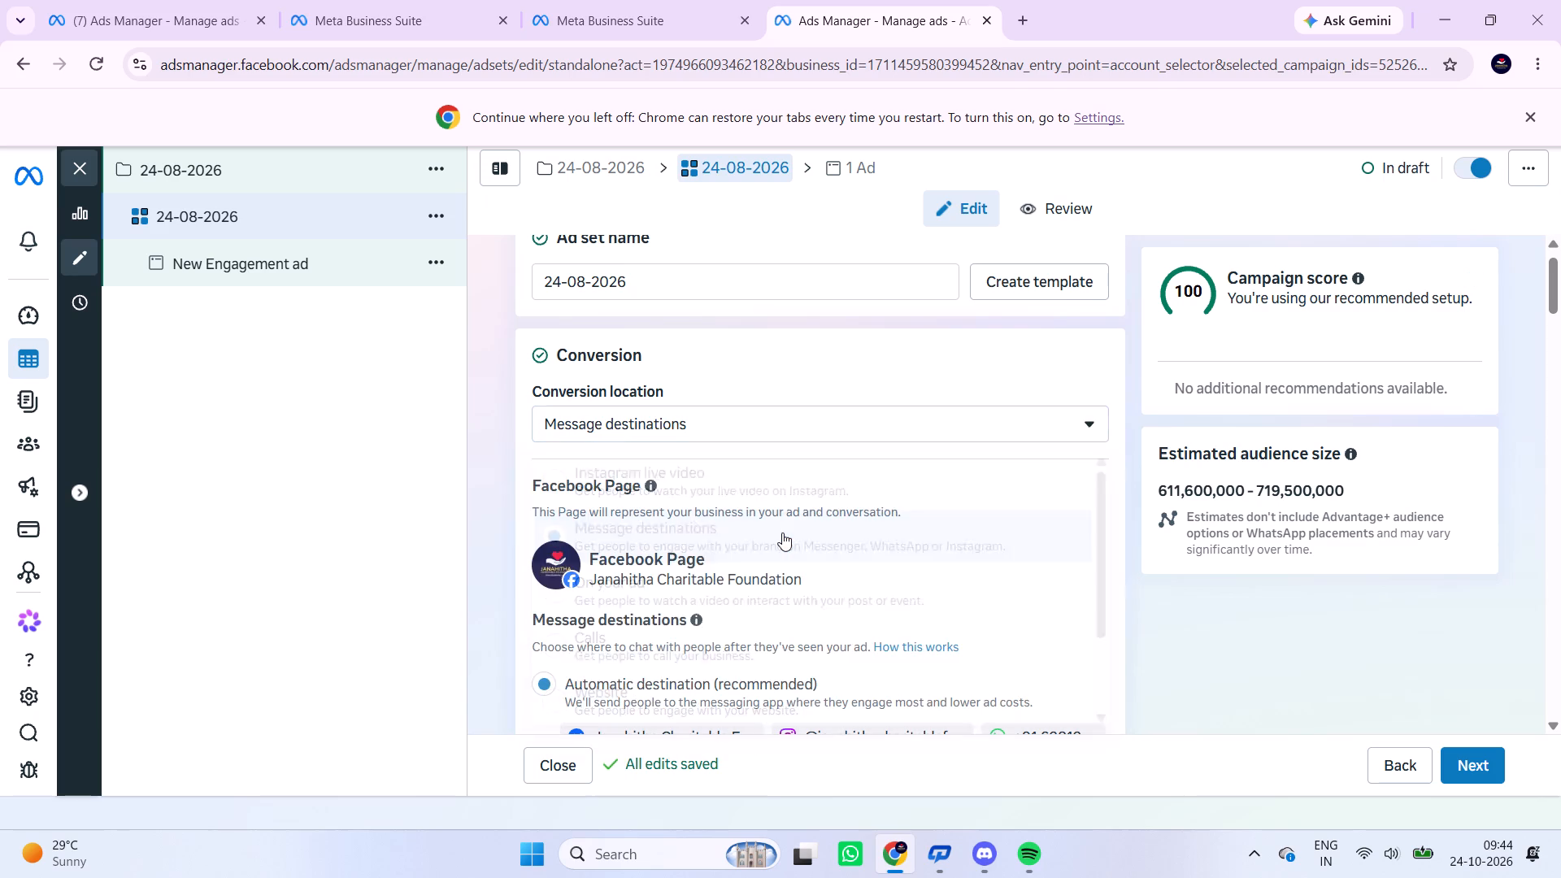
Choose Manual destination for the ad set's messages and deselect Messenger and Instagram, keeping only WhatsApp.
scroll(782, 532, "down", 2)
scroll(787, 530, "right", 1)
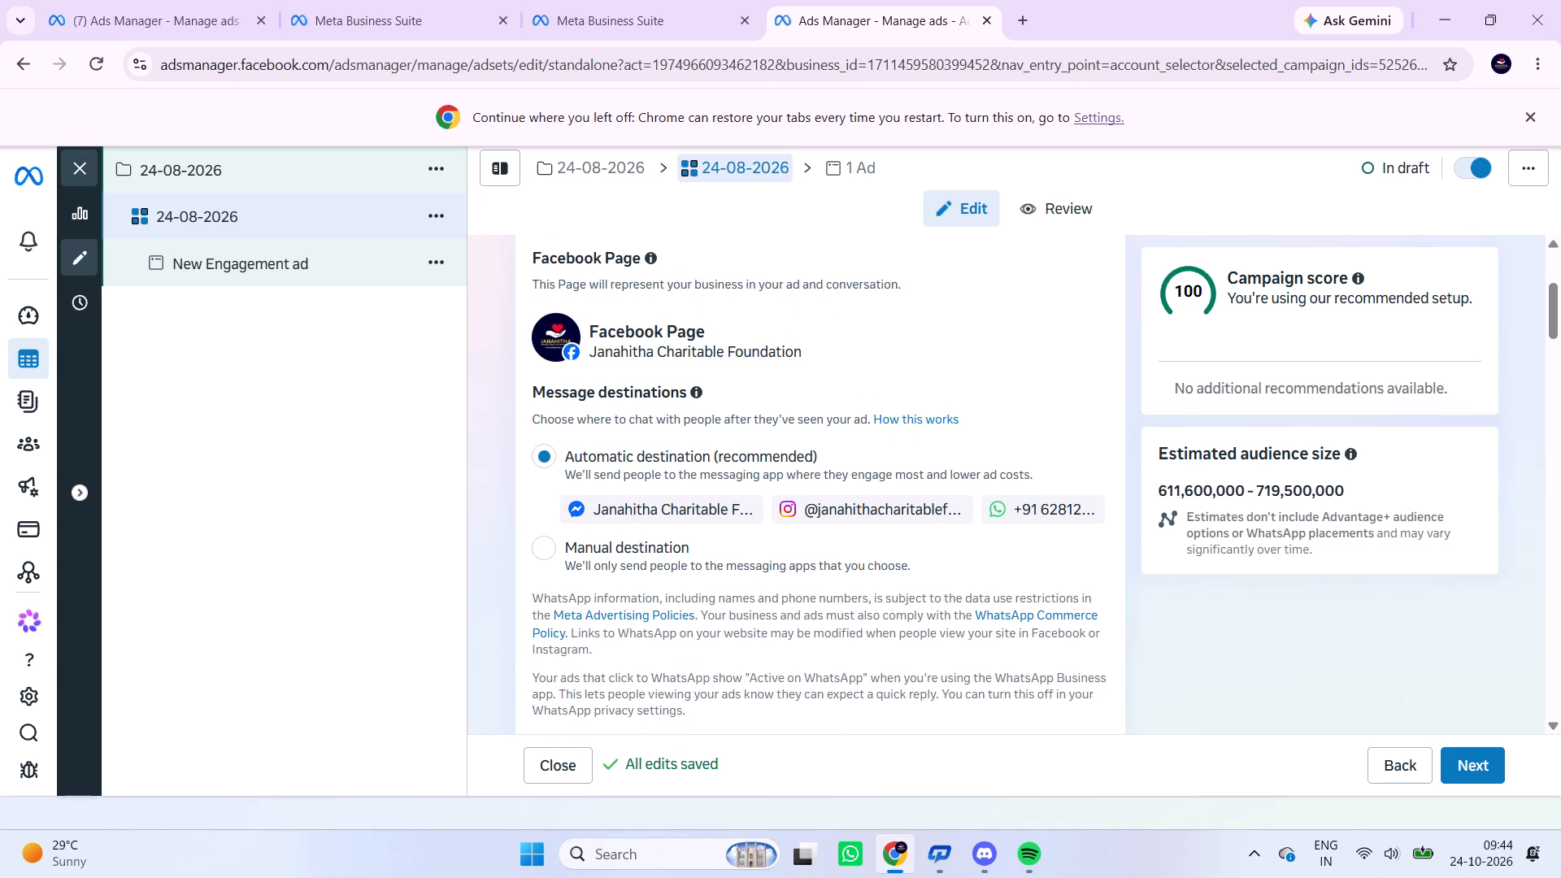
scroll(914, 503, "left", 3)
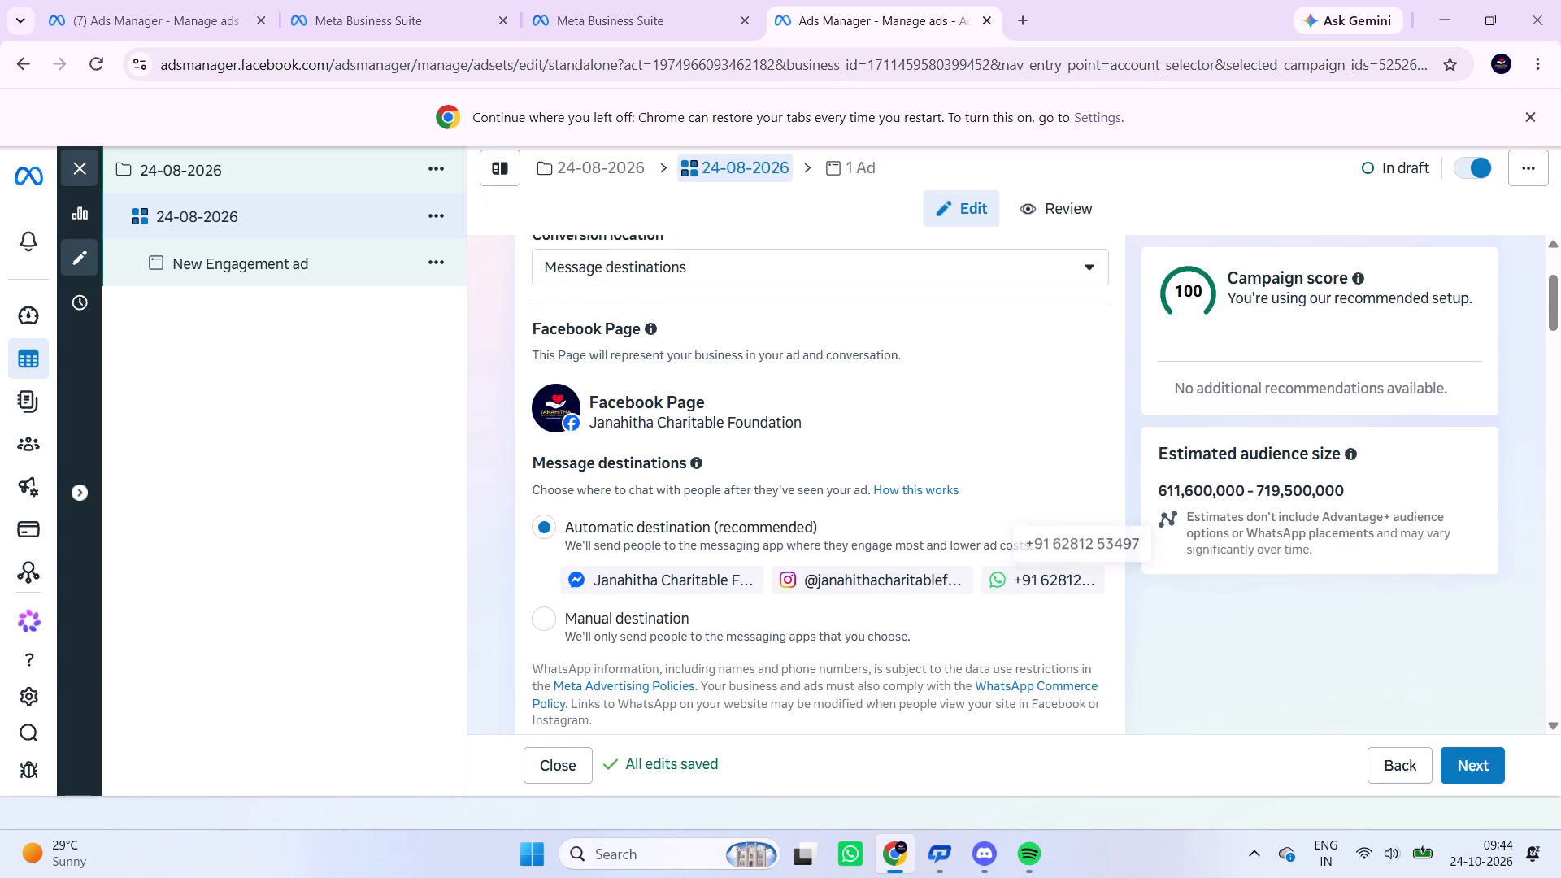
scroll(1033, 581, "left", 3)
scroll(927, 656, "down", 2)
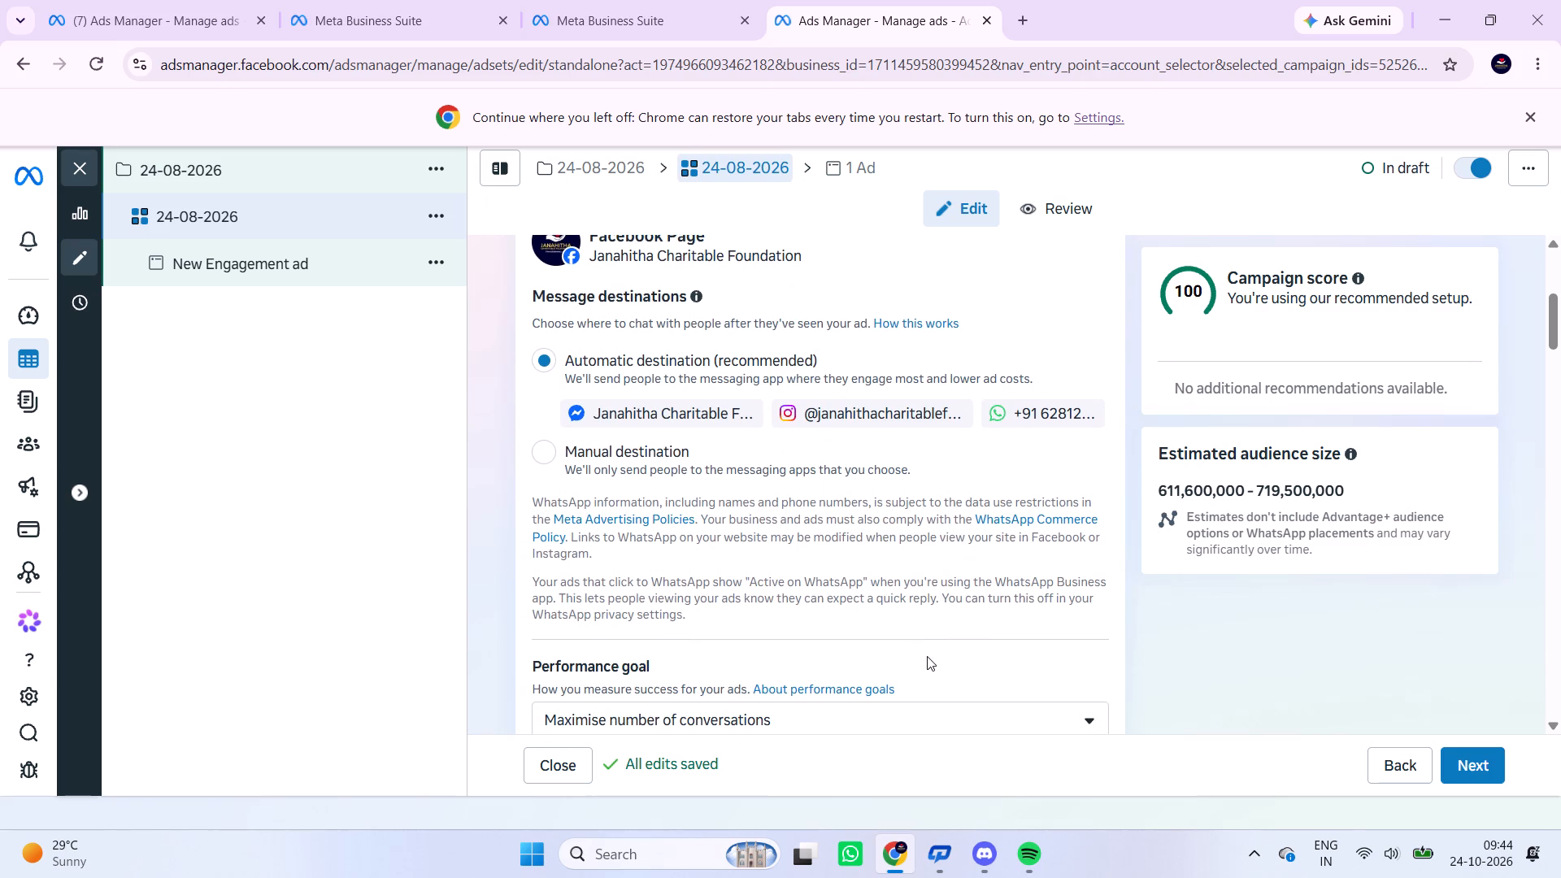
left_click(547, 453)
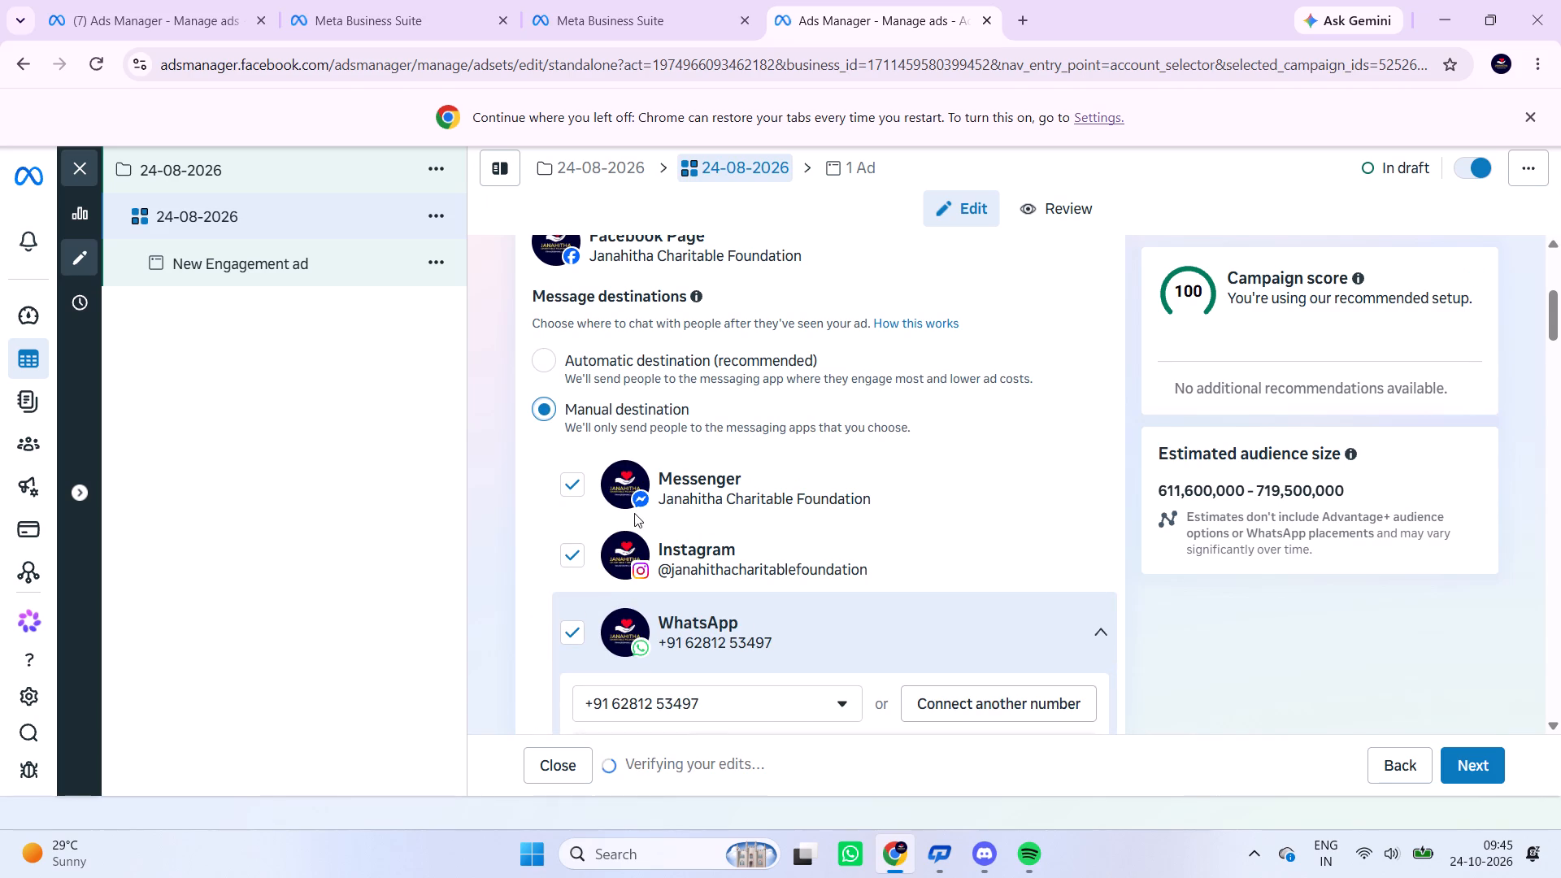
left_click(576, 474)
left_click(571, 561)
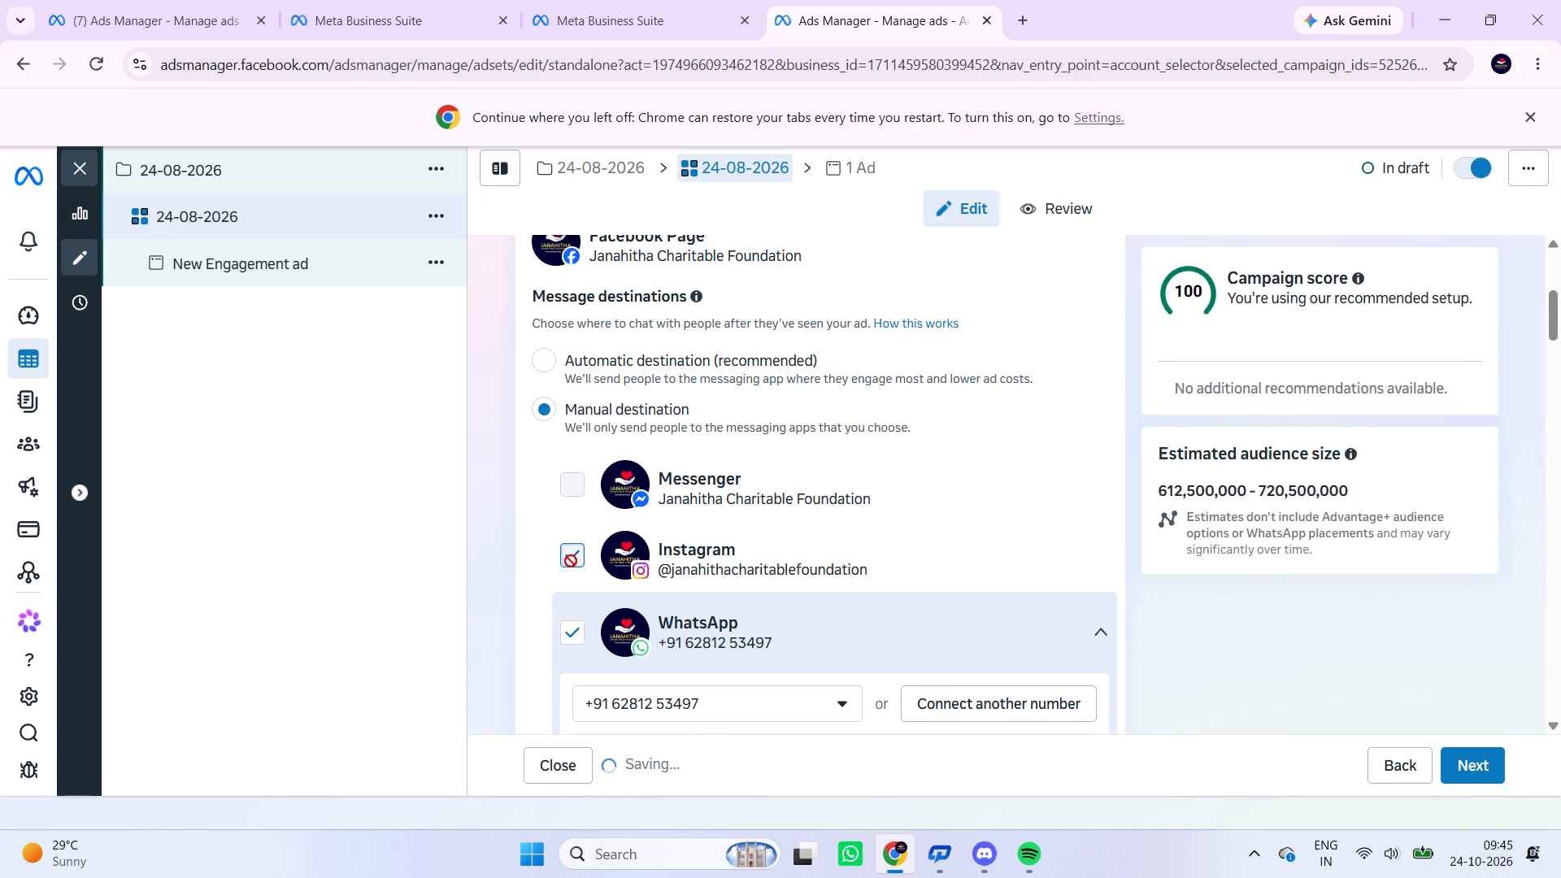
Review the ad set's conversion section, from the message destinations and WhatsApp settings down to the performance goal.
scroll(774, 537, "down", 1)
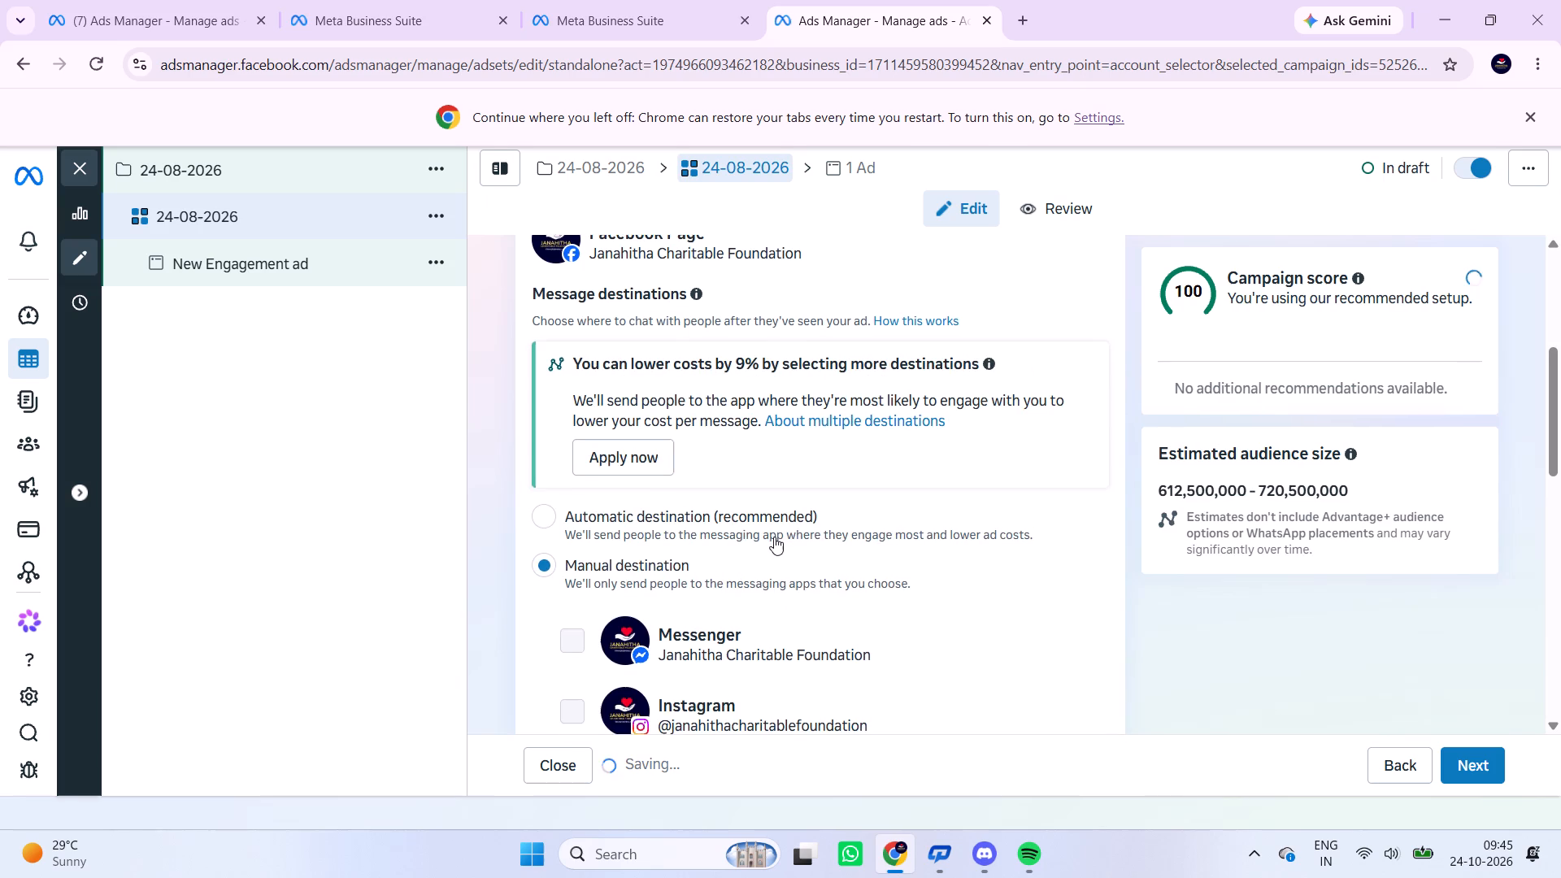
scroll(774, 537, "down", 2)
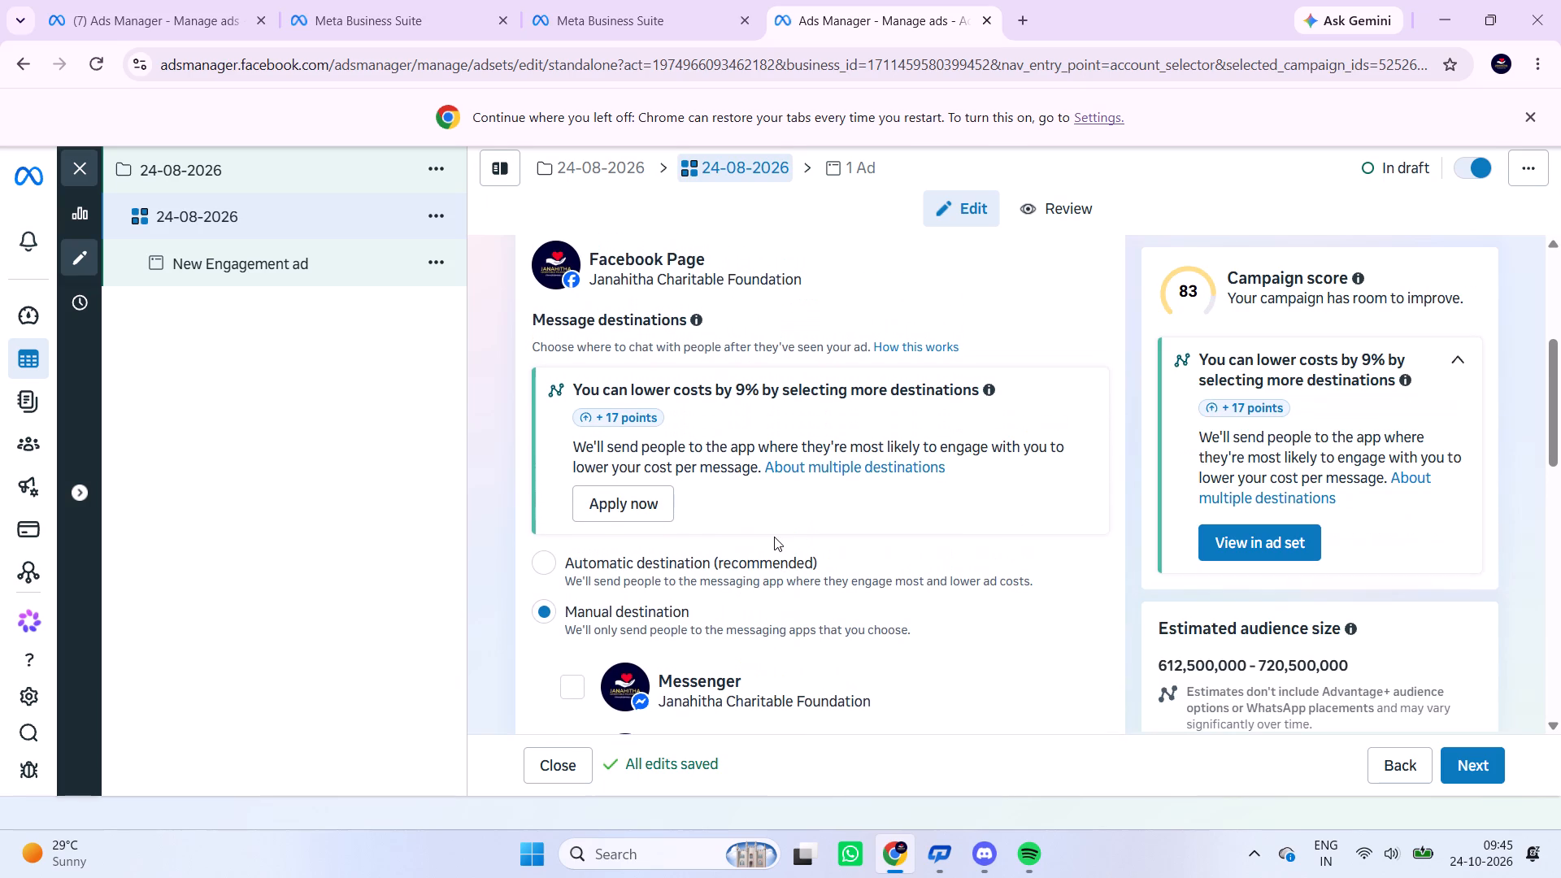
scroll(774, 537, "down", 3)
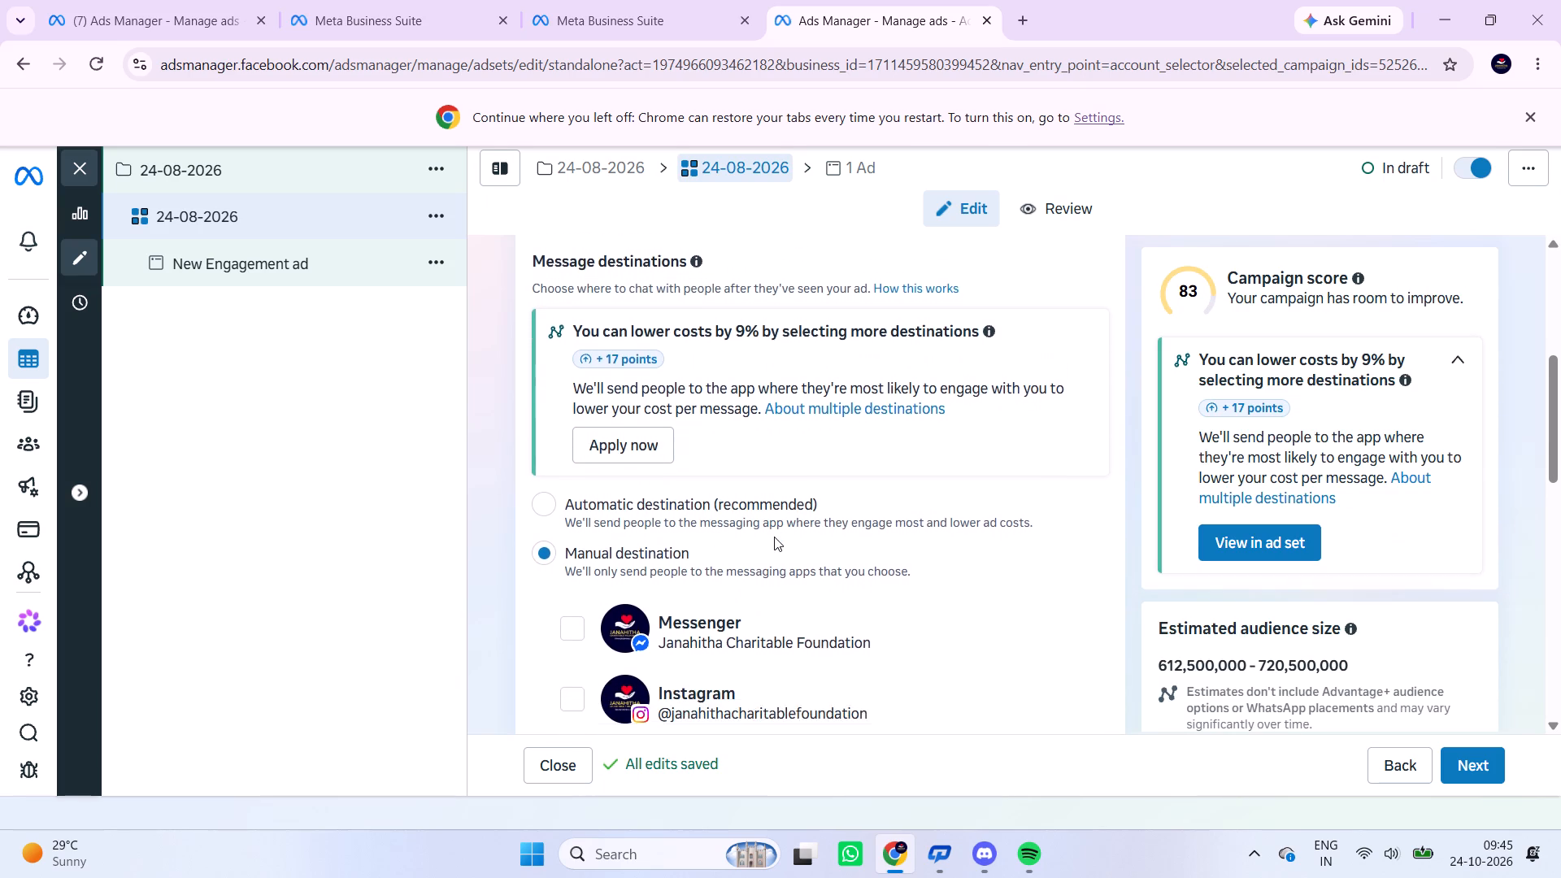
scroll(774, 537, "down", 5)
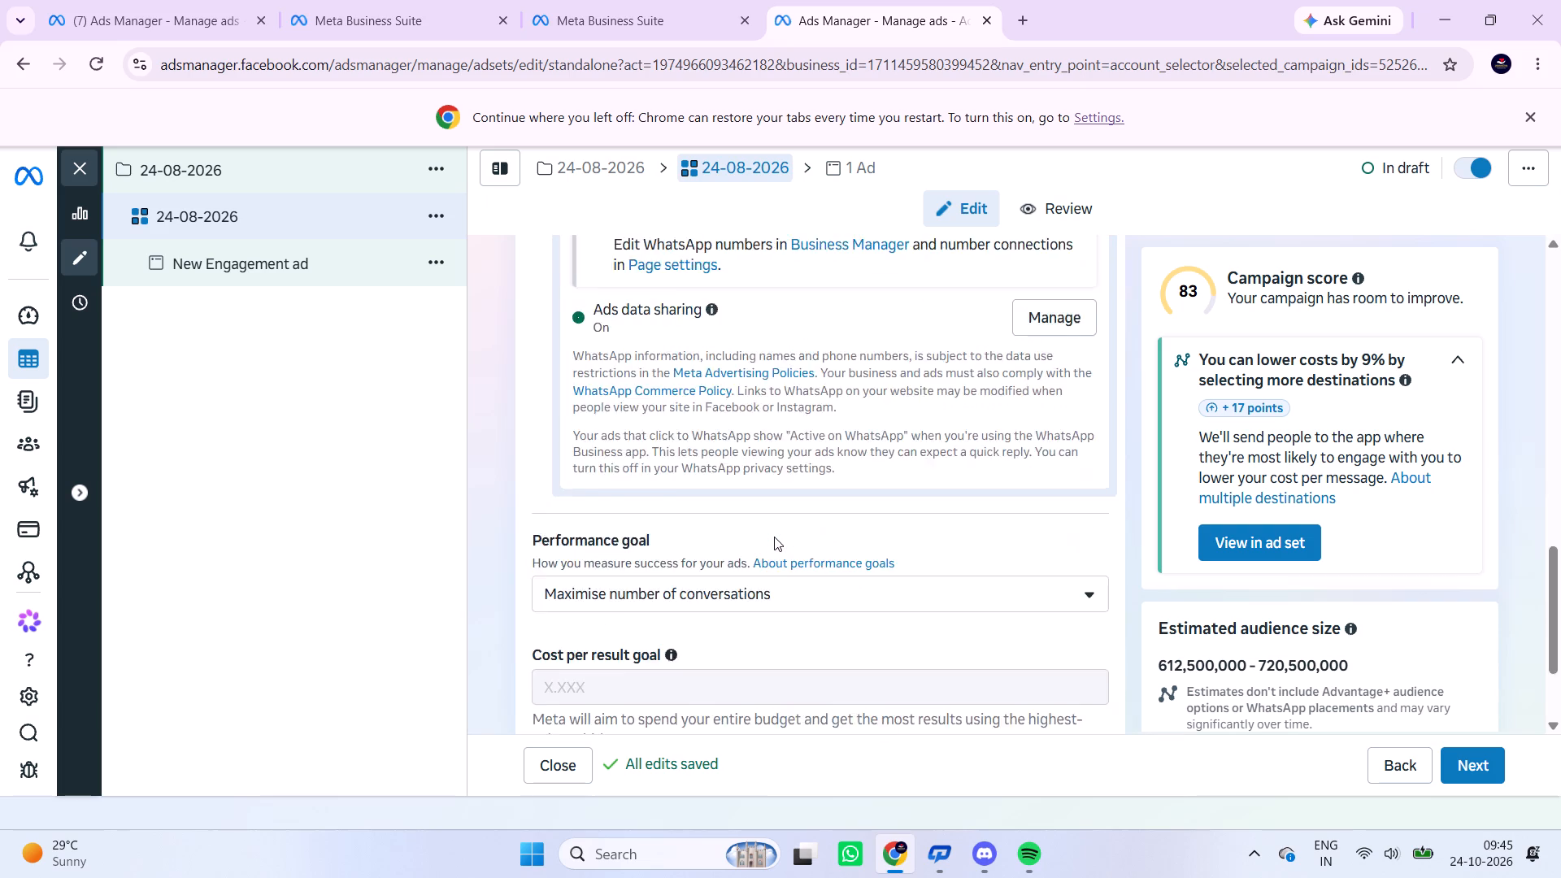
scroll(774, 537, "up", 1)
scroll(774, 537, "down", 1)
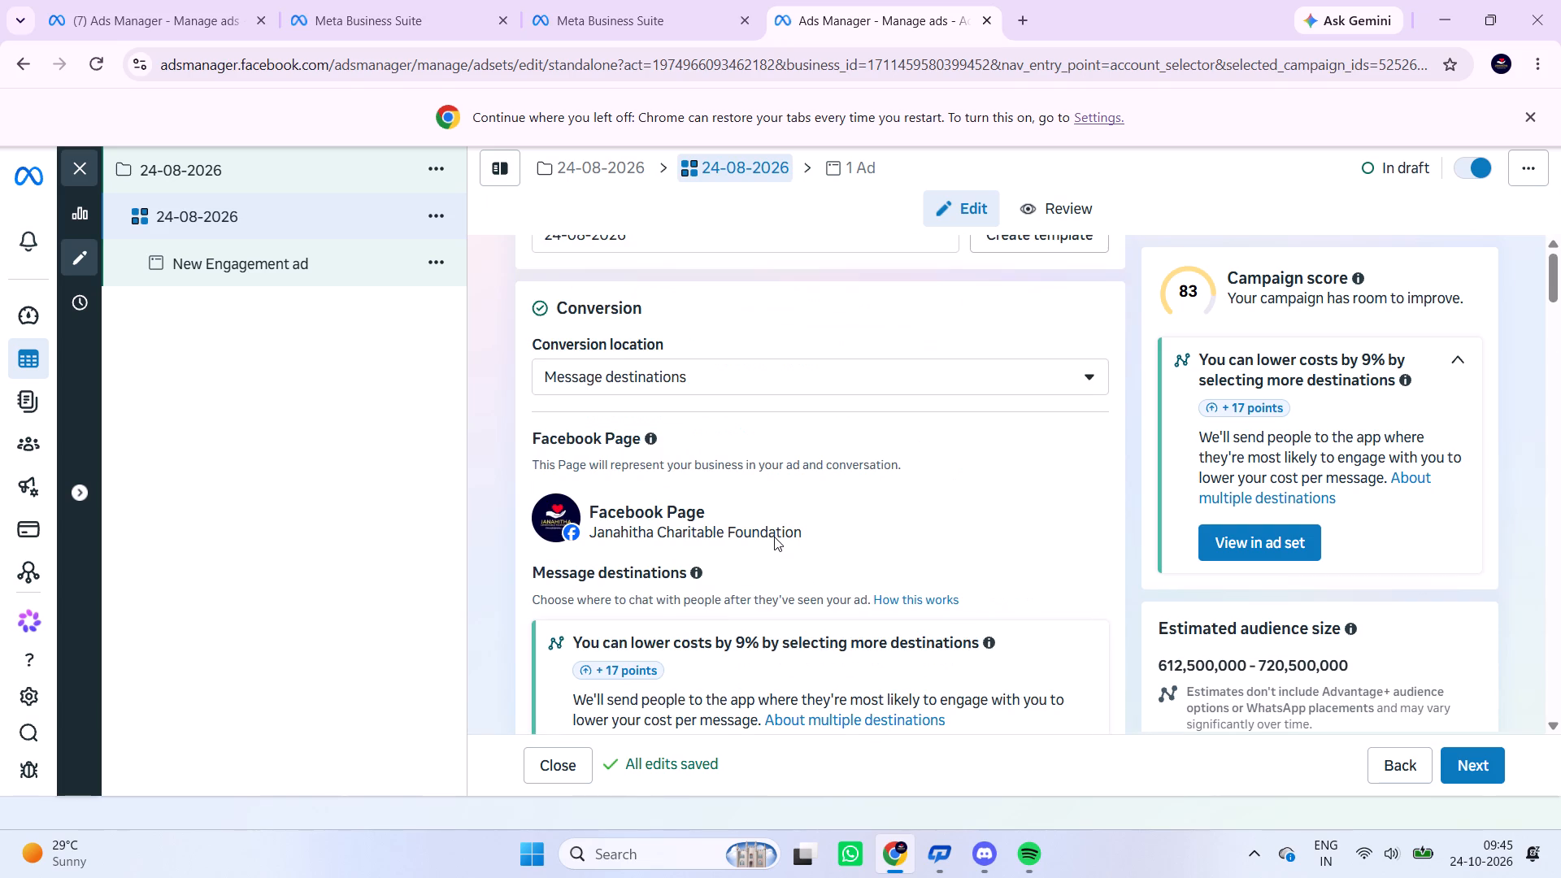
scroll(774, 537, "down", 3)
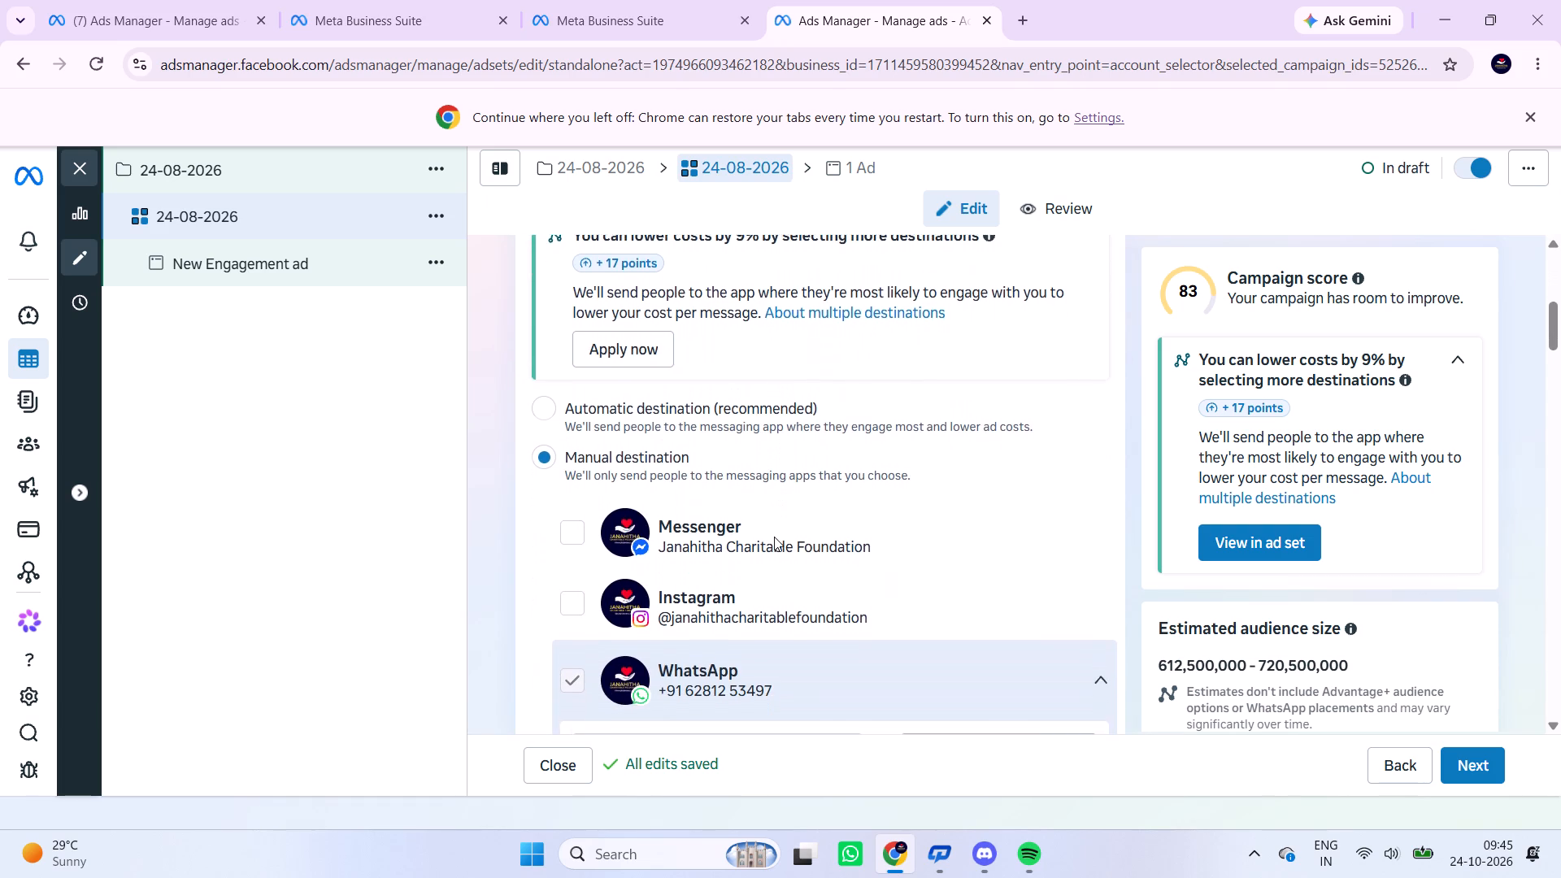
scroll(774, 537, "down", 4)
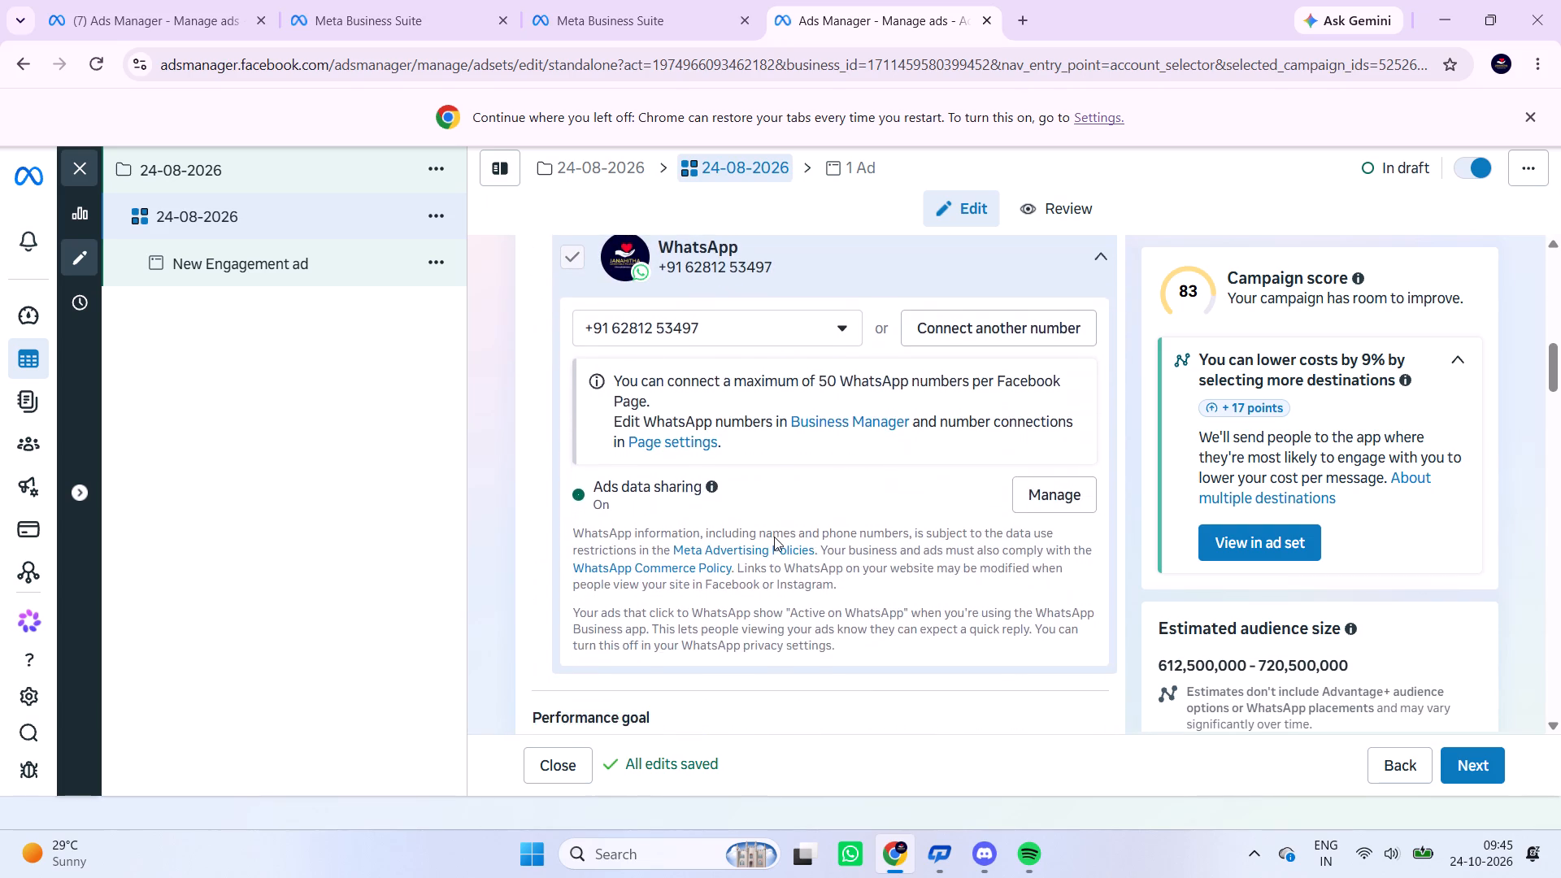
scroll(774, 537, "down", 3)
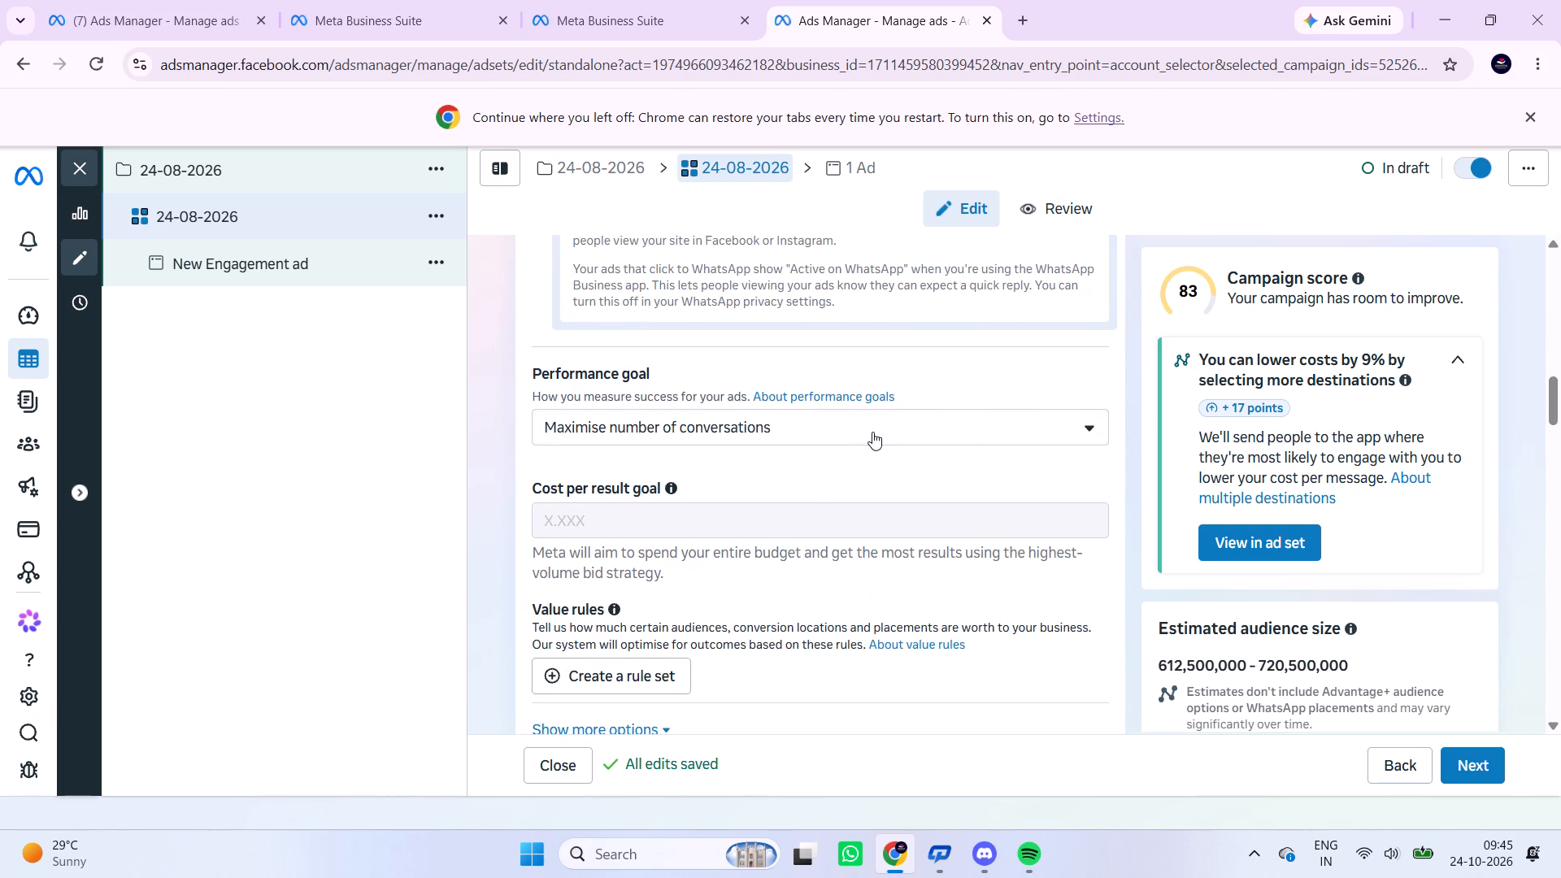
Select Maximise number of conversations as the ad set's performance goal.
left_click(874, 431)
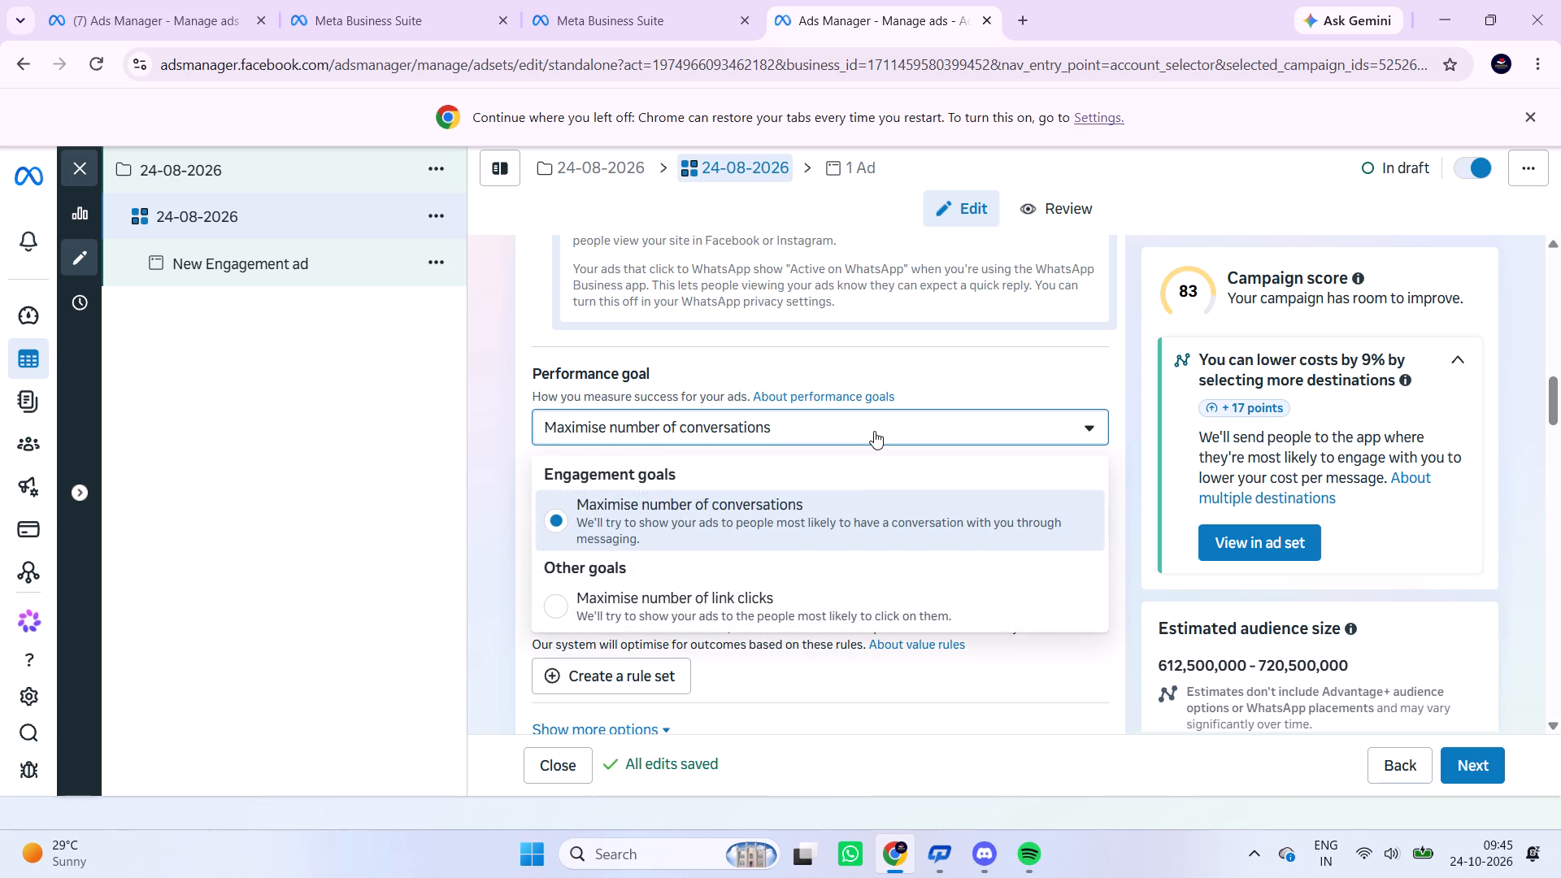
left_click(767, 521)
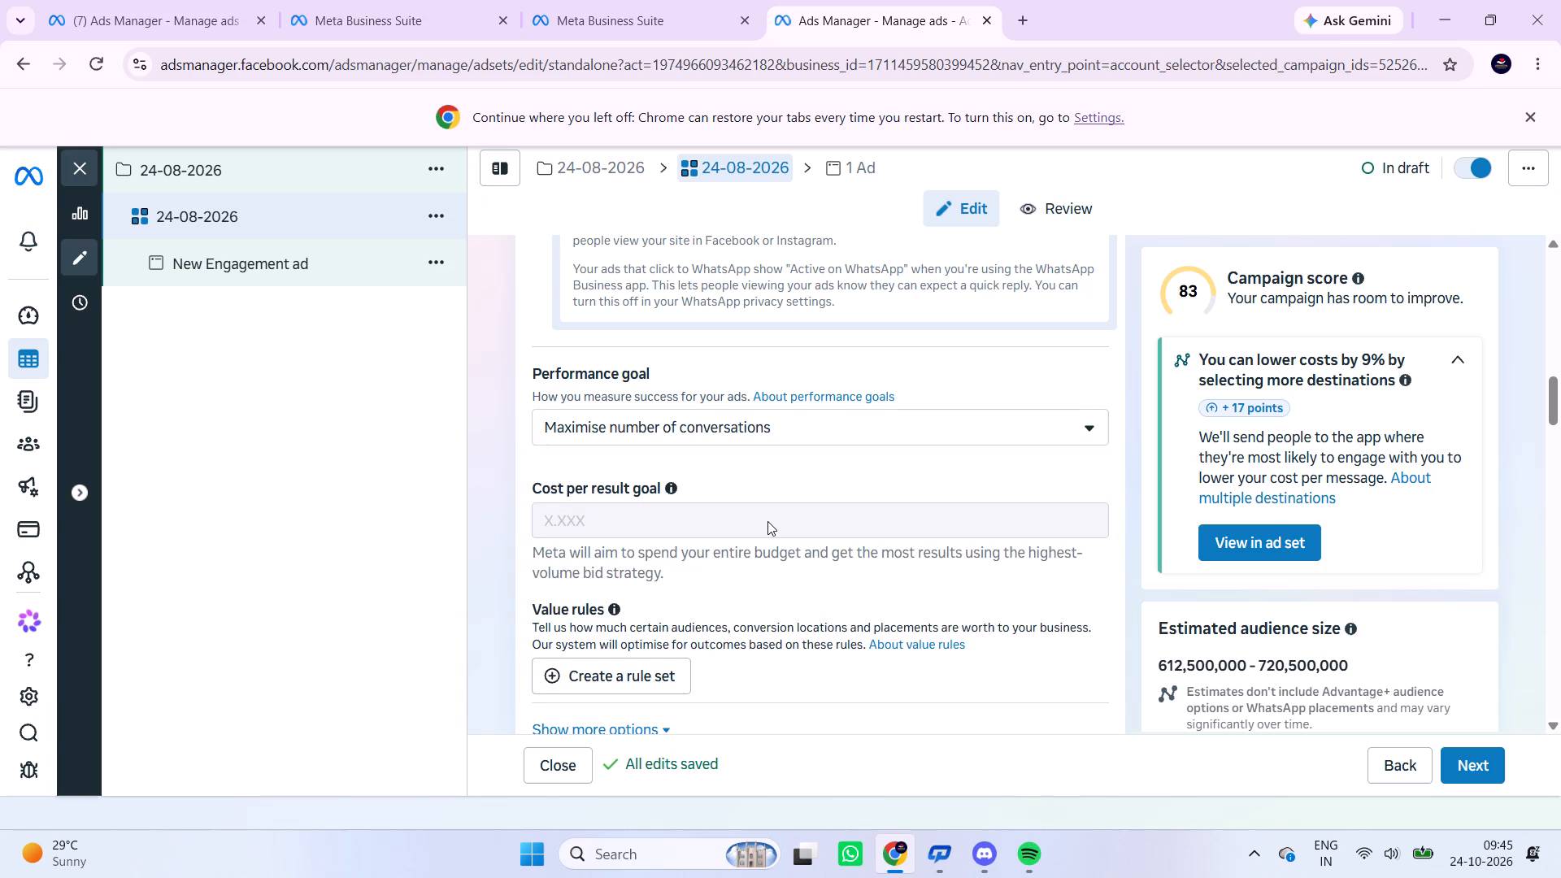
Look through the ad set's value rules, live video ad option, and budget and schedule settings.
scroll(767, 521, "down", 3)
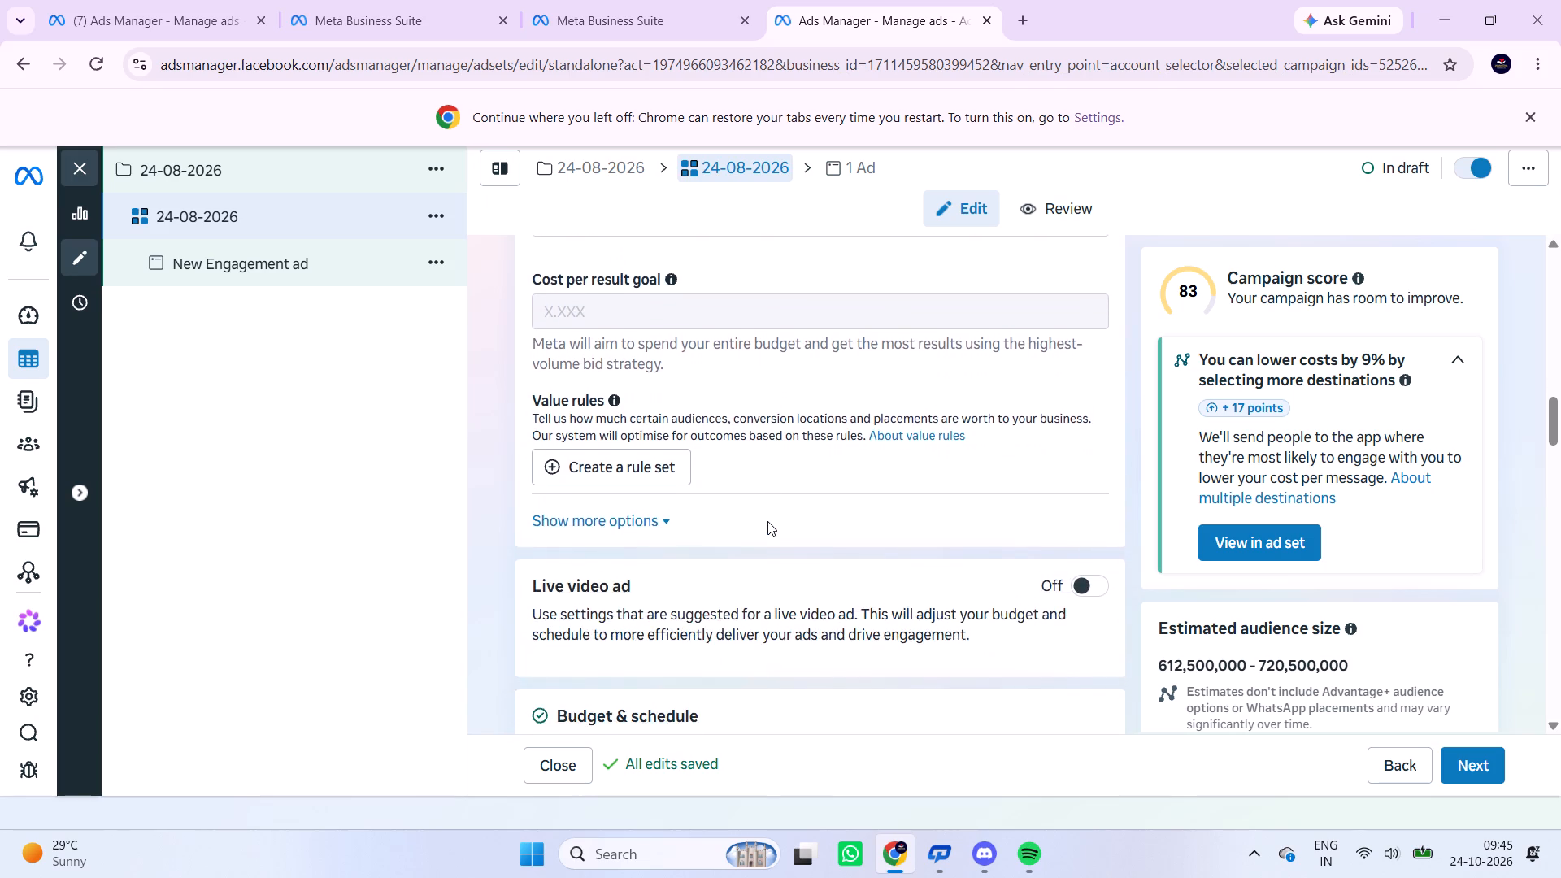
scroll(767, 521, "down", 3)
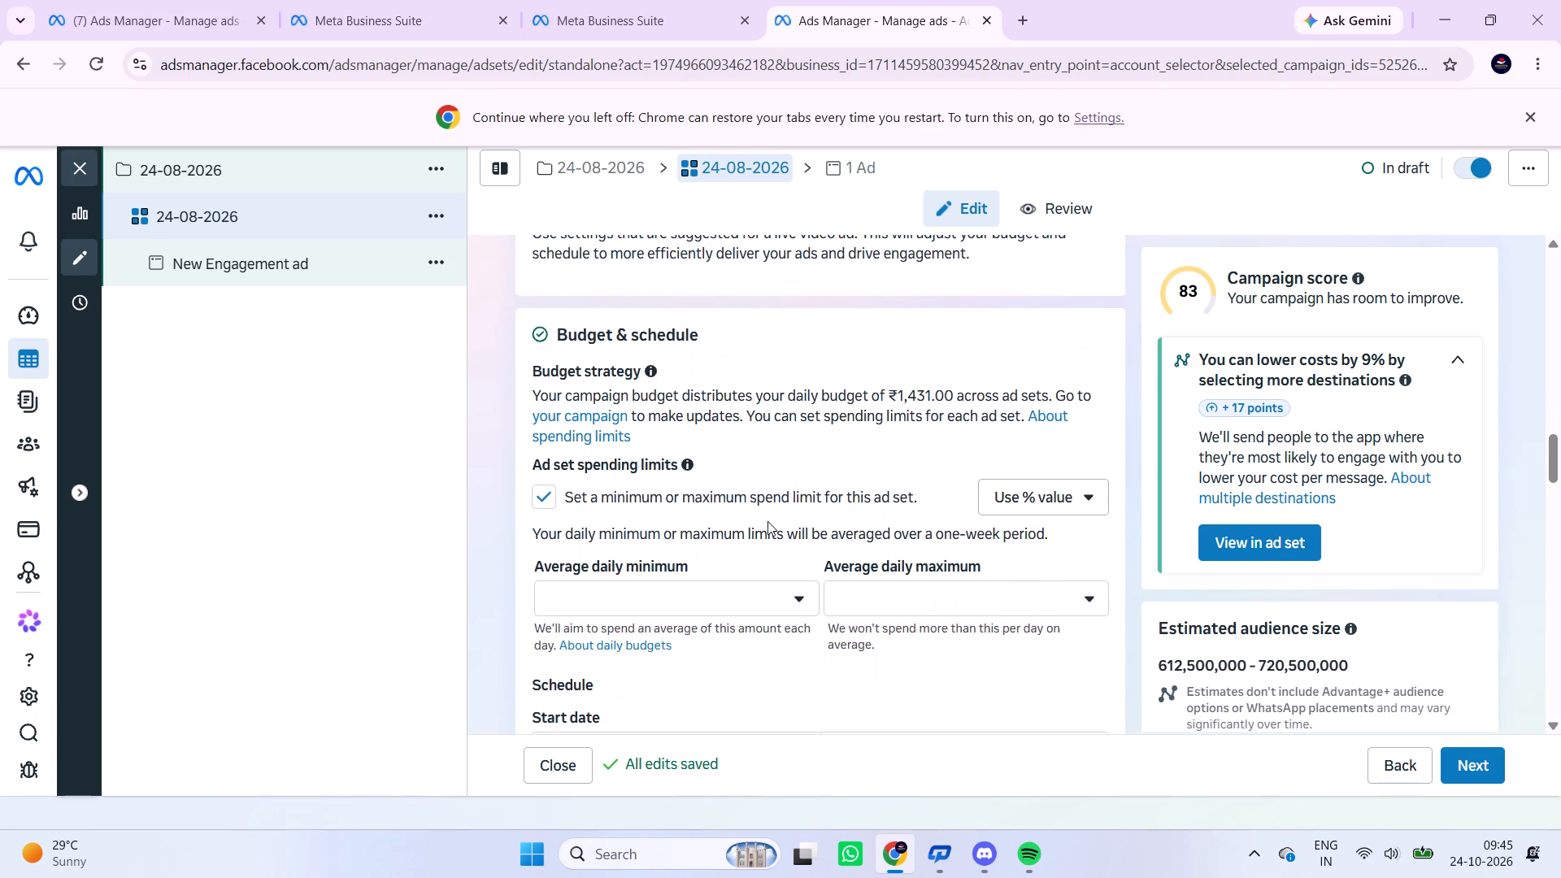
scroll(767, 521, "down", 1)
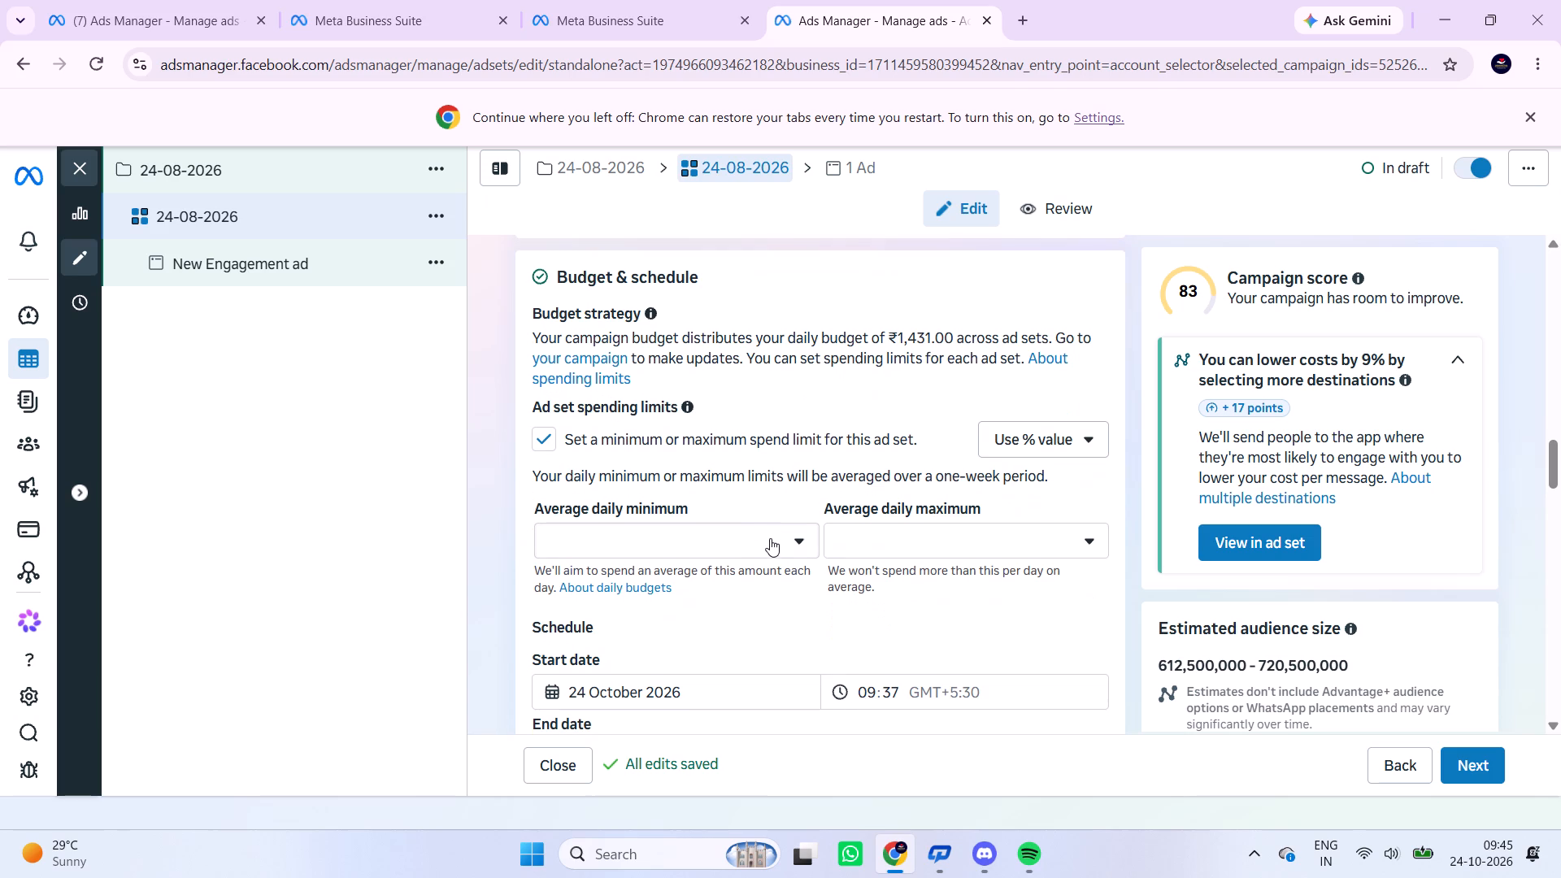
Set the average daily minimum in the ad set spending limits to 100%.
left_click(772, 543)
scroll(607, 705, "down", 1)
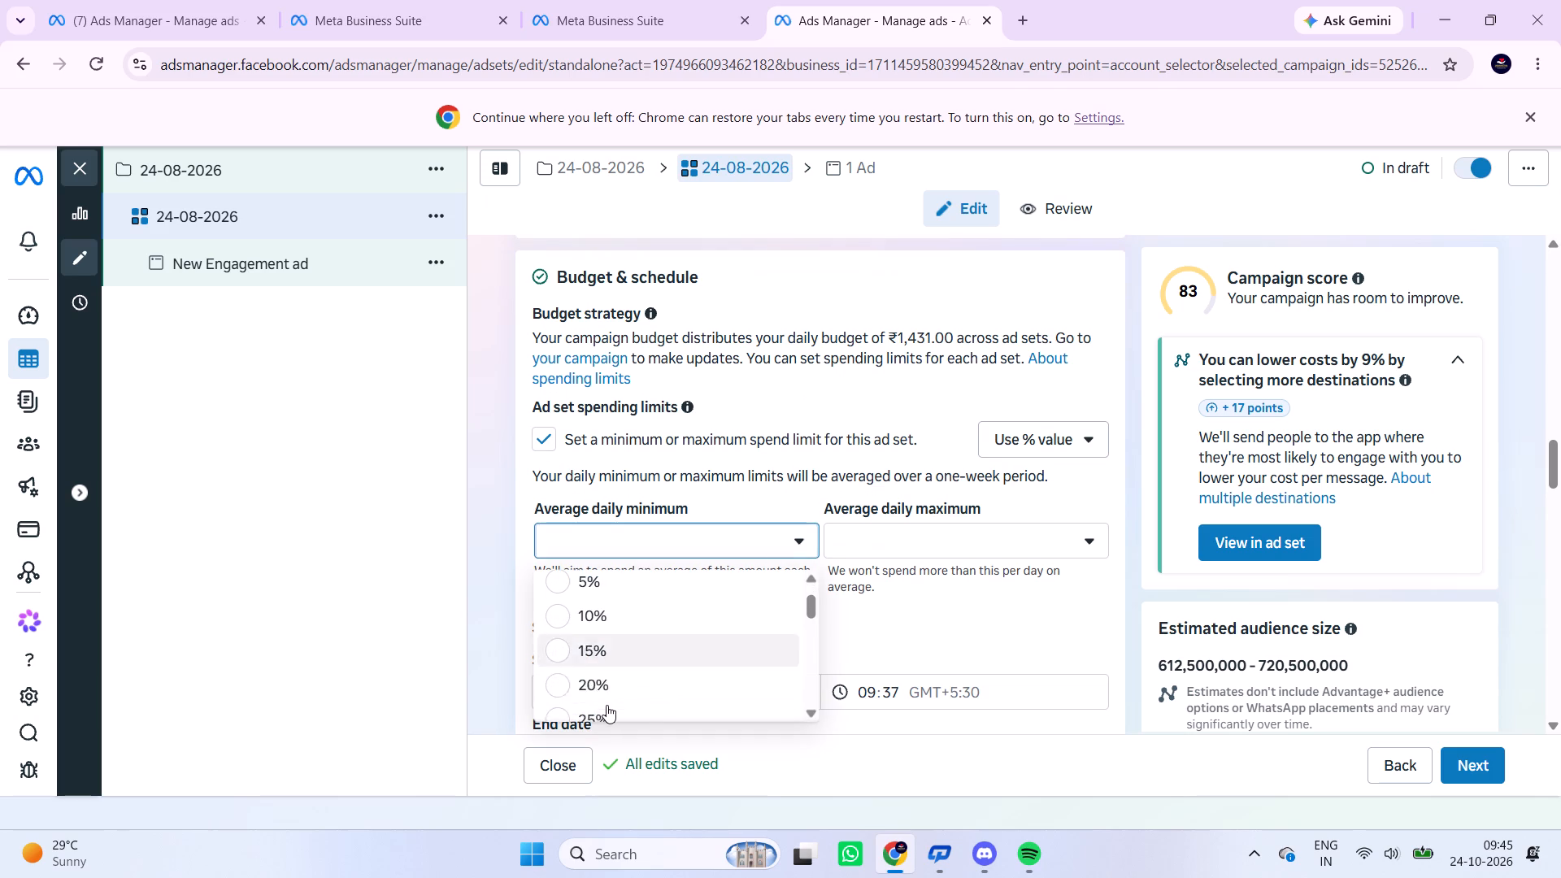
scroll(607, 705, "down", 5)
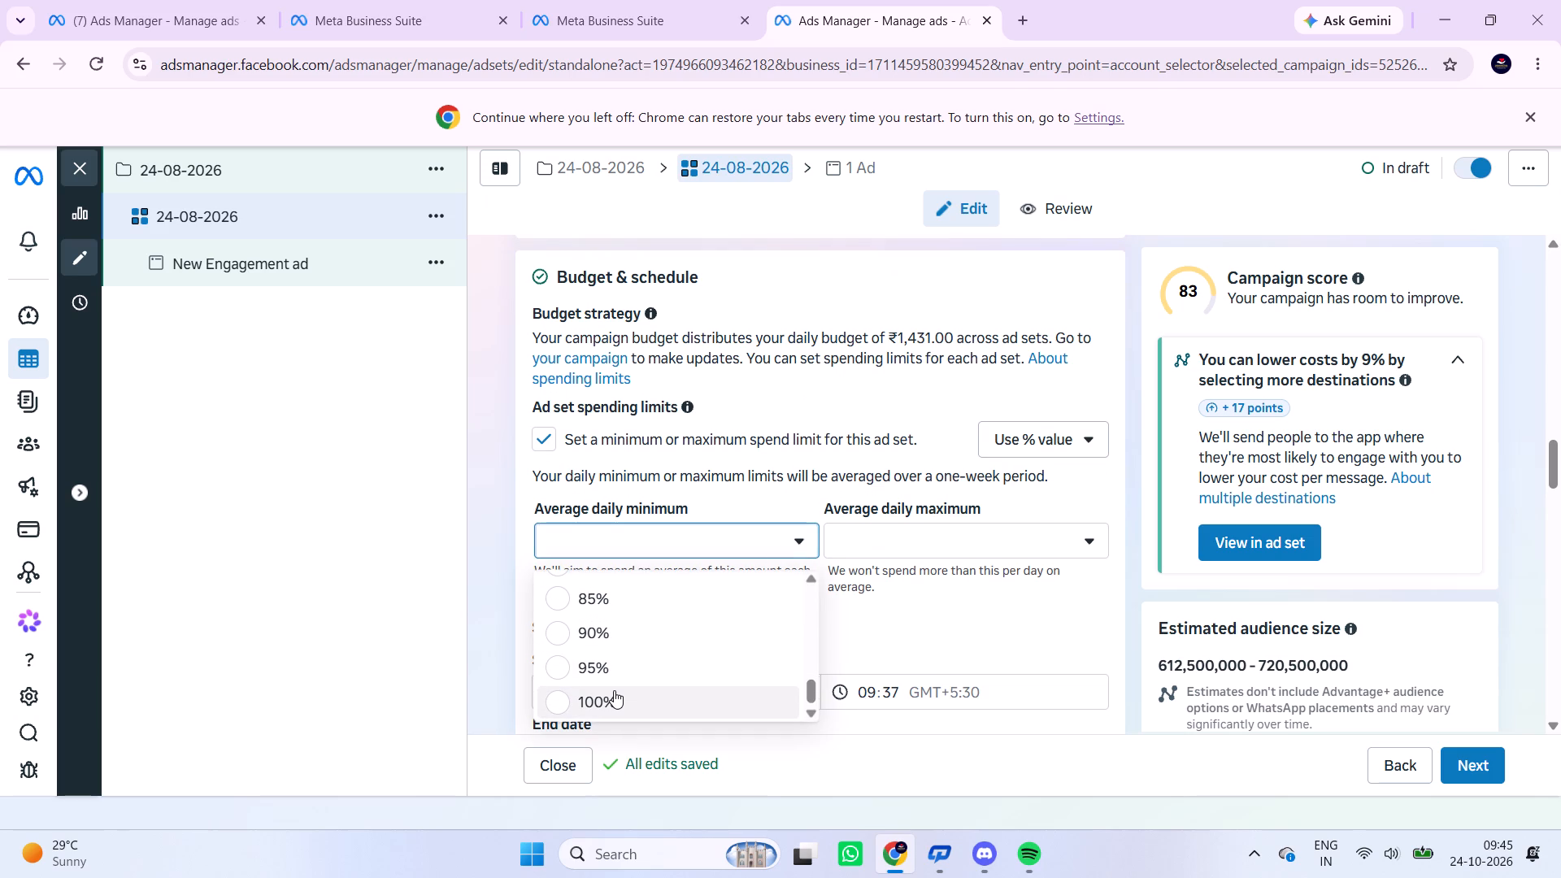
scroll(614, 690, "down", 1)
left_click(609, 696)
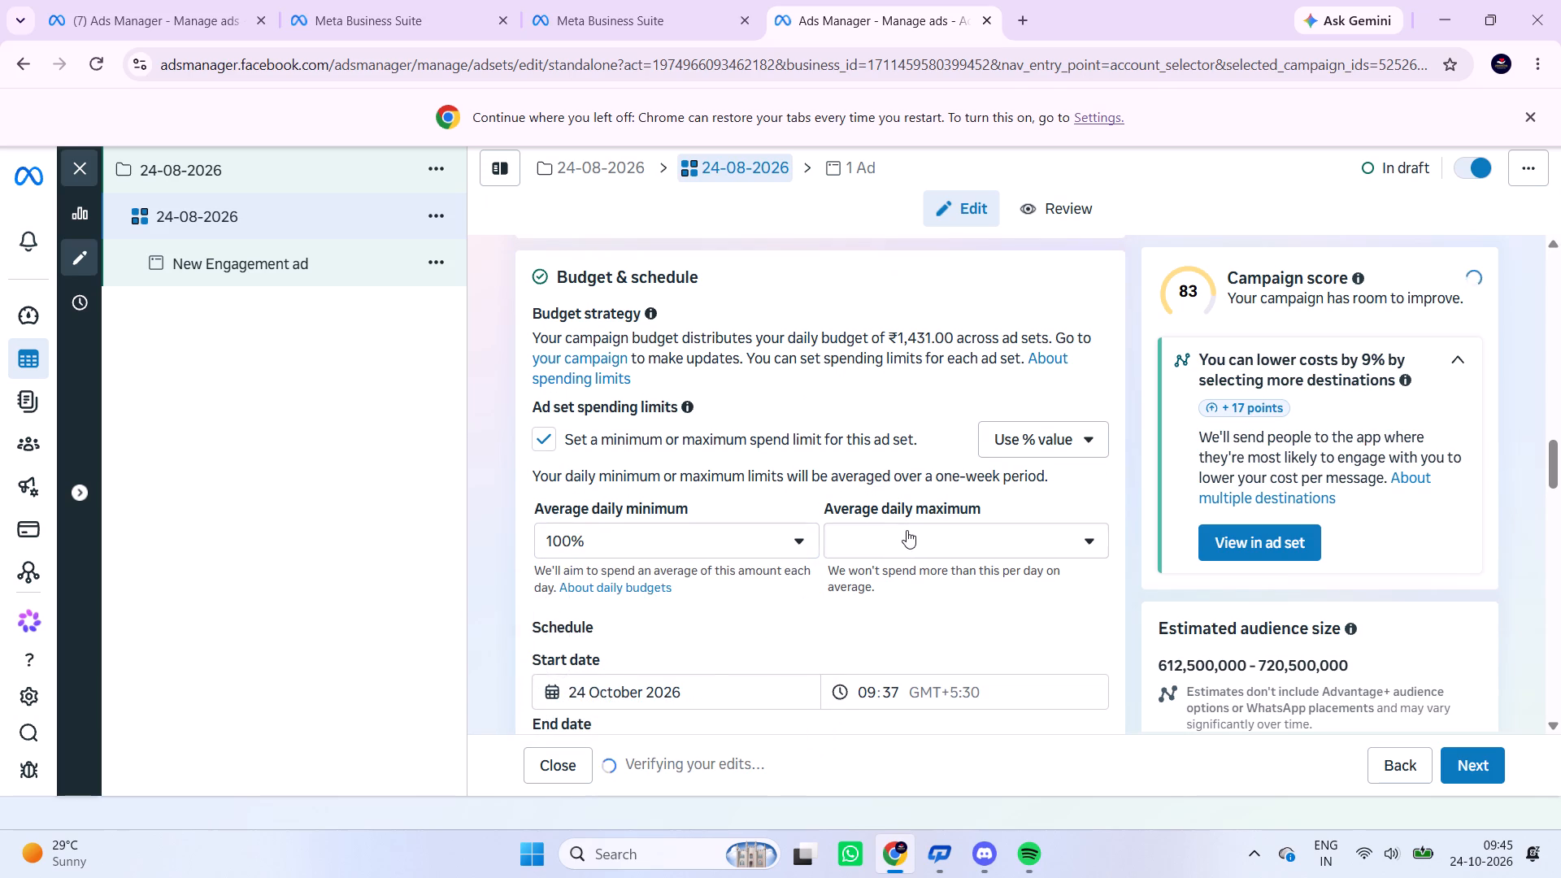
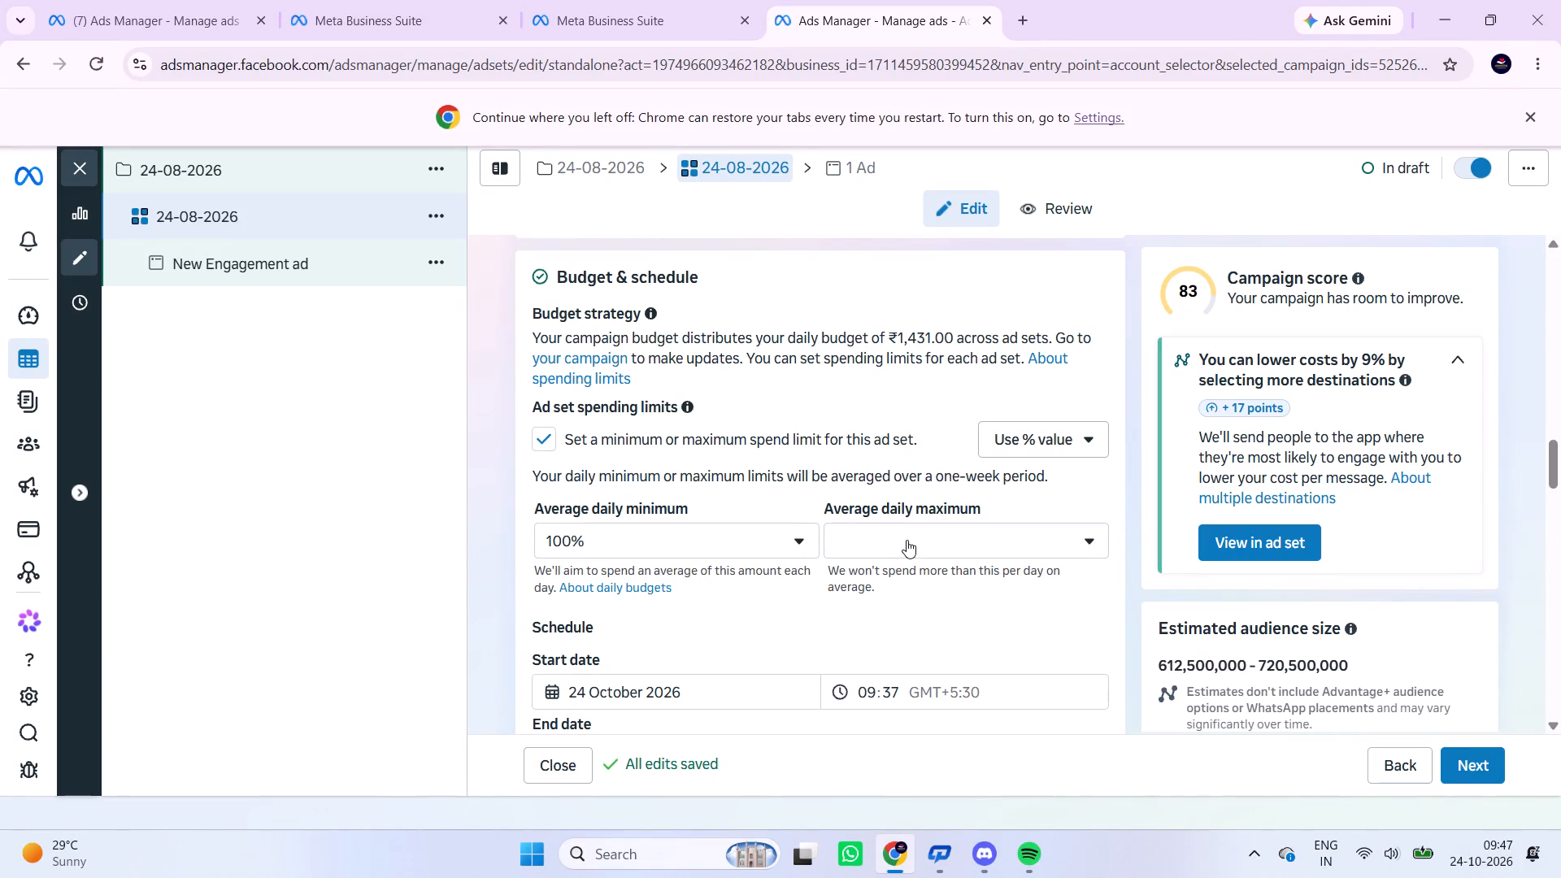
Check the average daily maximum options, and reselect 100% as the average daily minimum in the ad set spending limits.
left_click(1087, 535)
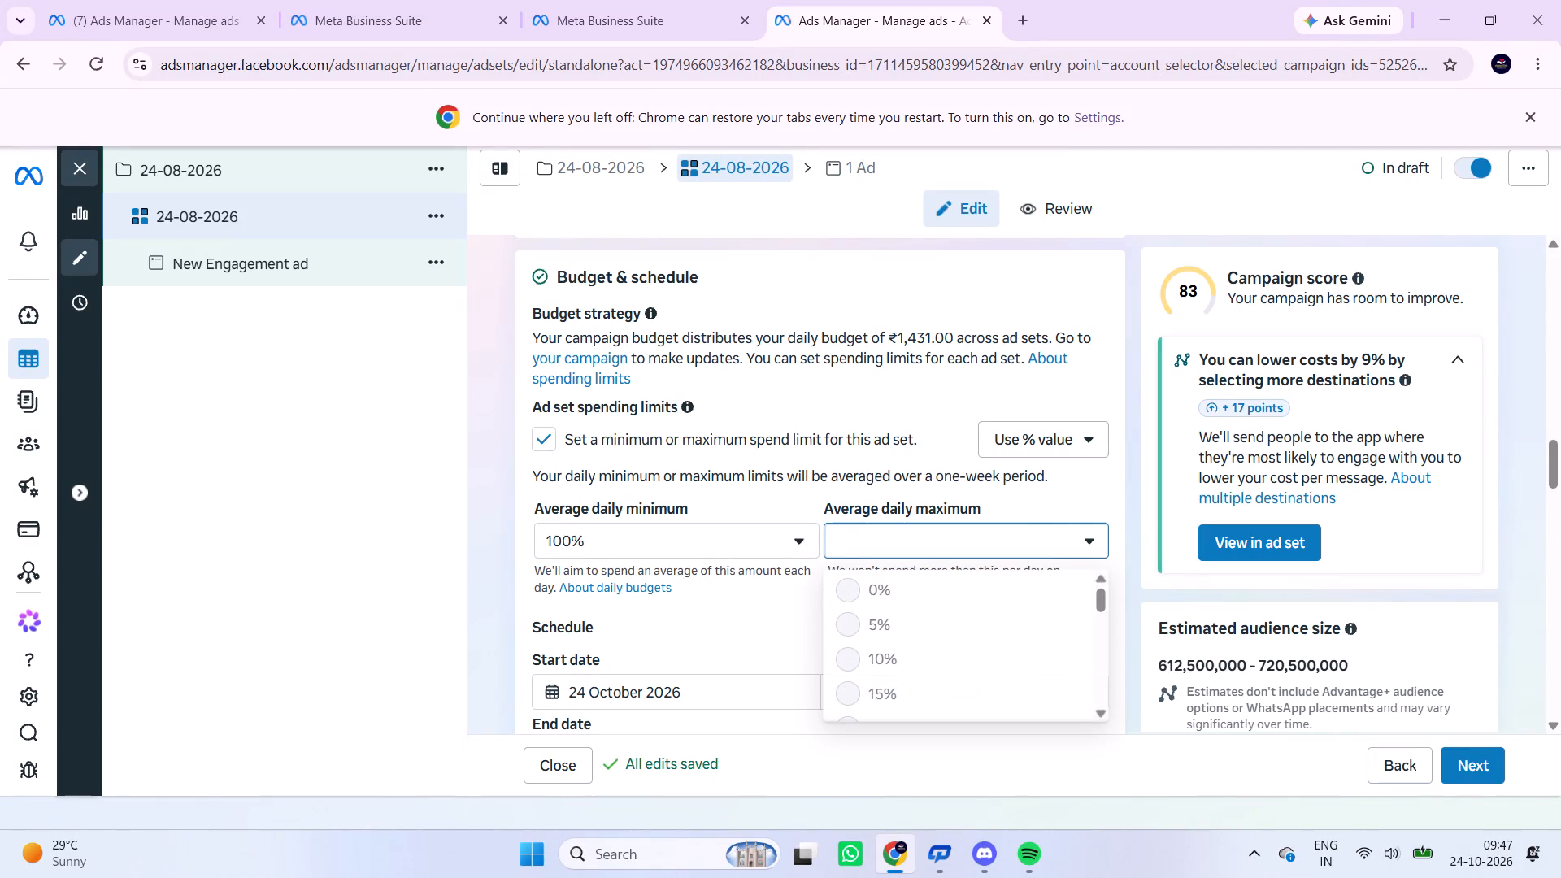
left_click(596, 541)
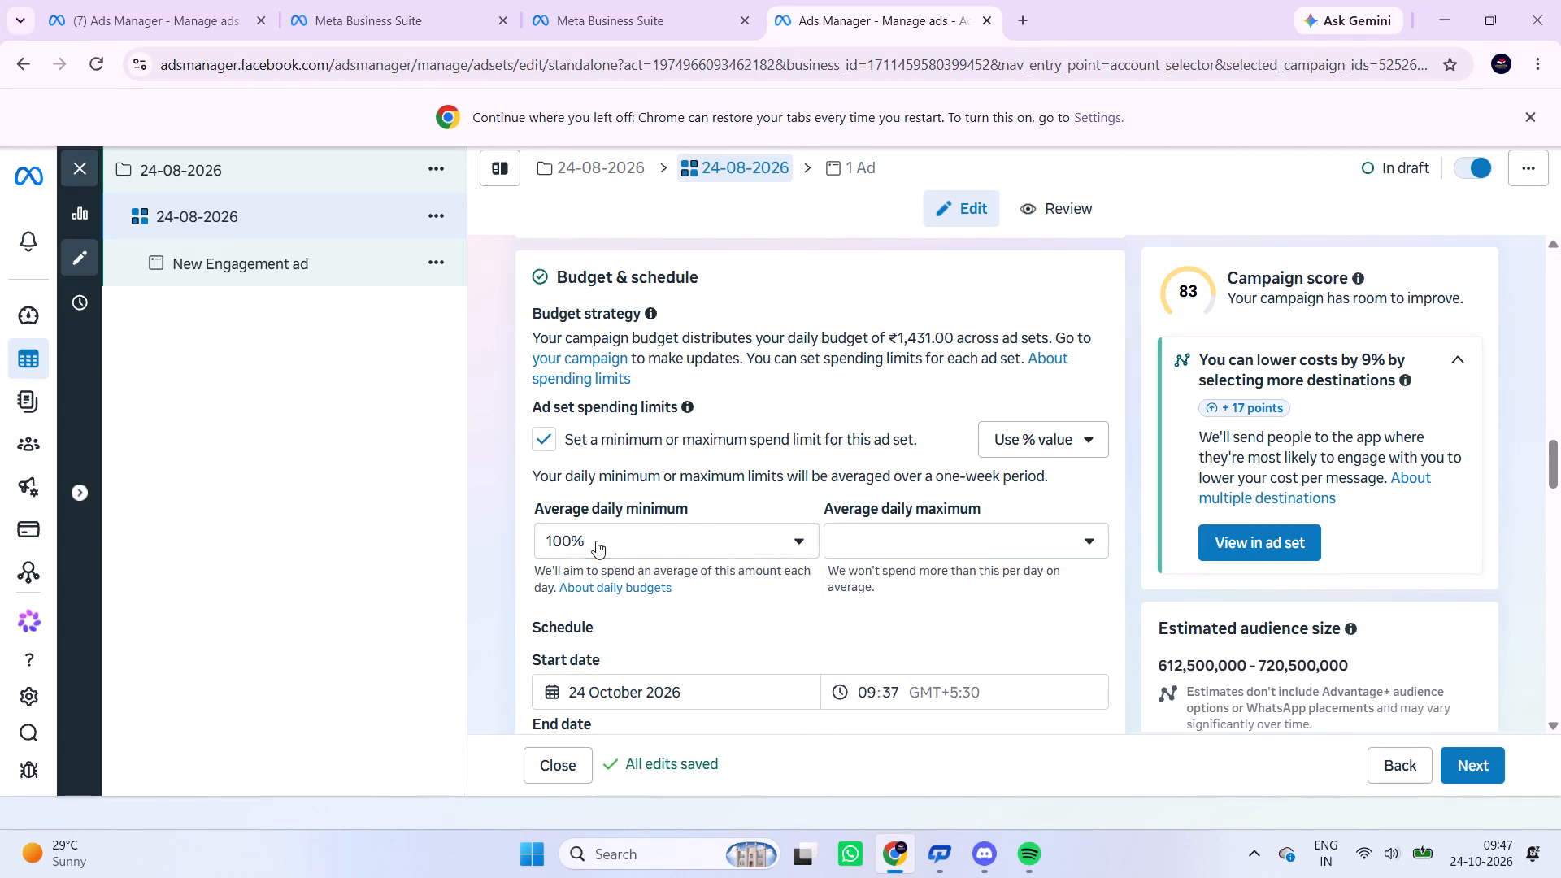
scroll(596, 541, "down", 1)
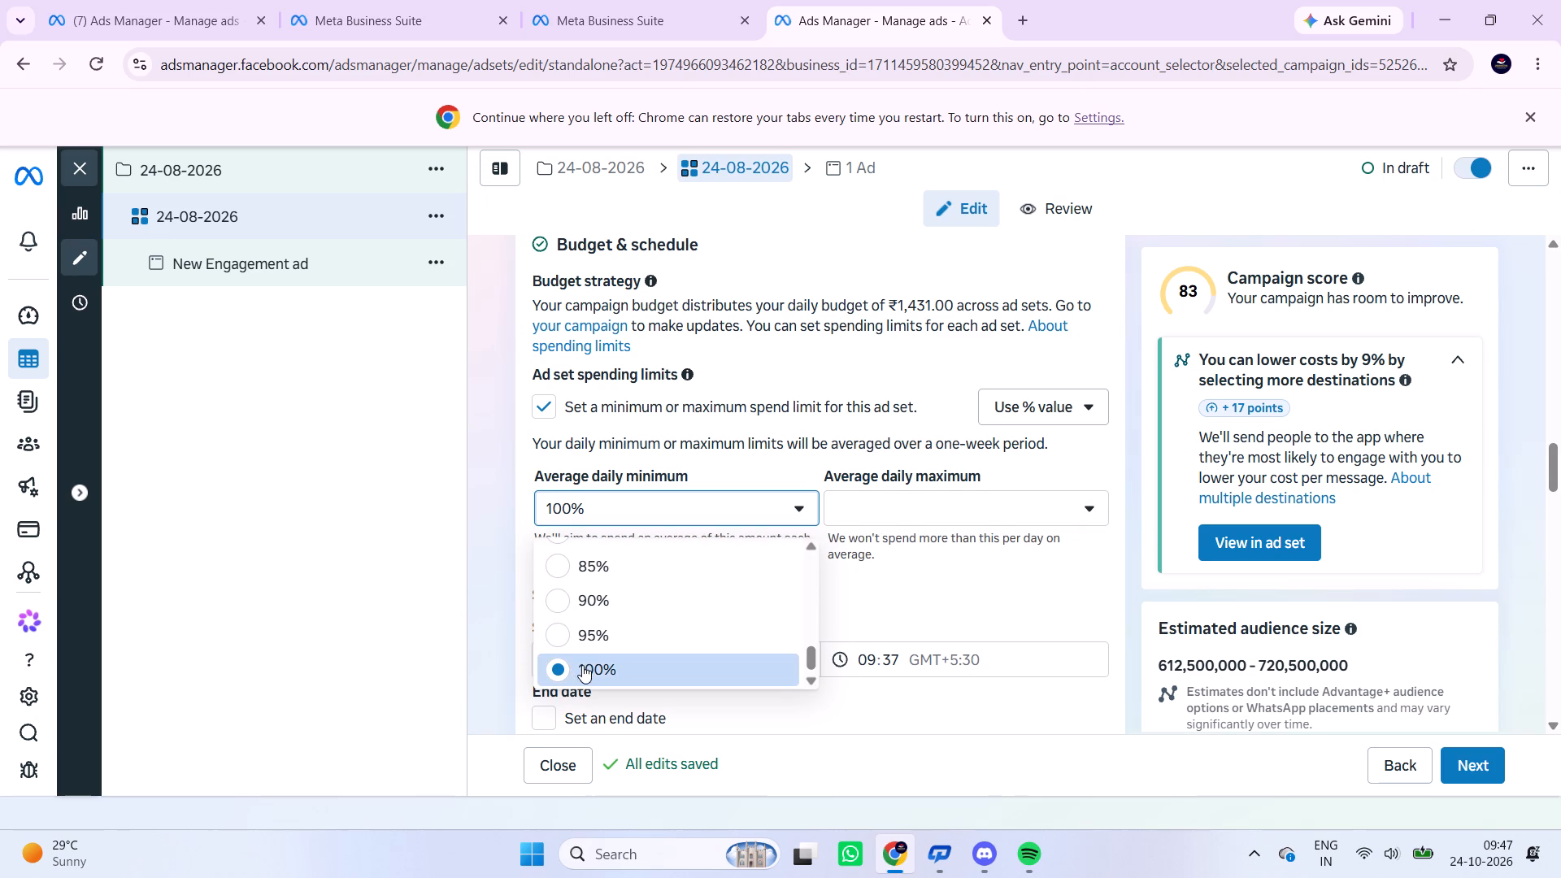
left_click(582, 665)
Look through the ad set's schedule, audience, policy, placement and brand safety settings.
scroll(569, 448, "down", 3)
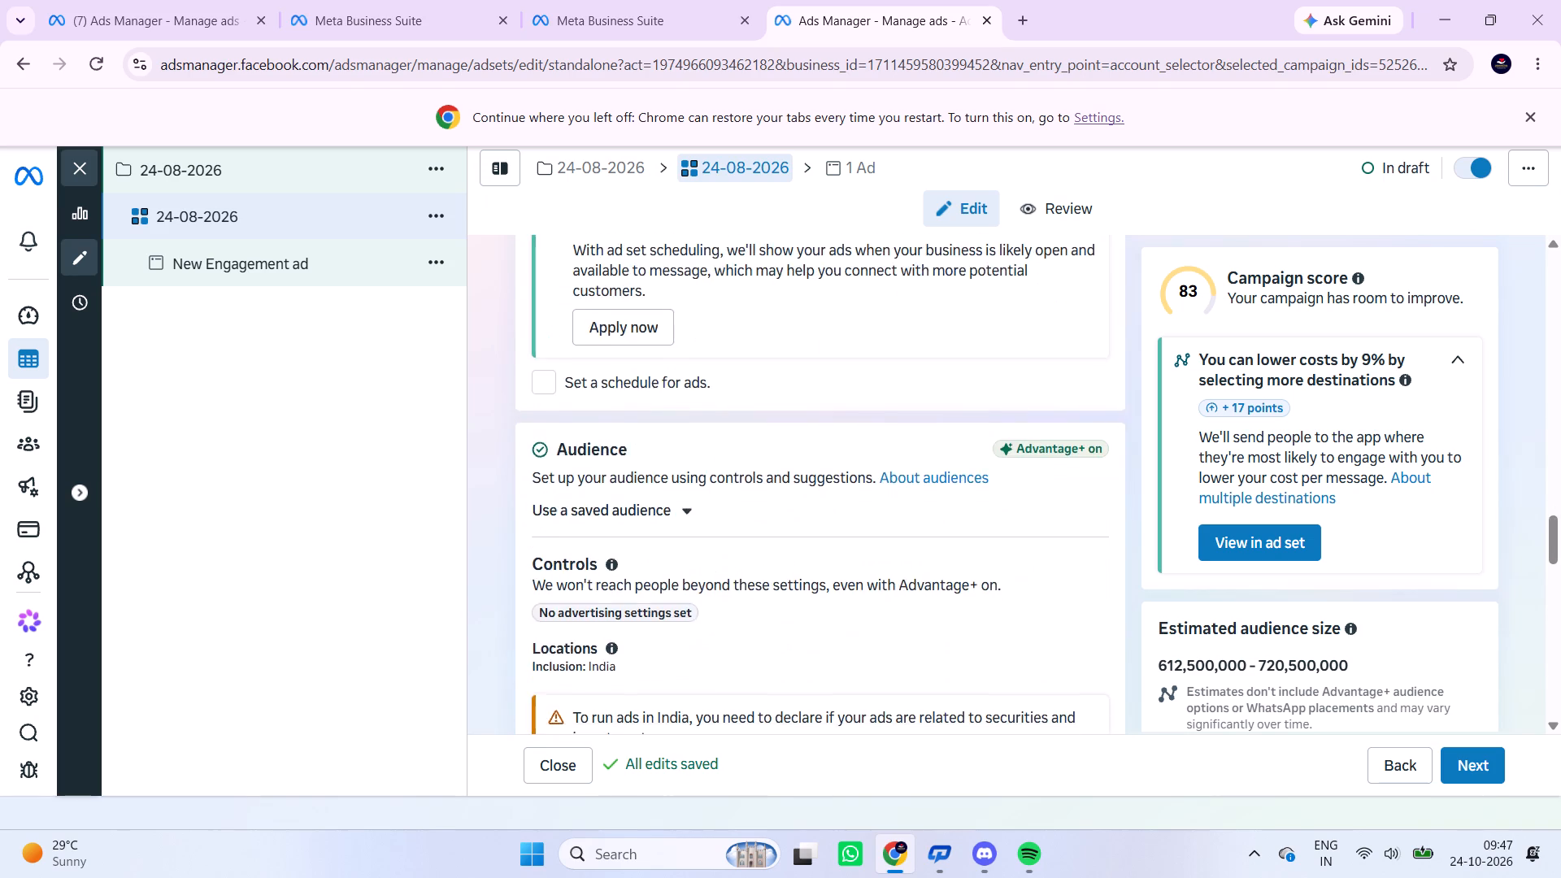
scroll(569, 448, "down", 7)
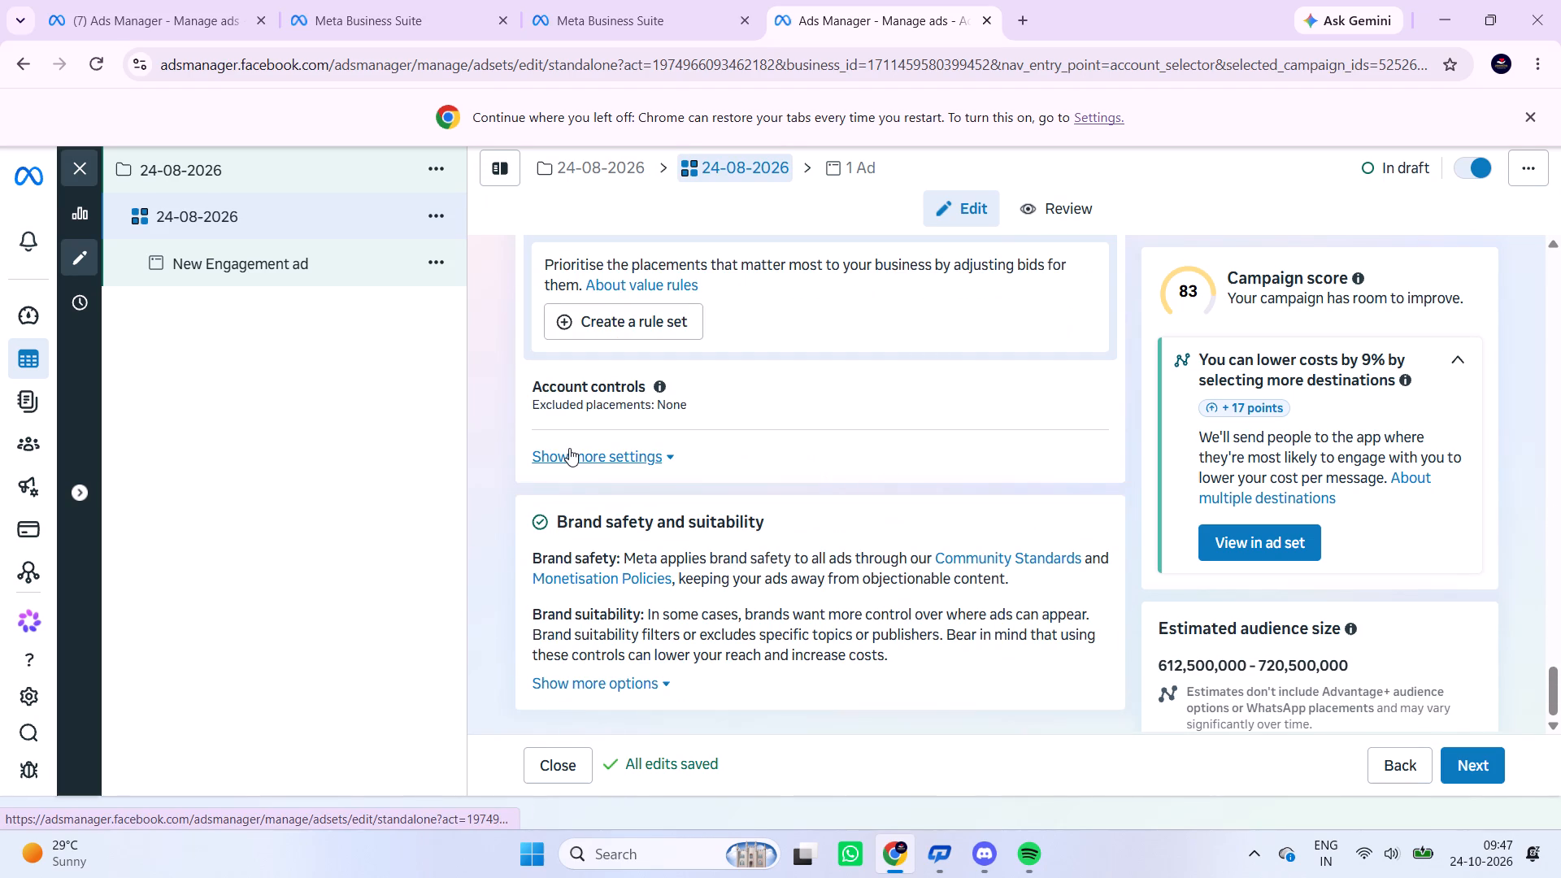
scroll(569, 448, "down", 3)
scroll(615, 482, "up", 1)
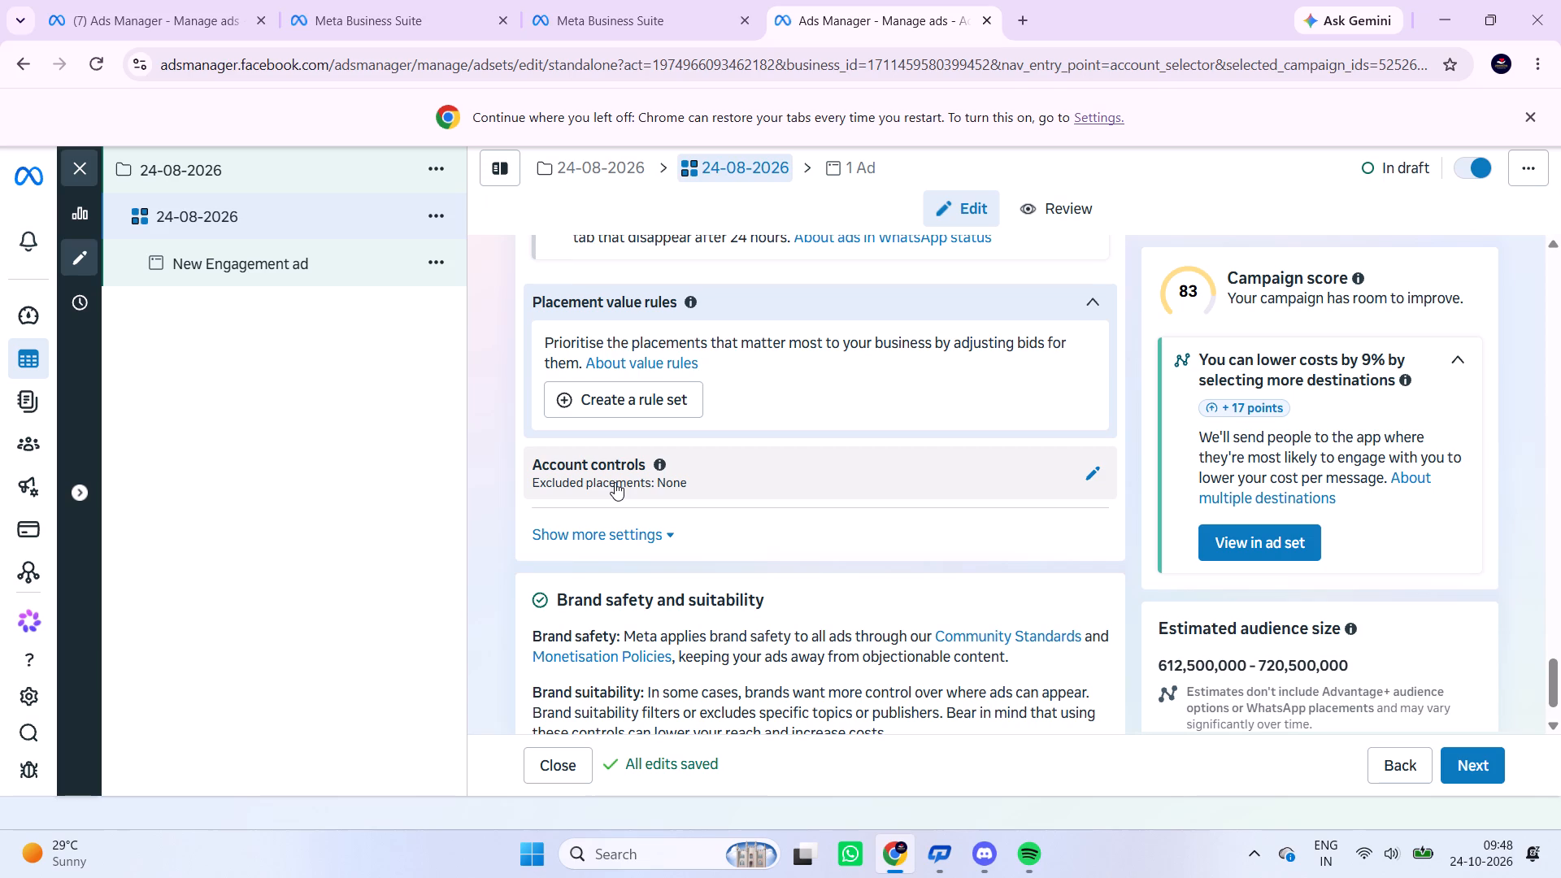
scroll(604, 480, "up", 3)
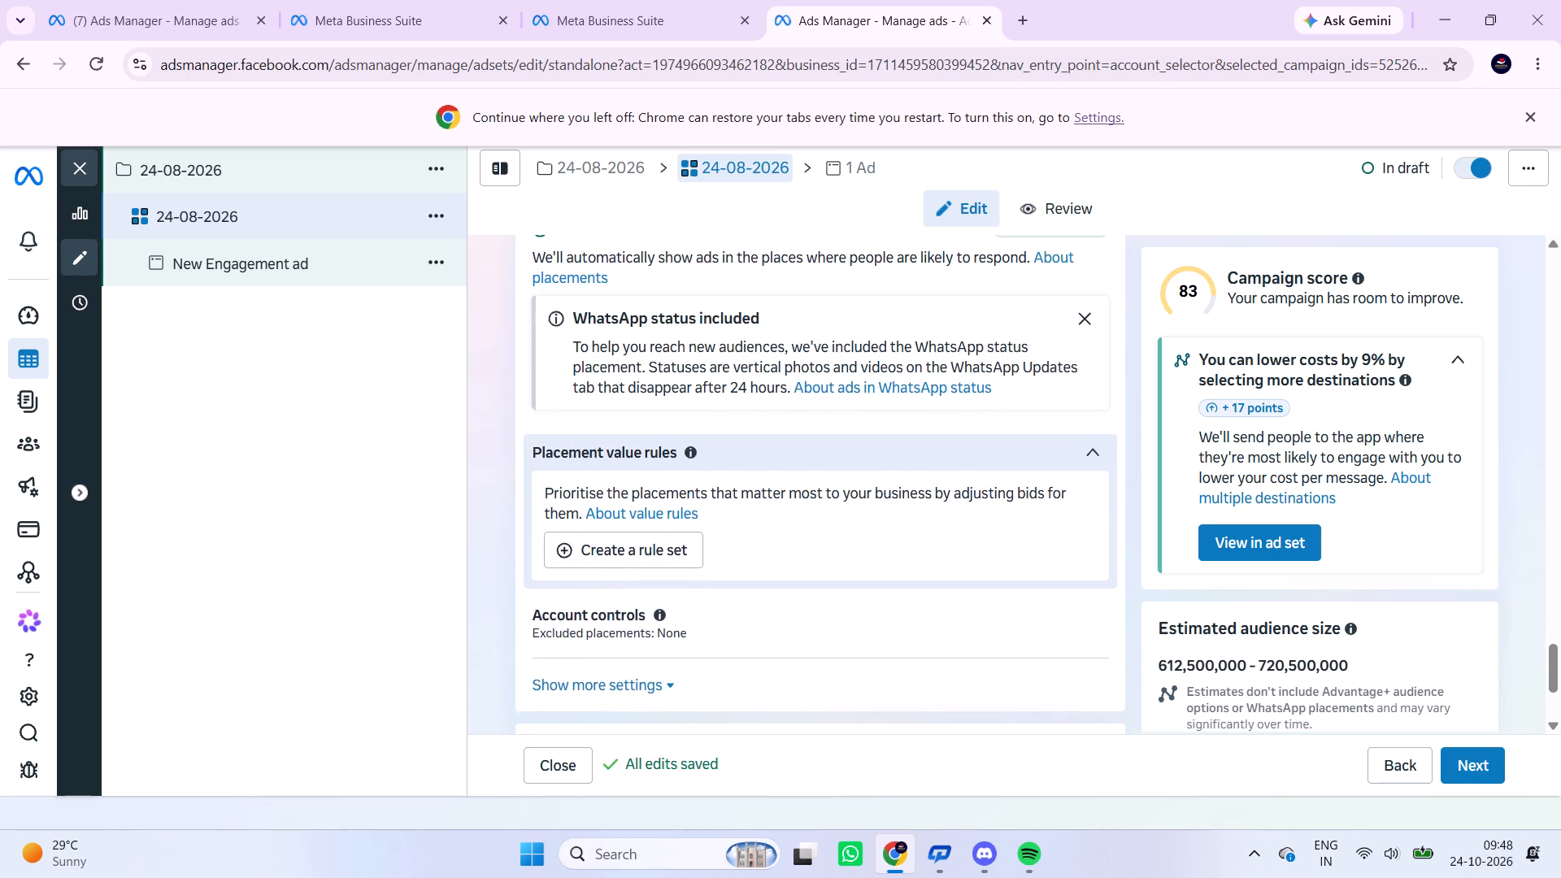
scroll(604, 480, "up", 3)
scroll(590, 425, "down", 1)
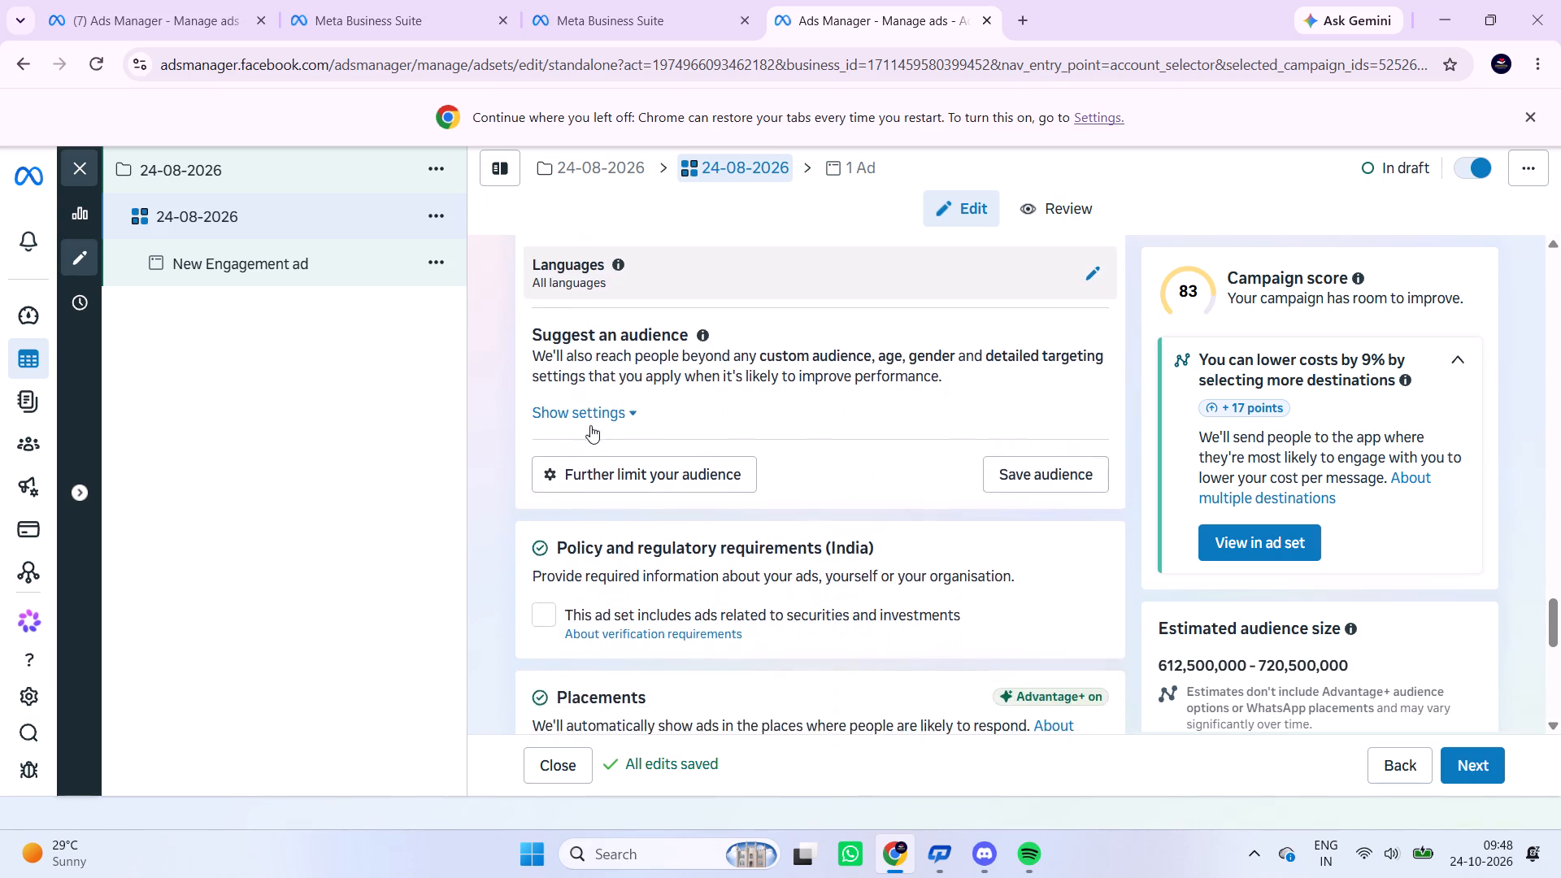
scroll(590, 425, "up", 2)
scroll(807, 424, "up", 1)
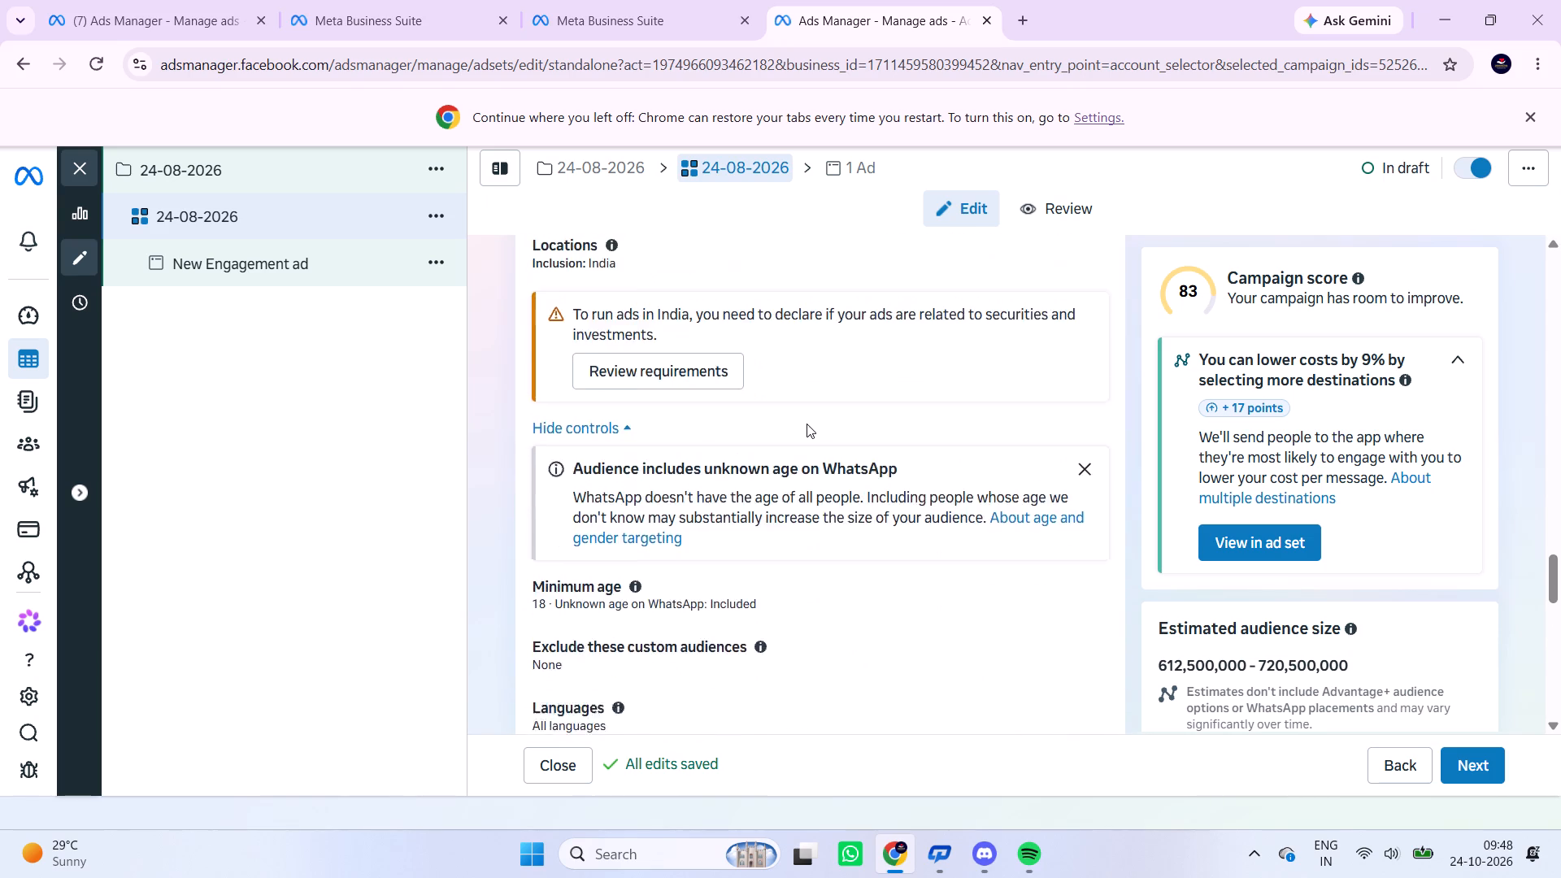
scroll(807, 424, "up", 4)
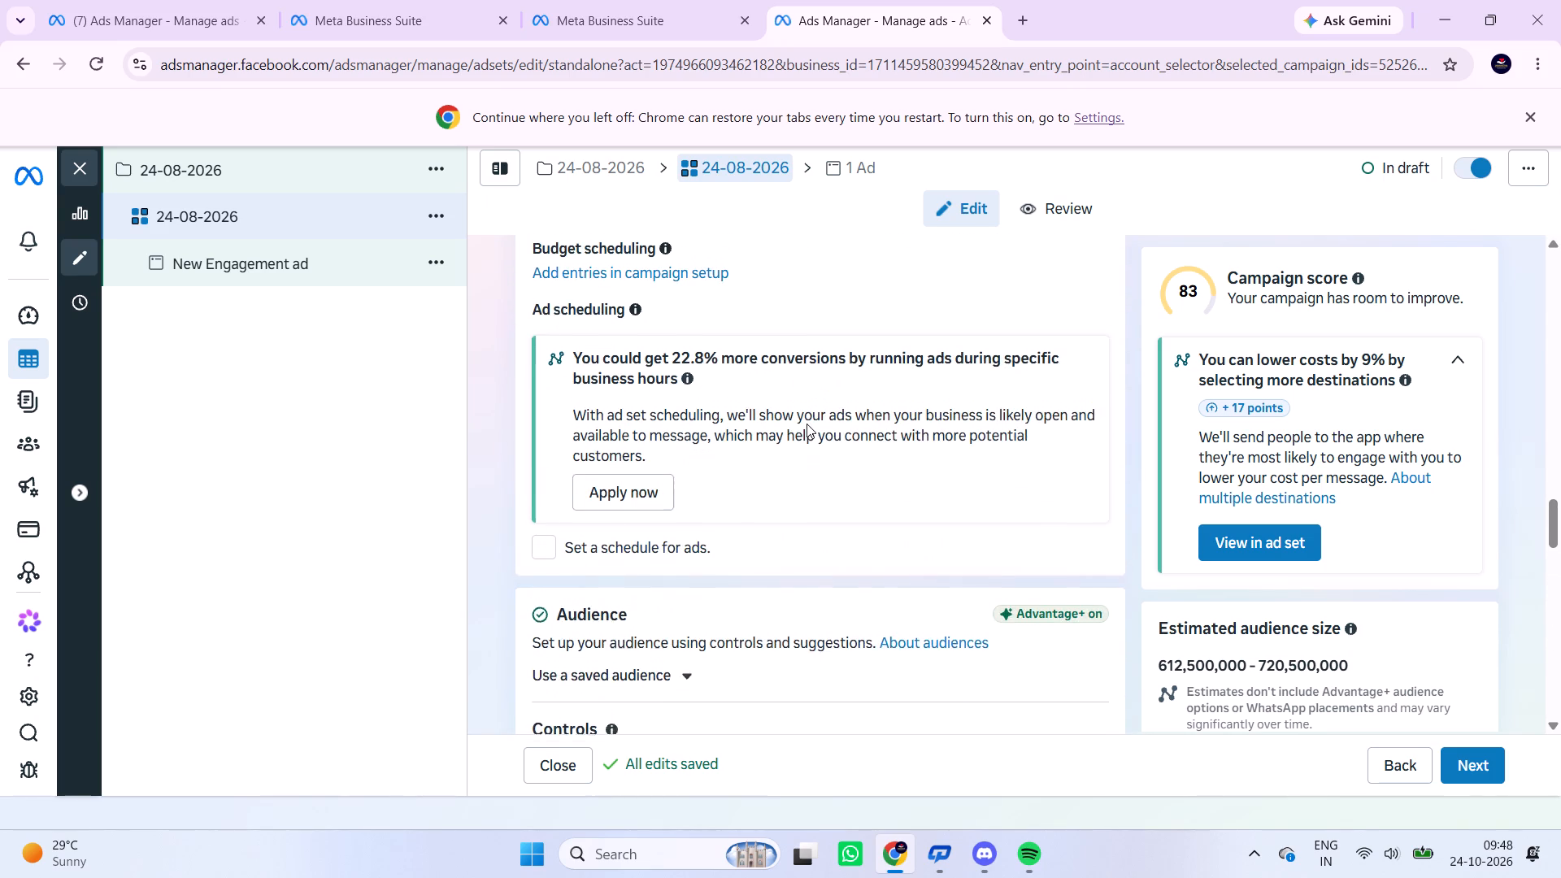
scroll(807, 424, "up", 1)
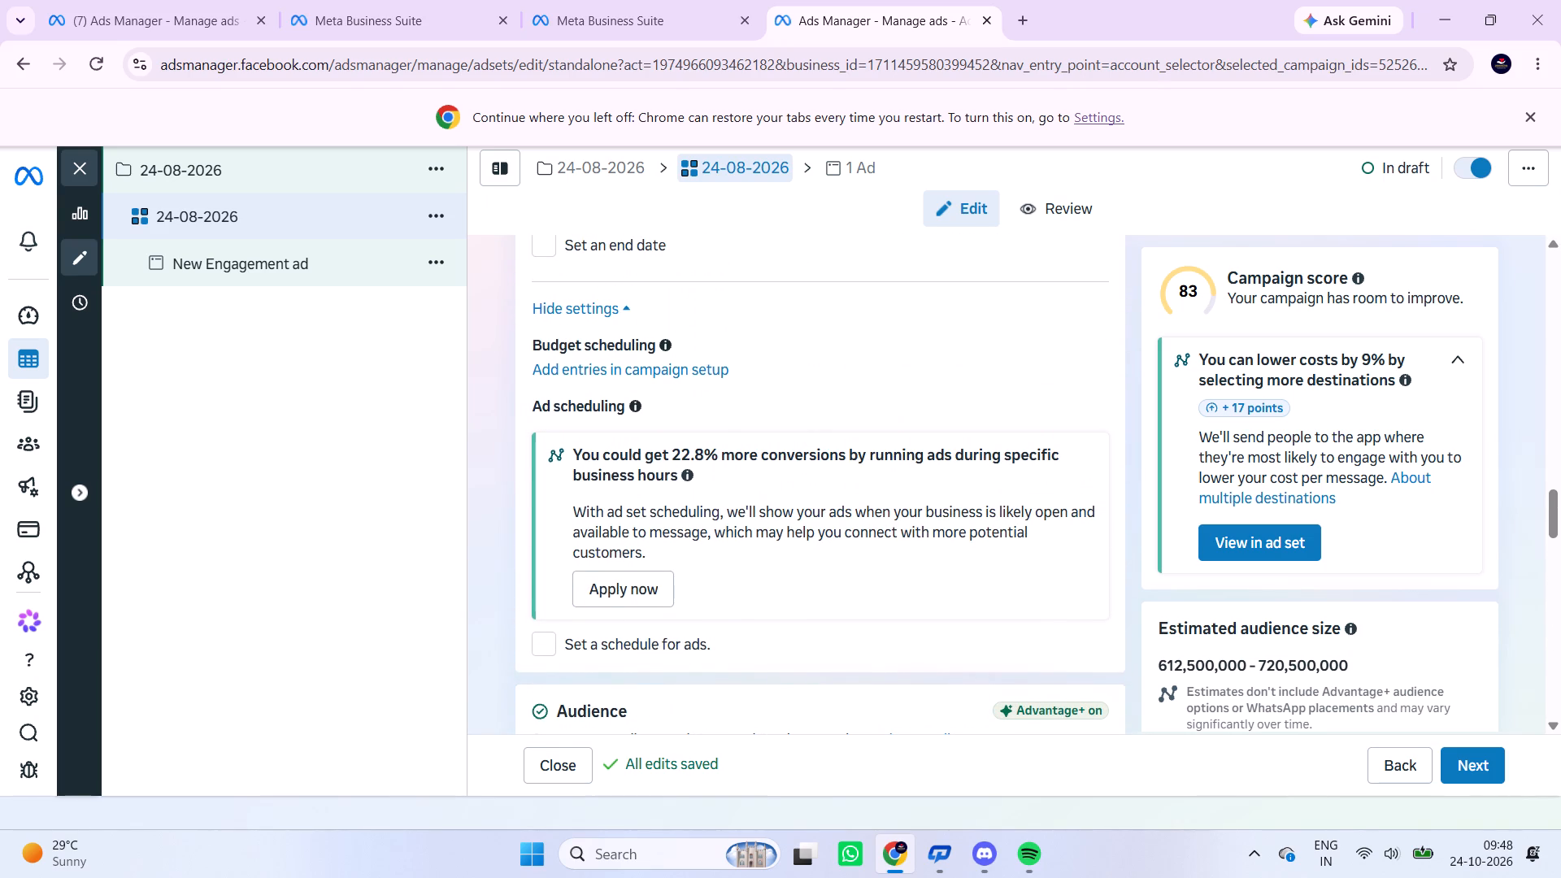
scroll(721, 457, "up", 1)
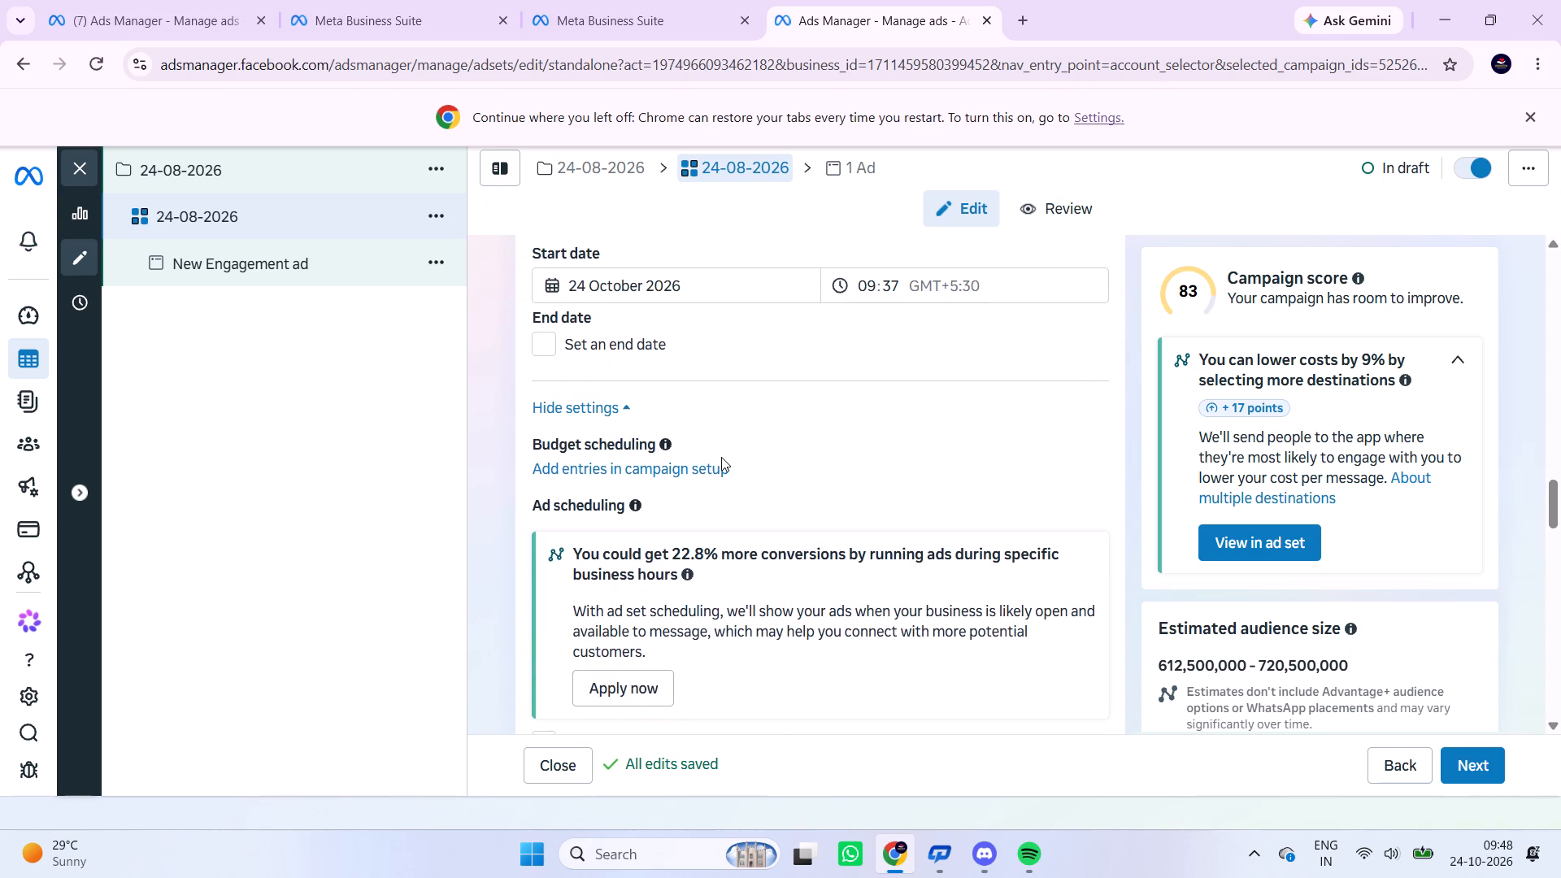
scroll(721, 457, "up", 2)
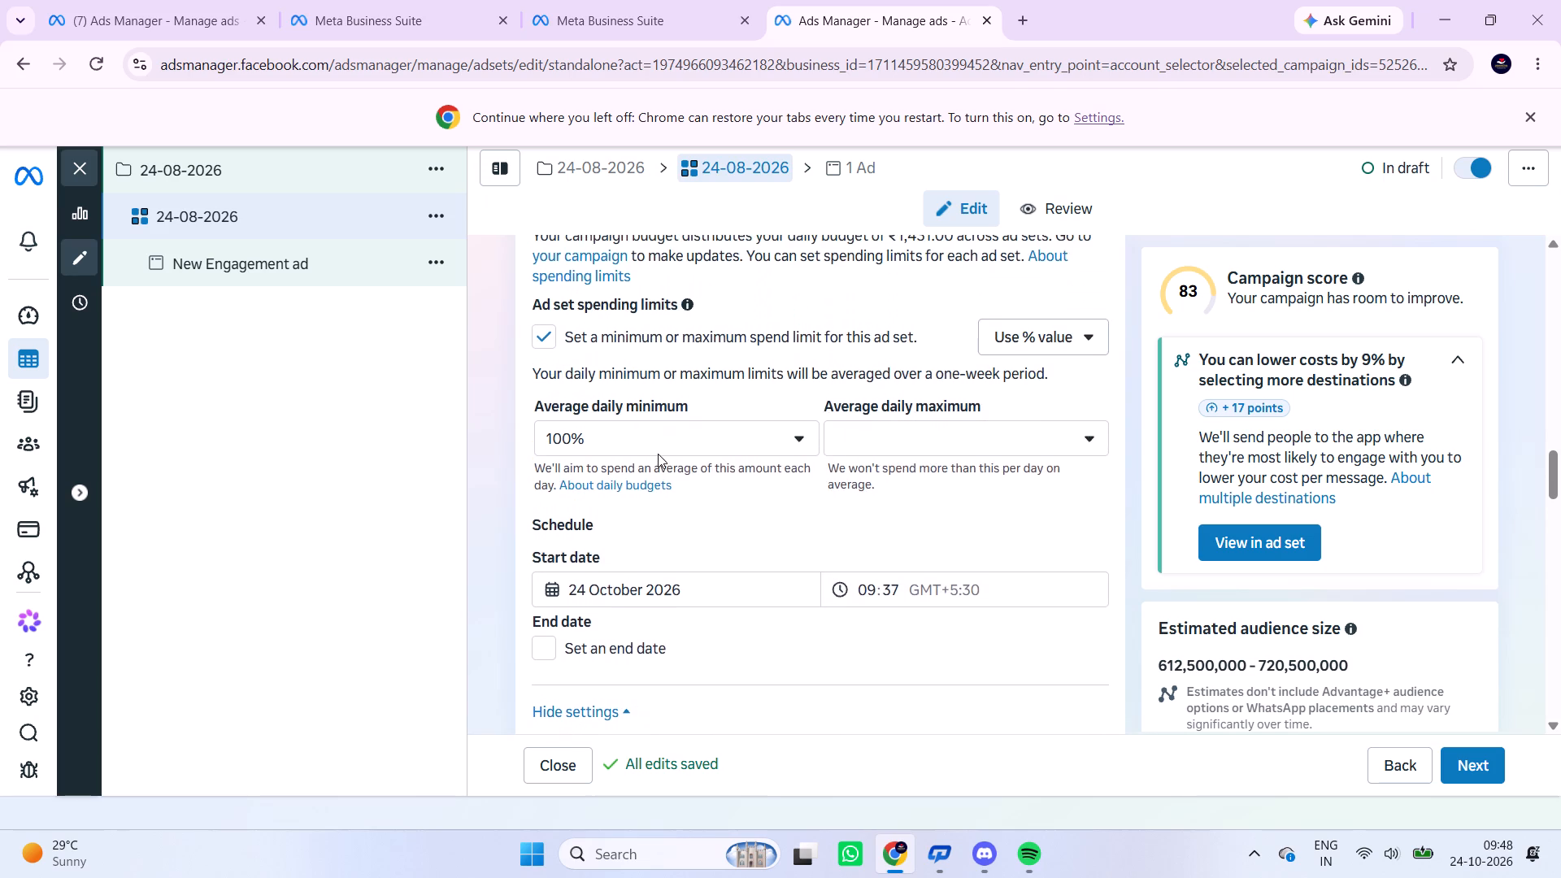
Enable an end date in the ad set's schedule and set it to 26 October 2026.
scroll(658, 454, "down", 1)
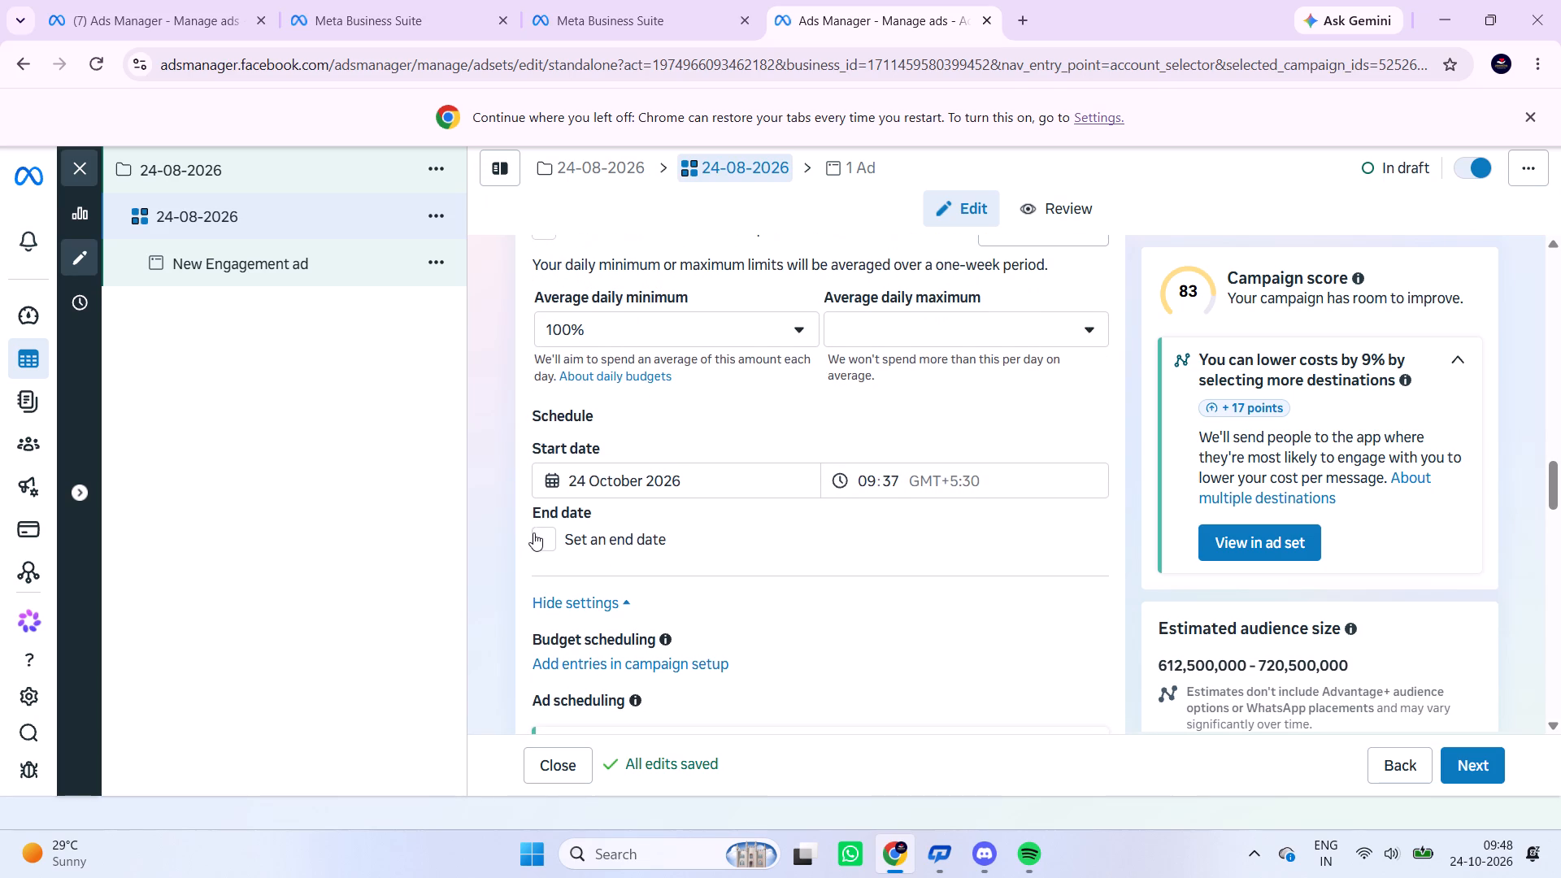
left_click(544, 534)
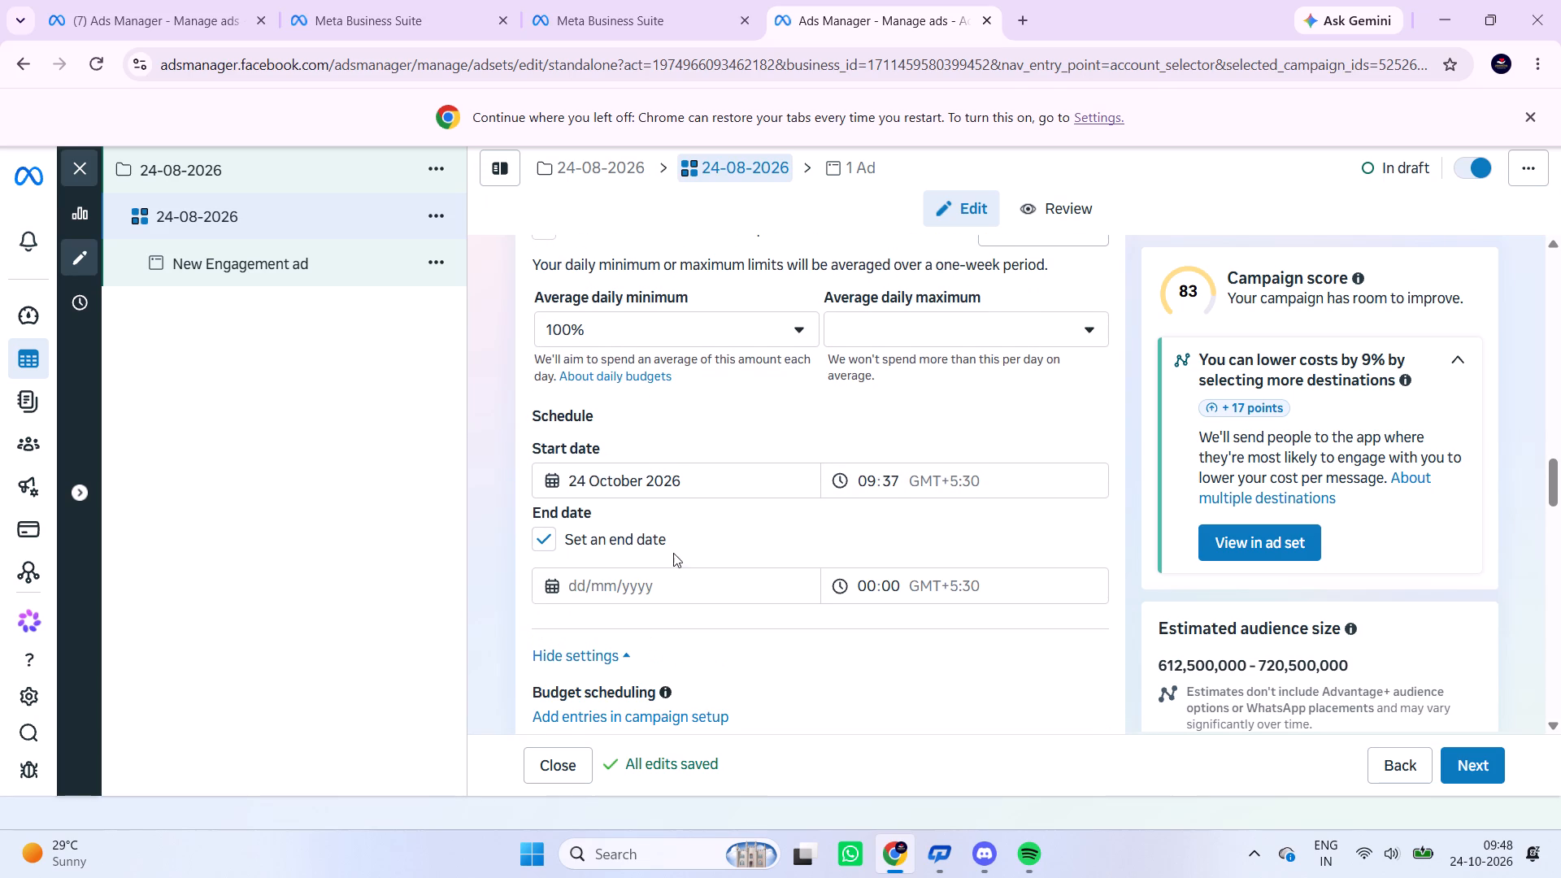
left_click(617, 585)
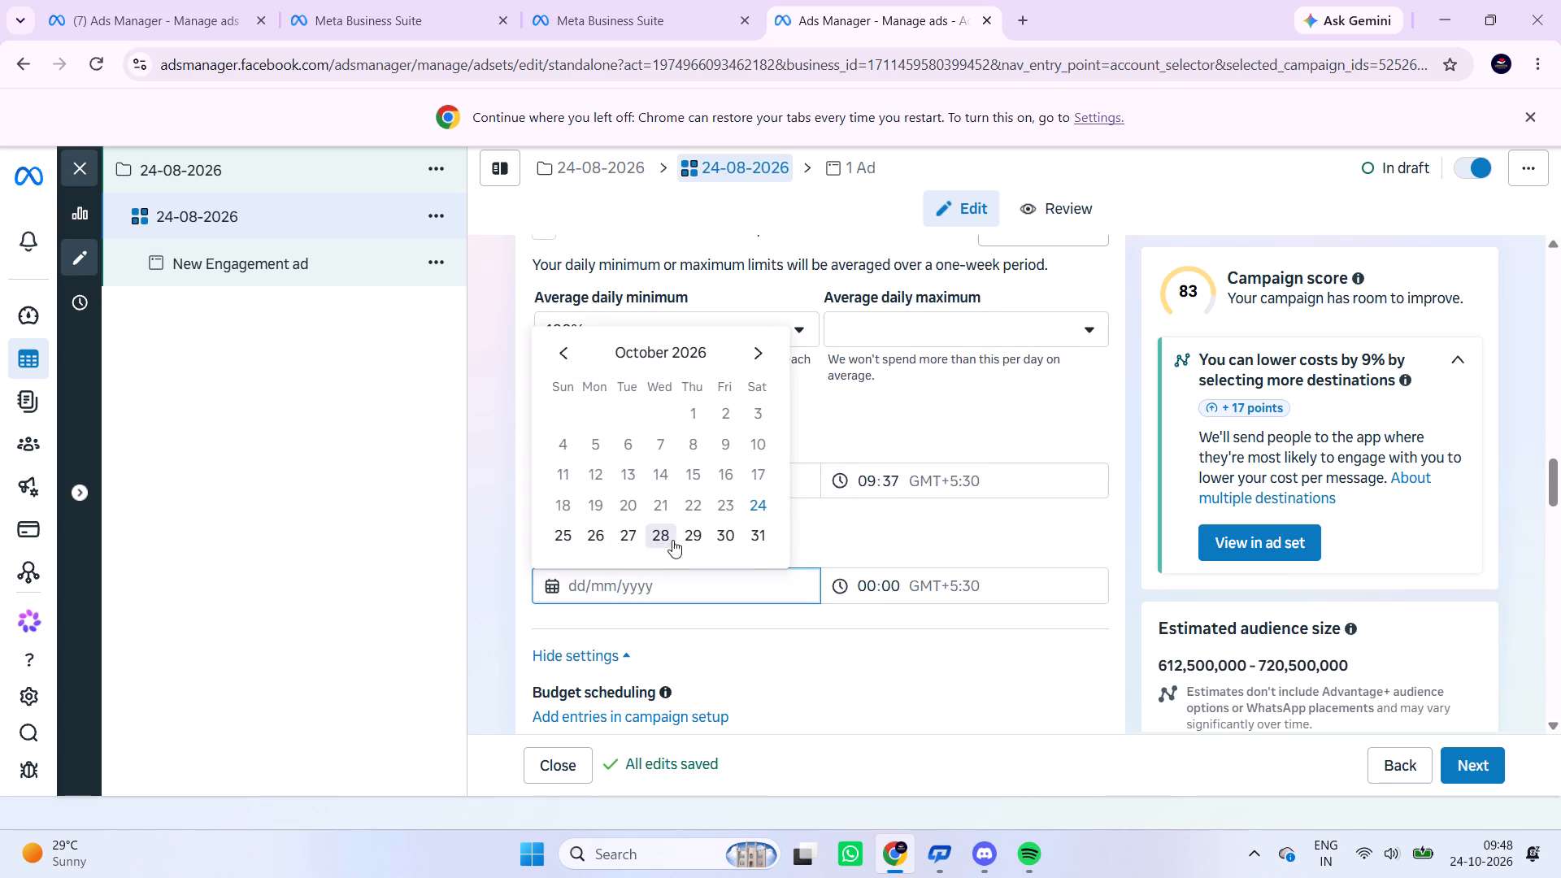
left_click(595, 538)
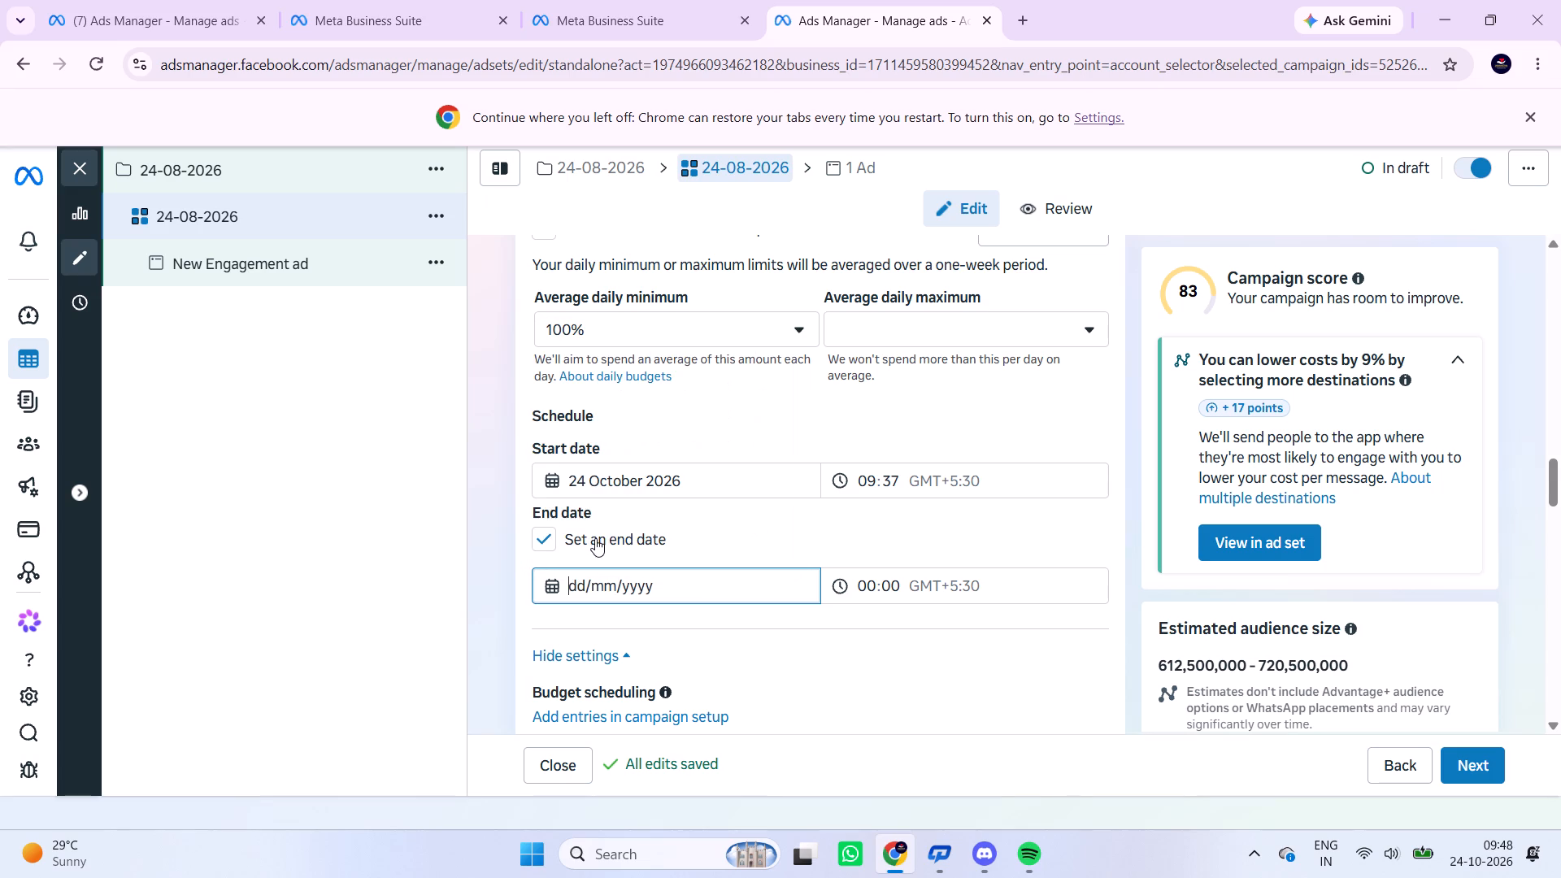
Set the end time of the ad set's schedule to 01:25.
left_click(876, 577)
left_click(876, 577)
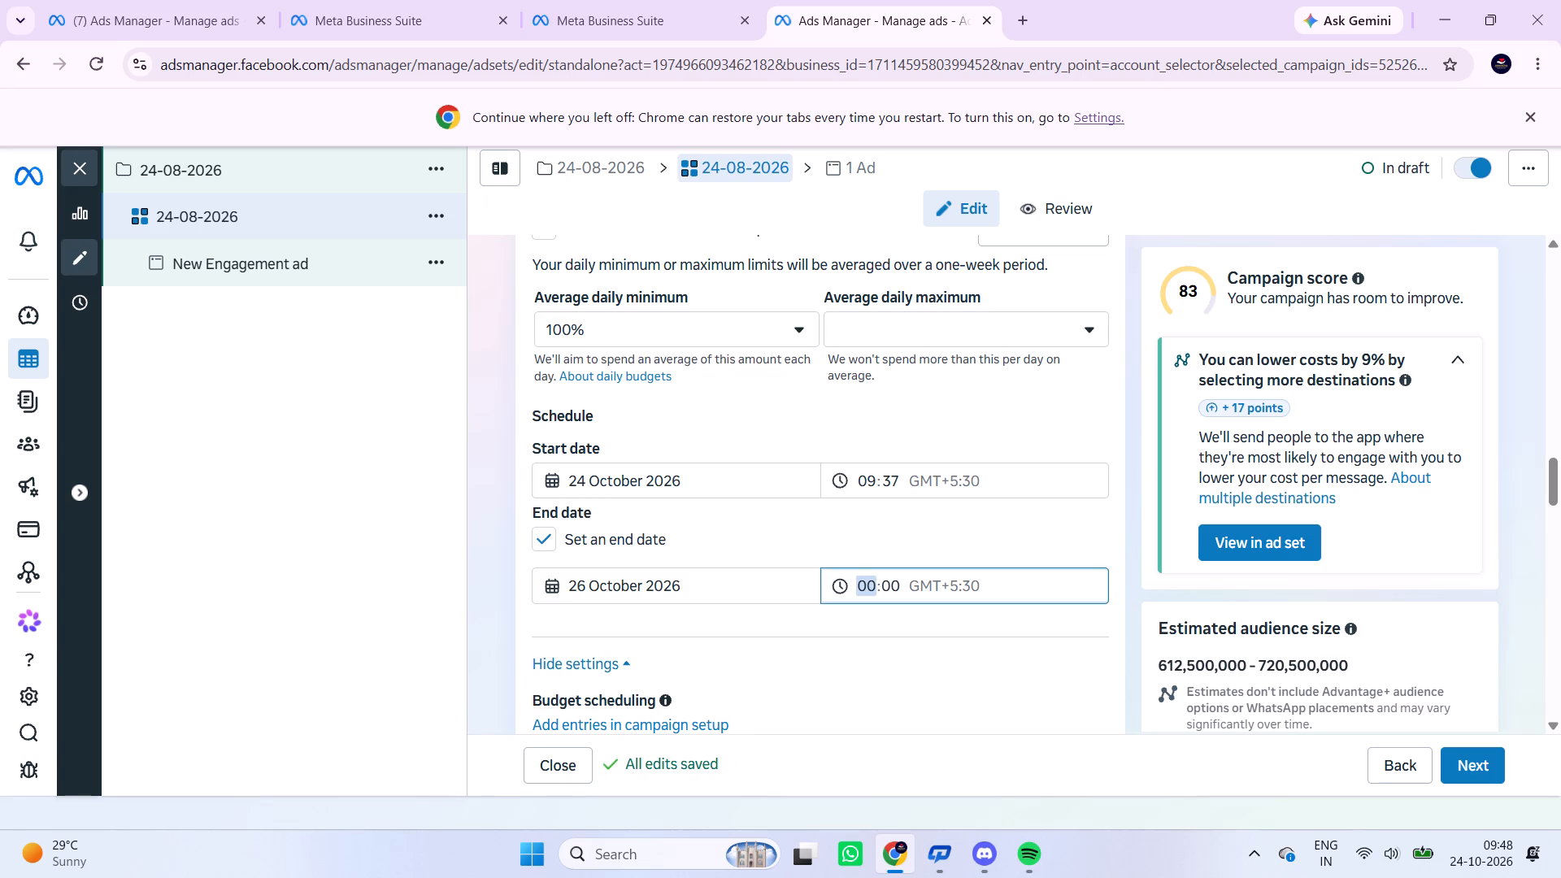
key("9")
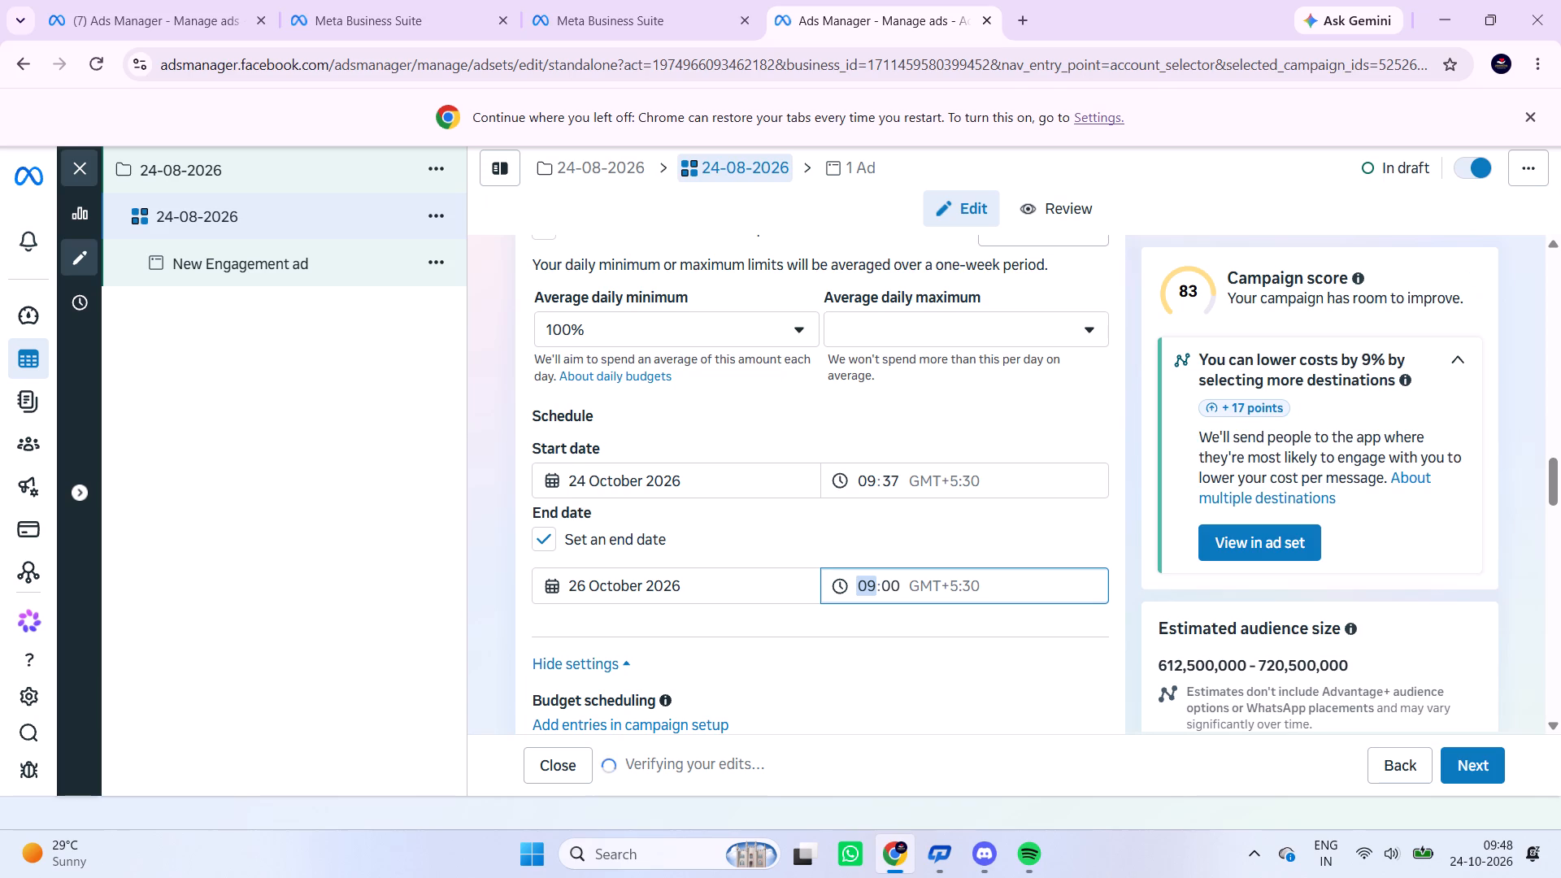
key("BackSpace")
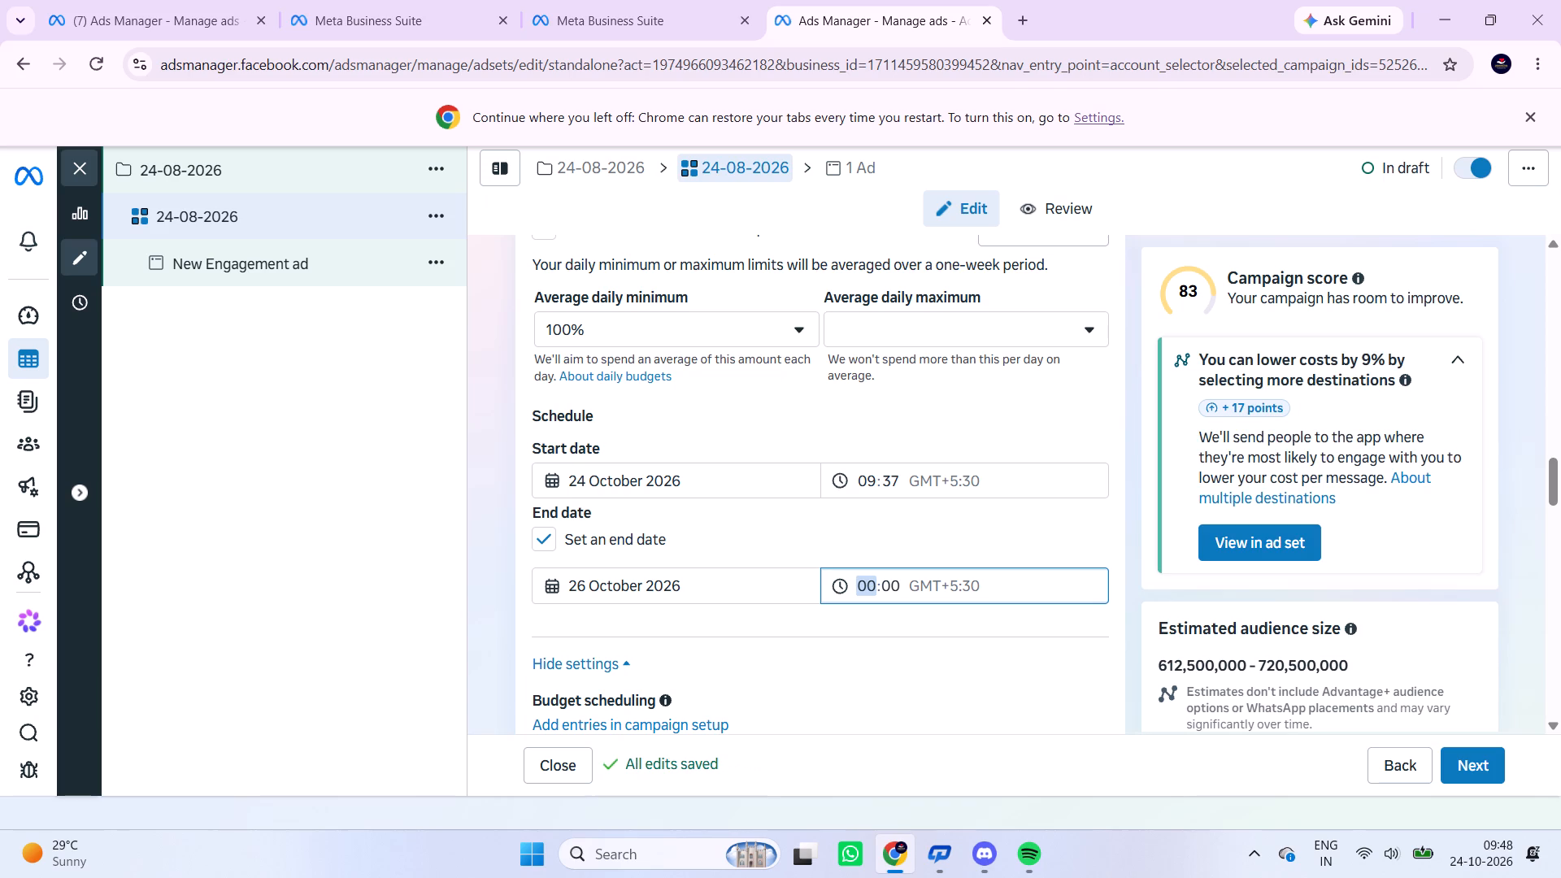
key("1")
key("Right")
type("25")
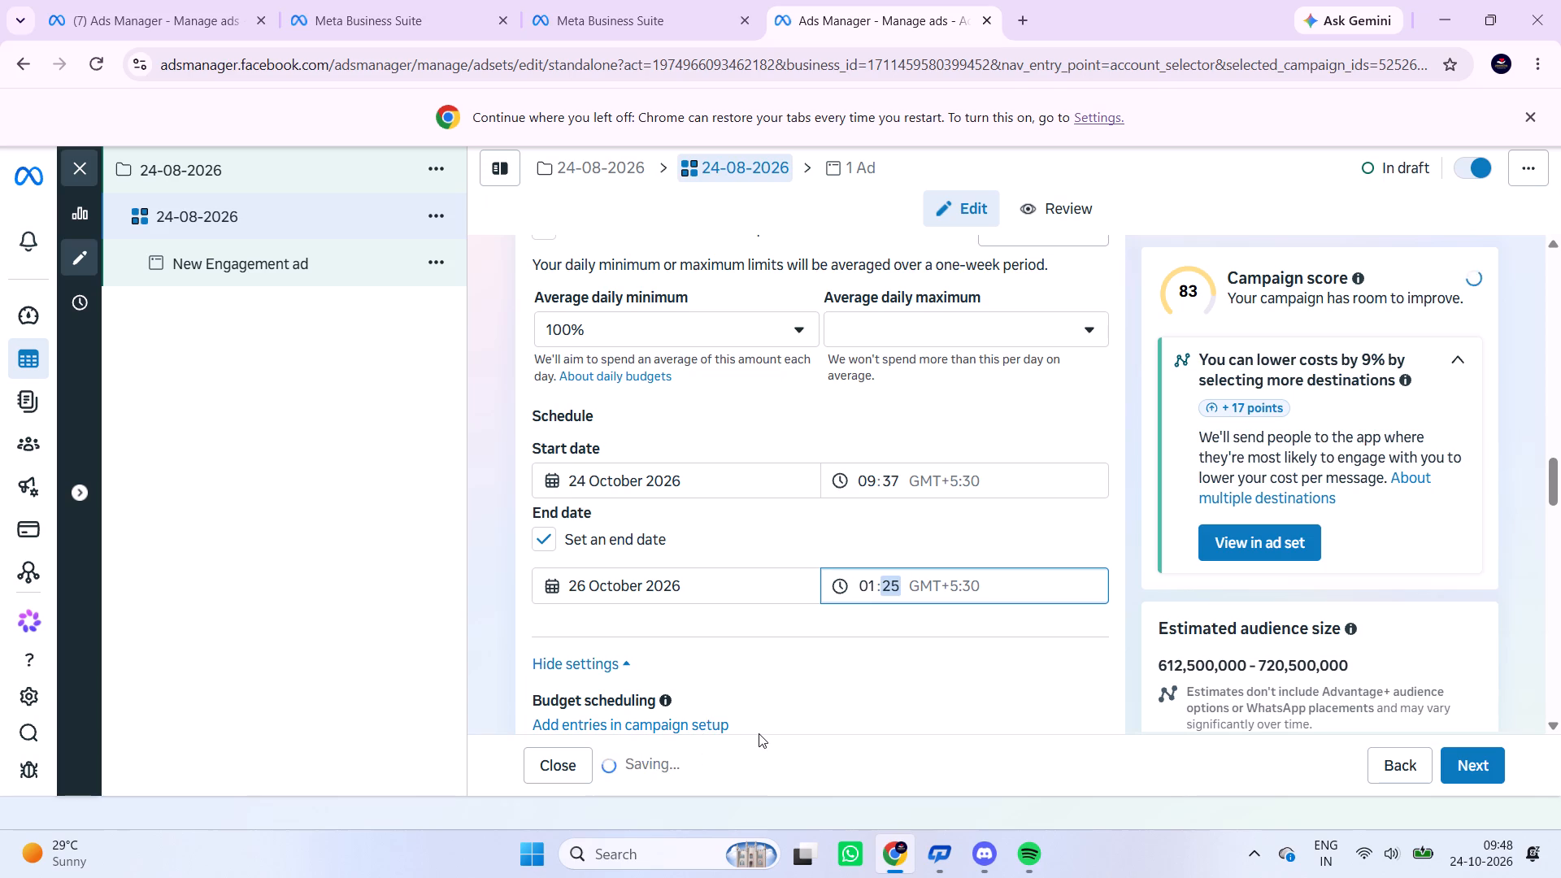
Review the ad set settings from the ad set name and conversion section through to the schedule and audience.
scroll(759, 733, "down", 7)
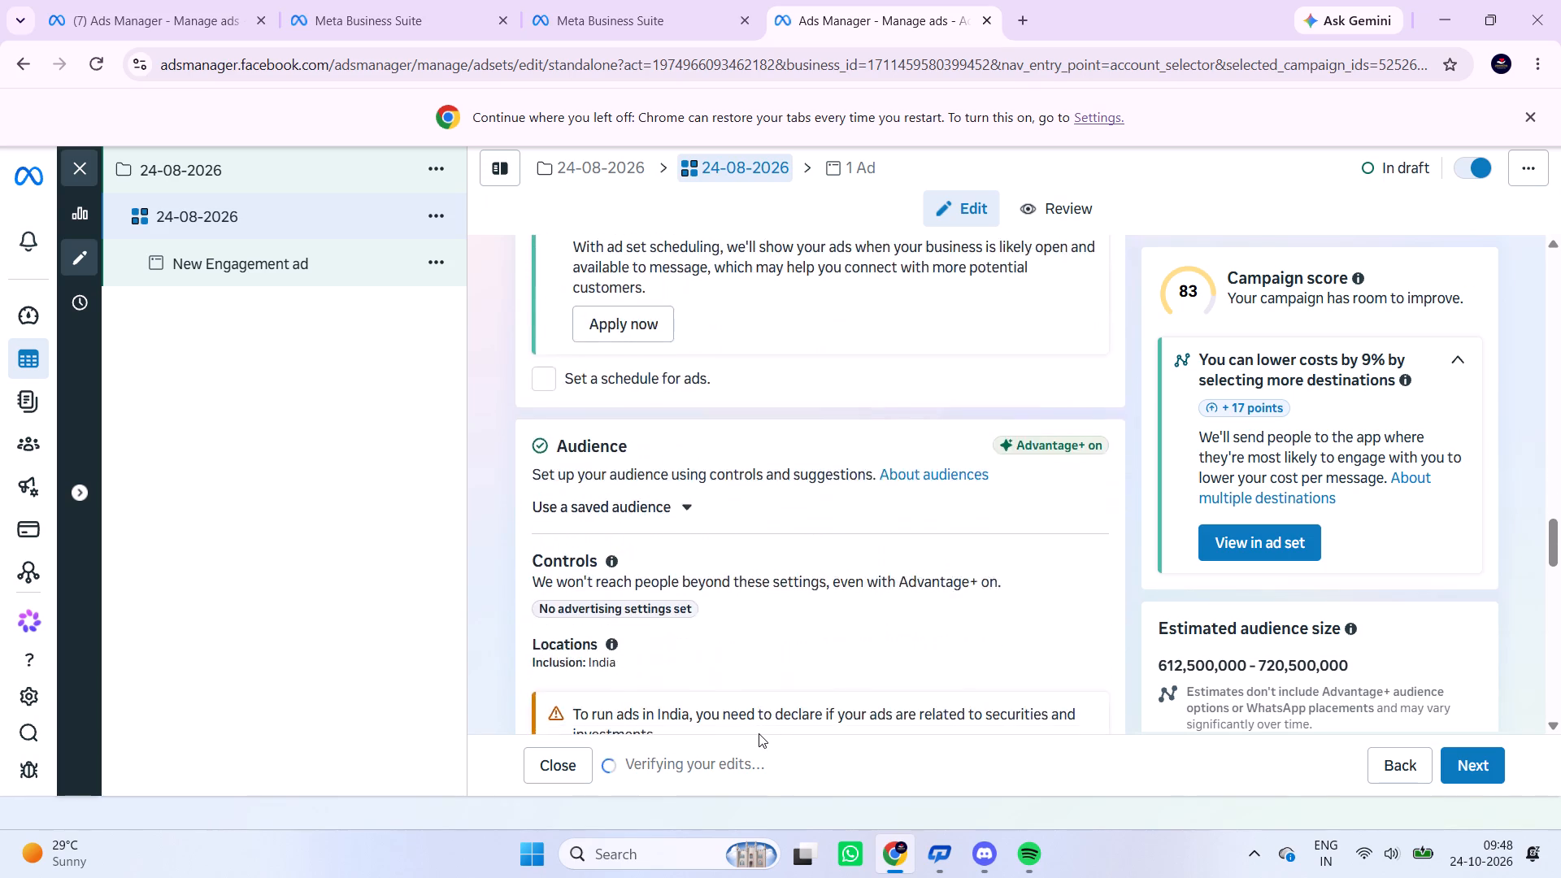
scroll(759, 733, "down", 1)
scroll(759, 733, "up", 1)
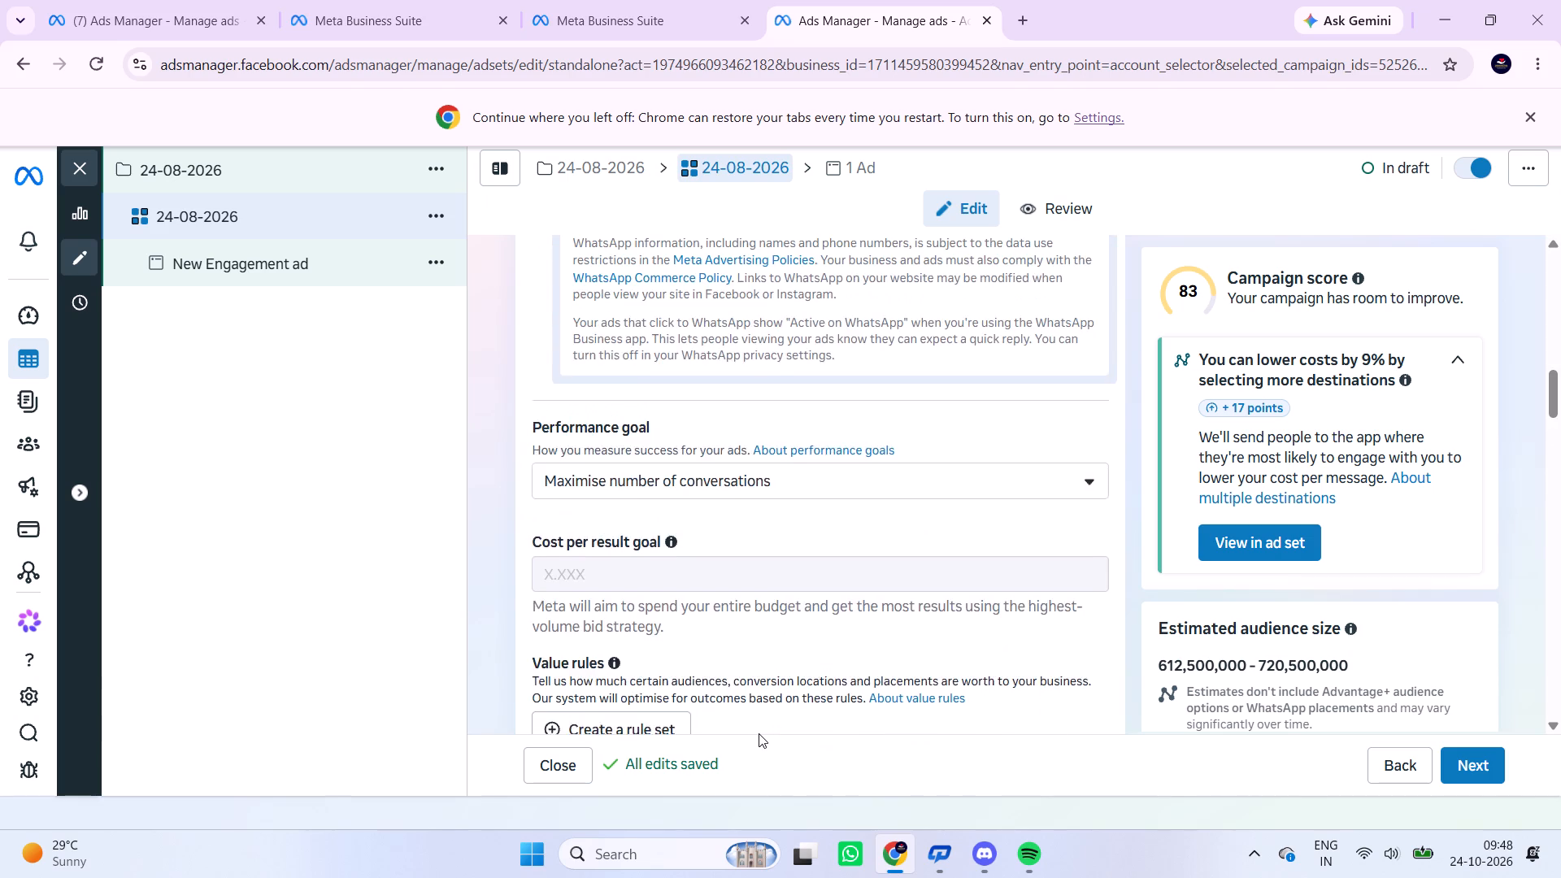
scroll(759, 733, "up", 6)
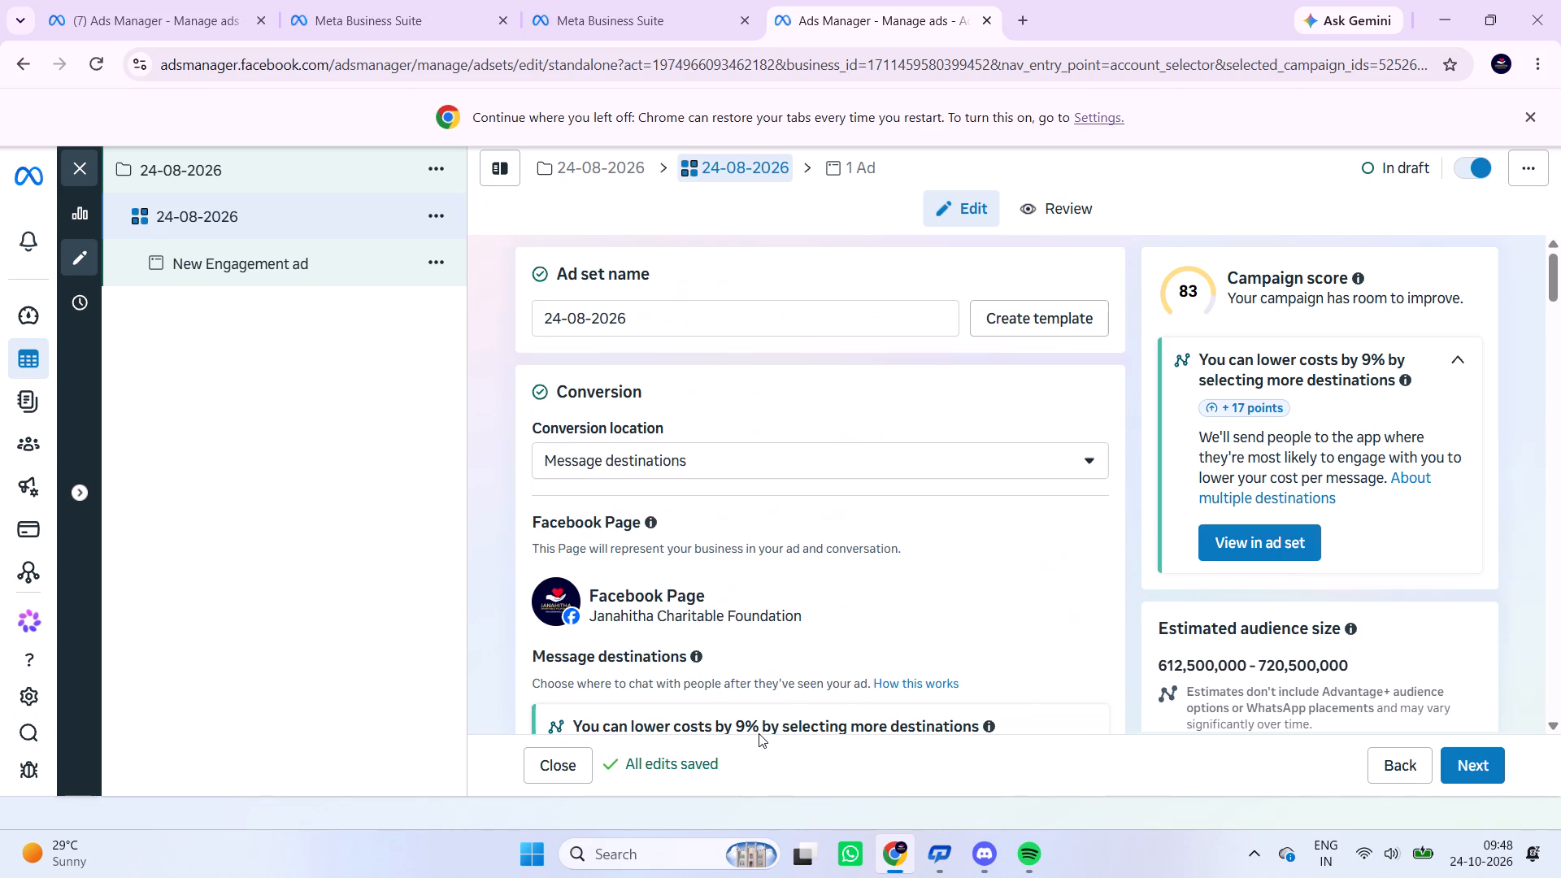
scroll(759, 733, "down", 10)
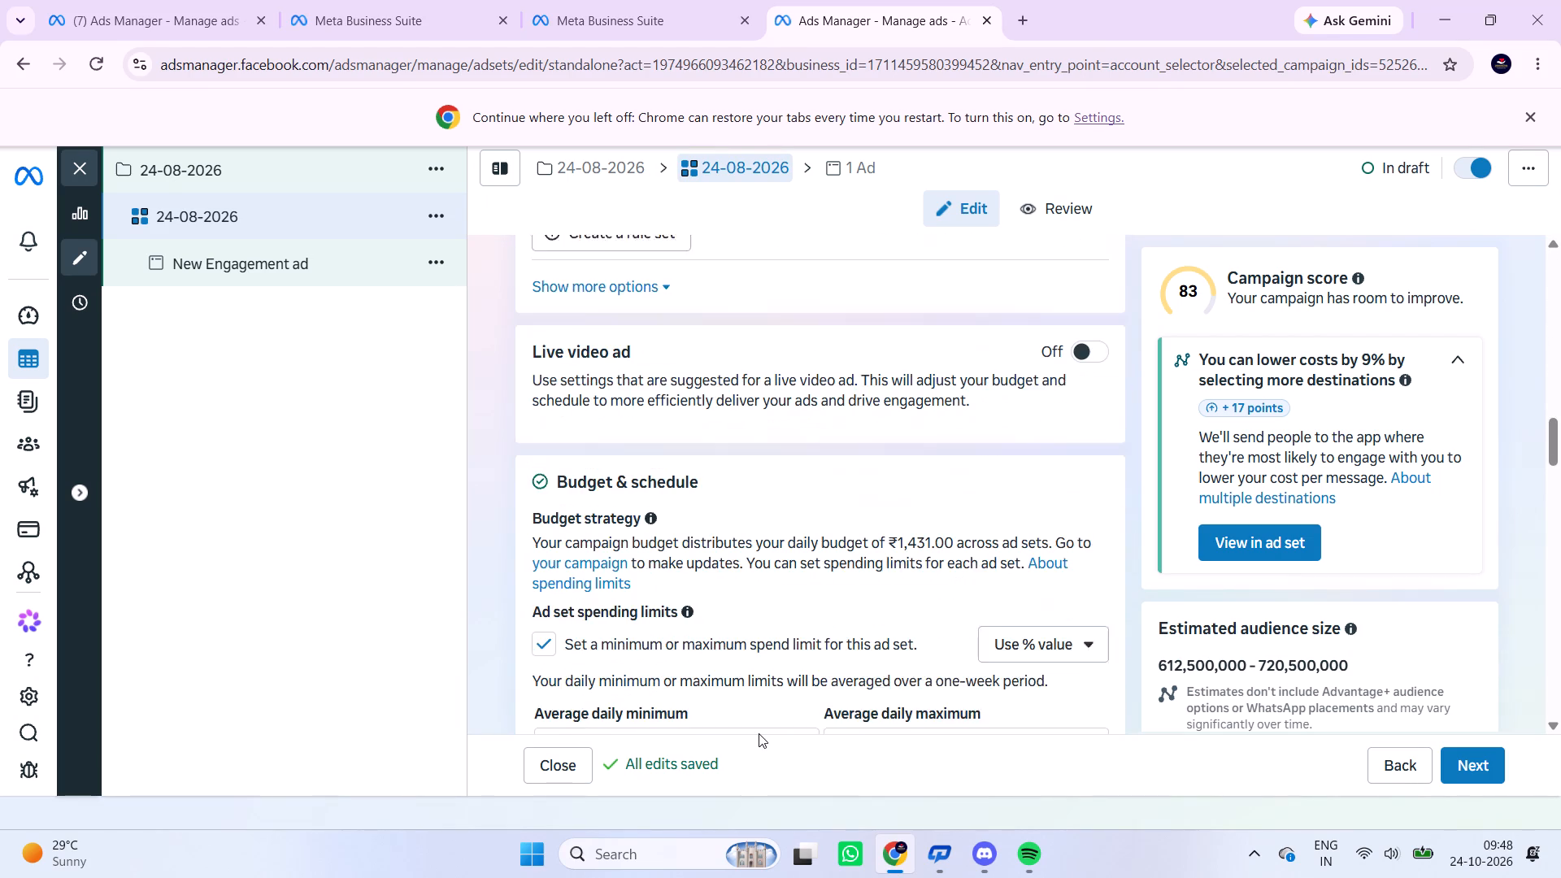
scroll(759, 733, "down", 4)
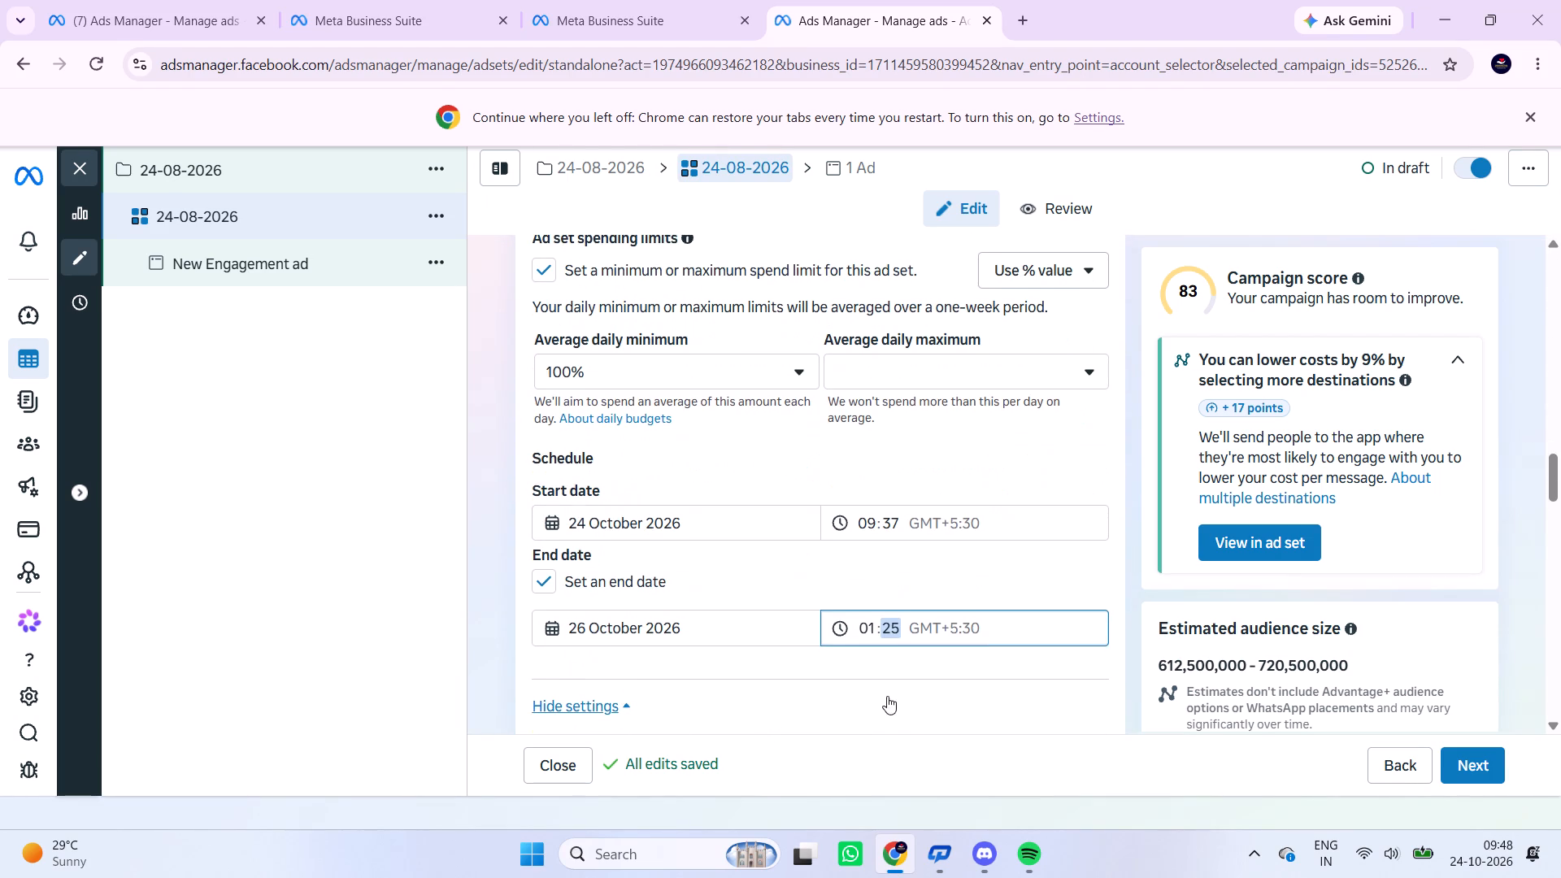
Open the end time of the ad set's schedule for editing.
left_click(872, 632)
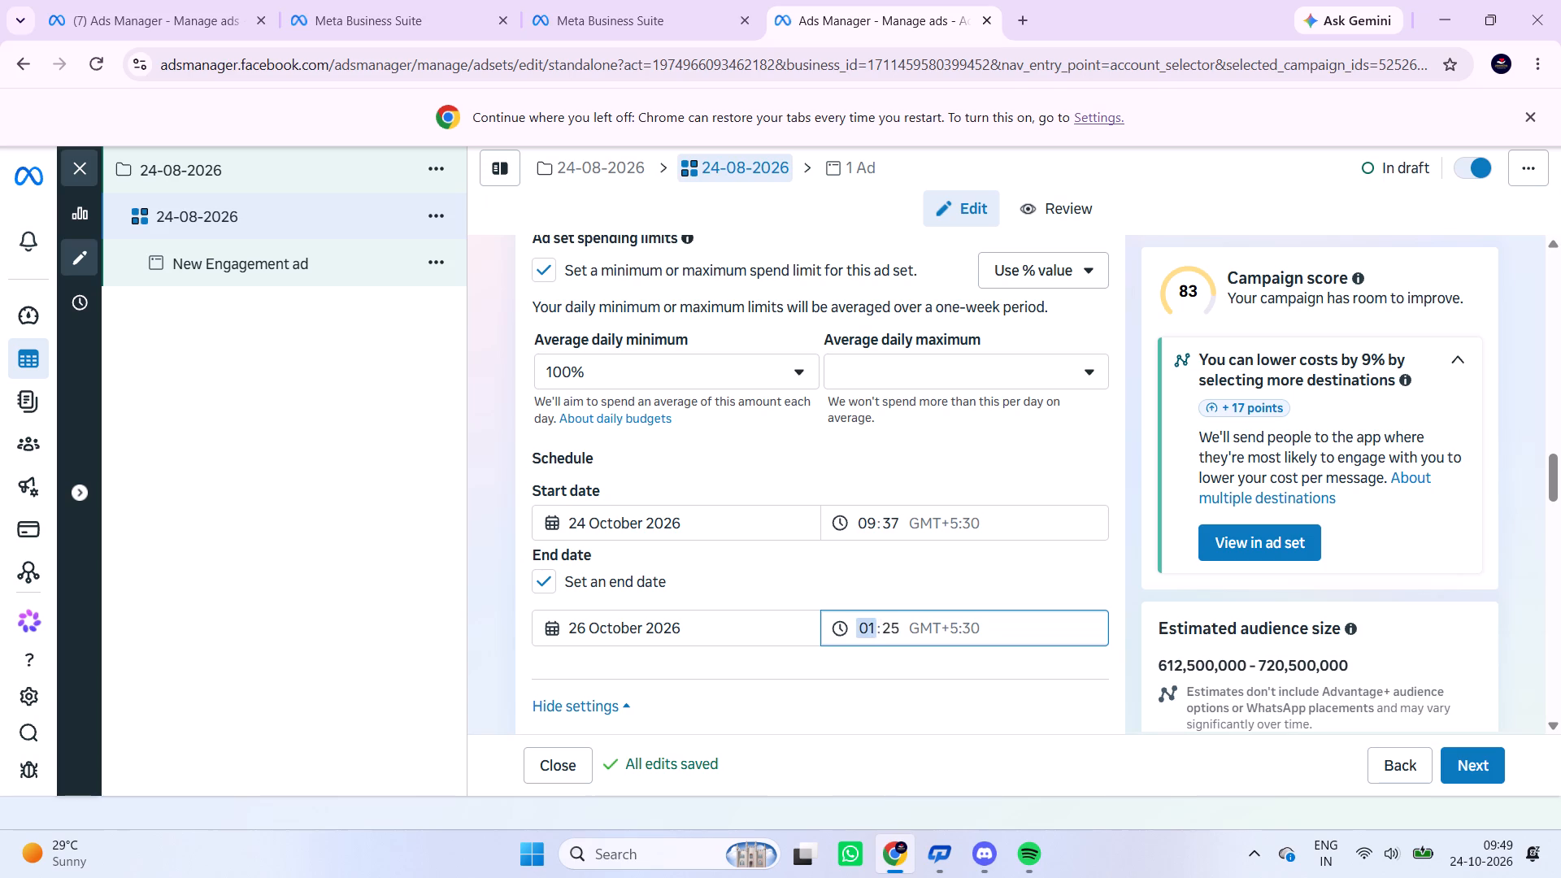
Set the end time of the ad set's schedule to 09:37.
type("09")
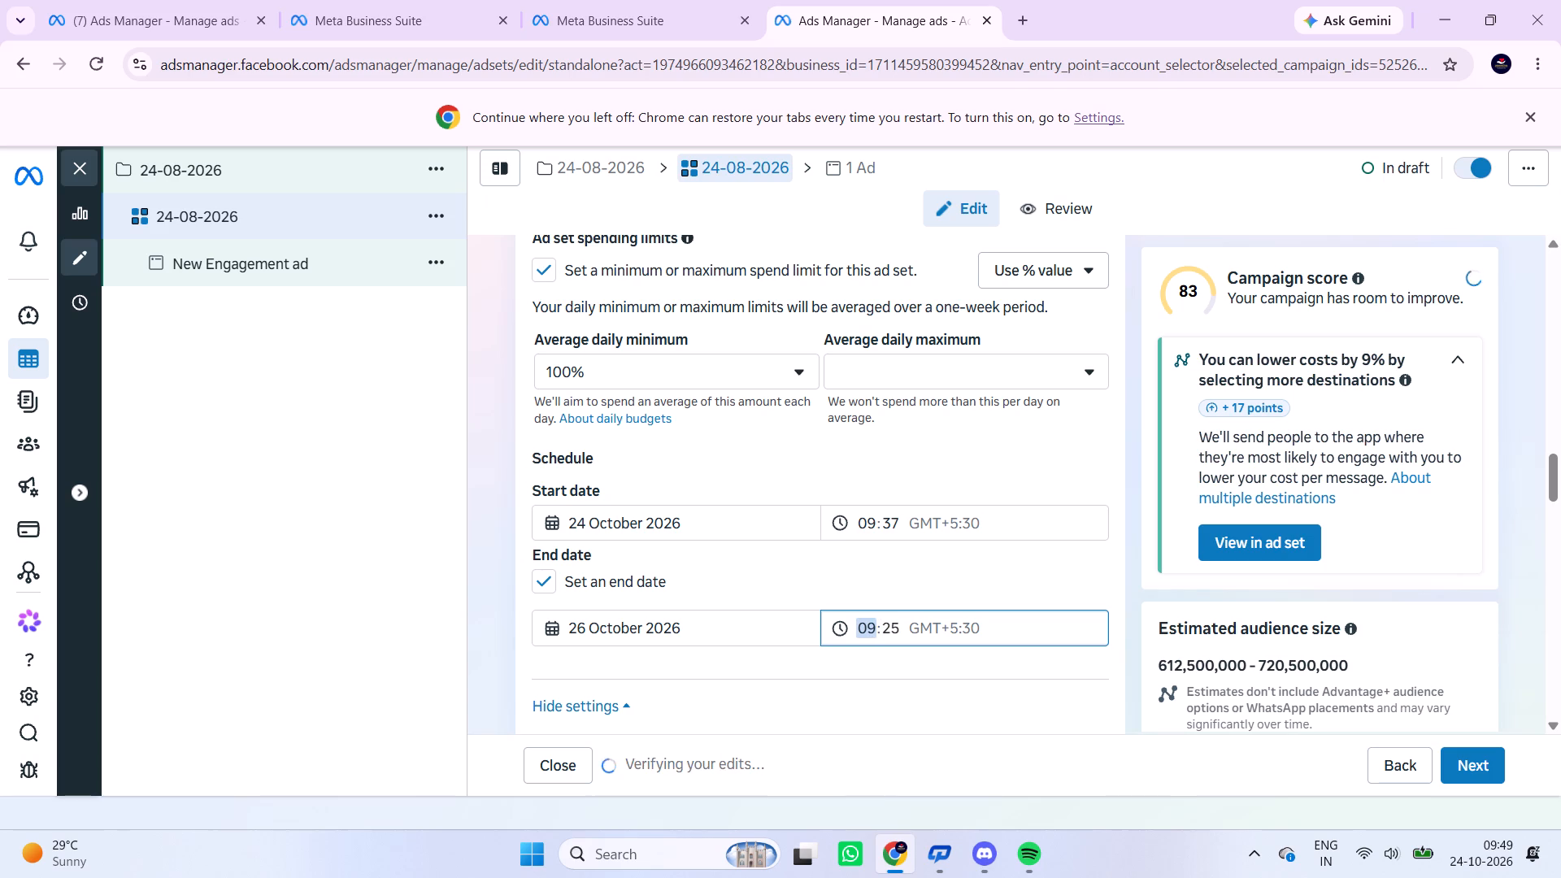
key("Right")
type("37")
Open the minimum age setting in the ad set's audience controls.
scroll(836, 607, "down", 3)
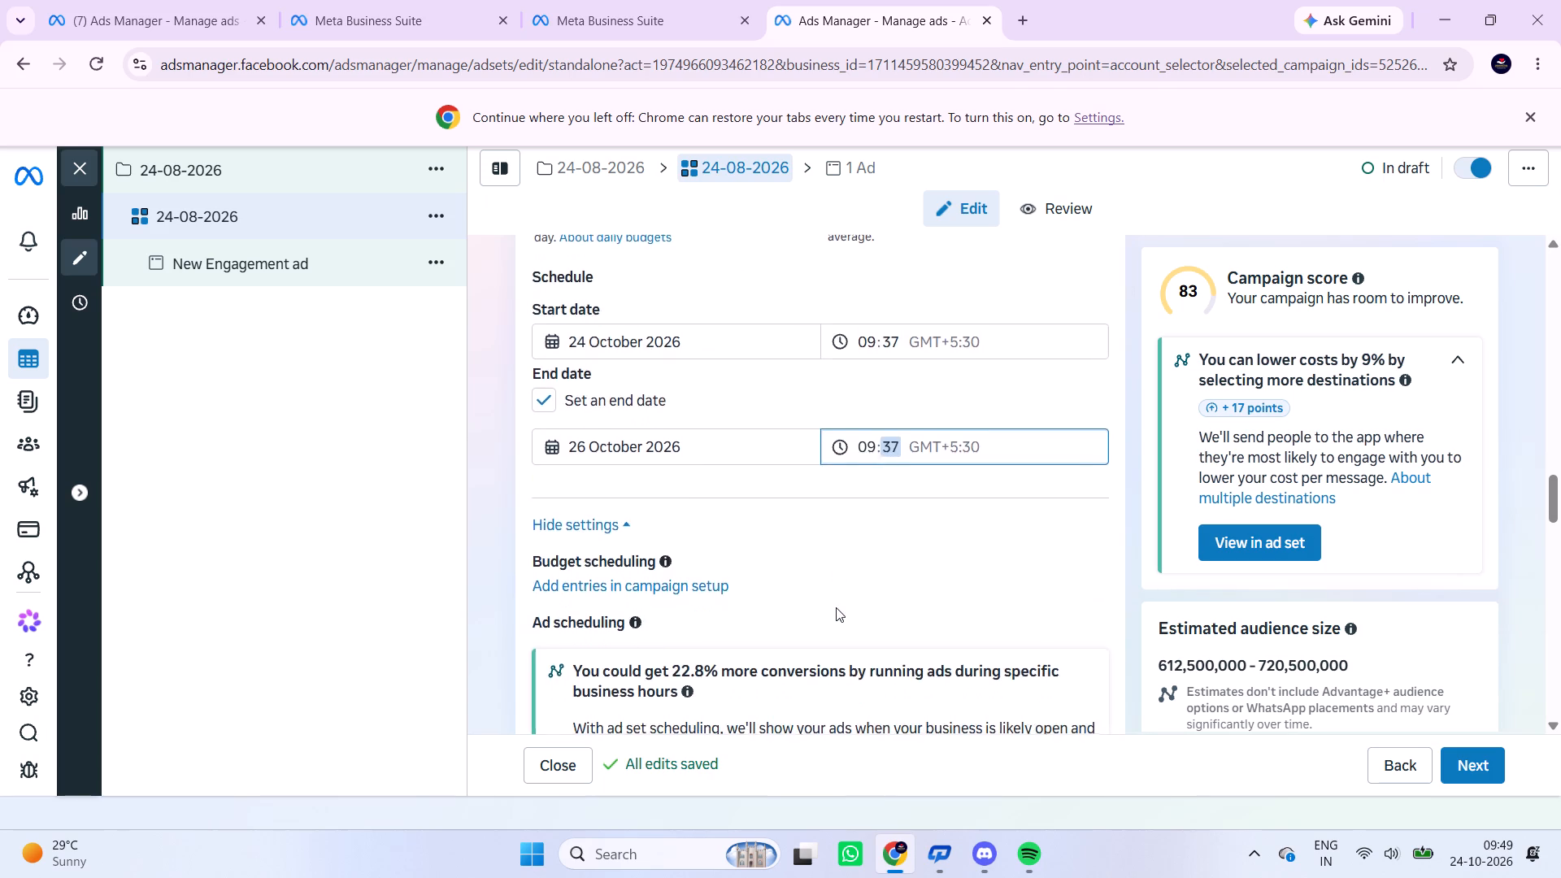
scroll(836, 607, "down", 3)
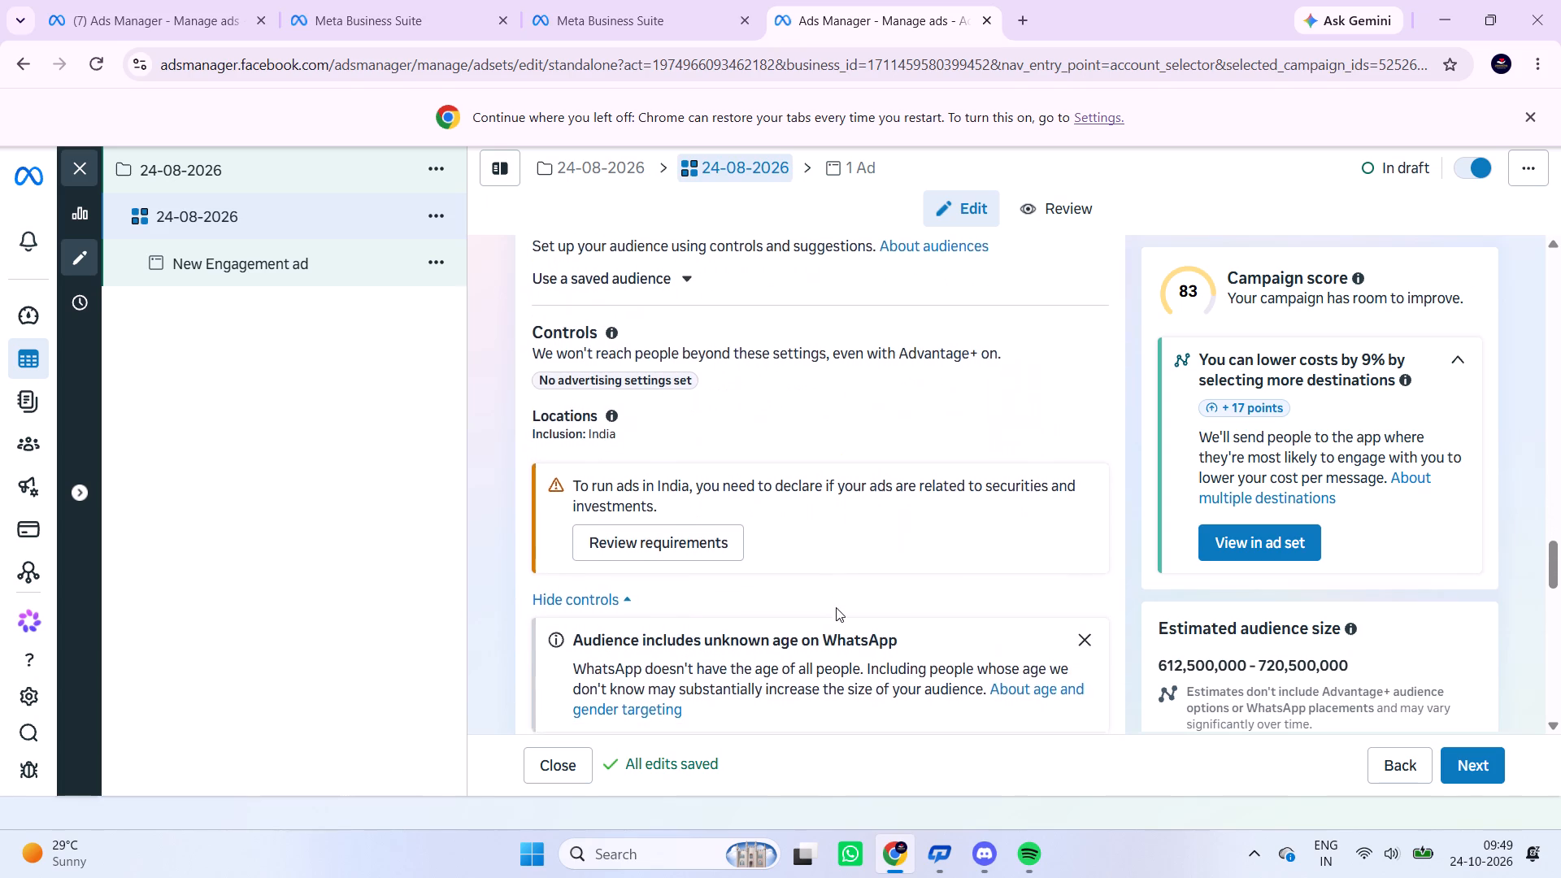
scroll(836, 607, "down", 3)
scroll(836, 607, "up", 1)
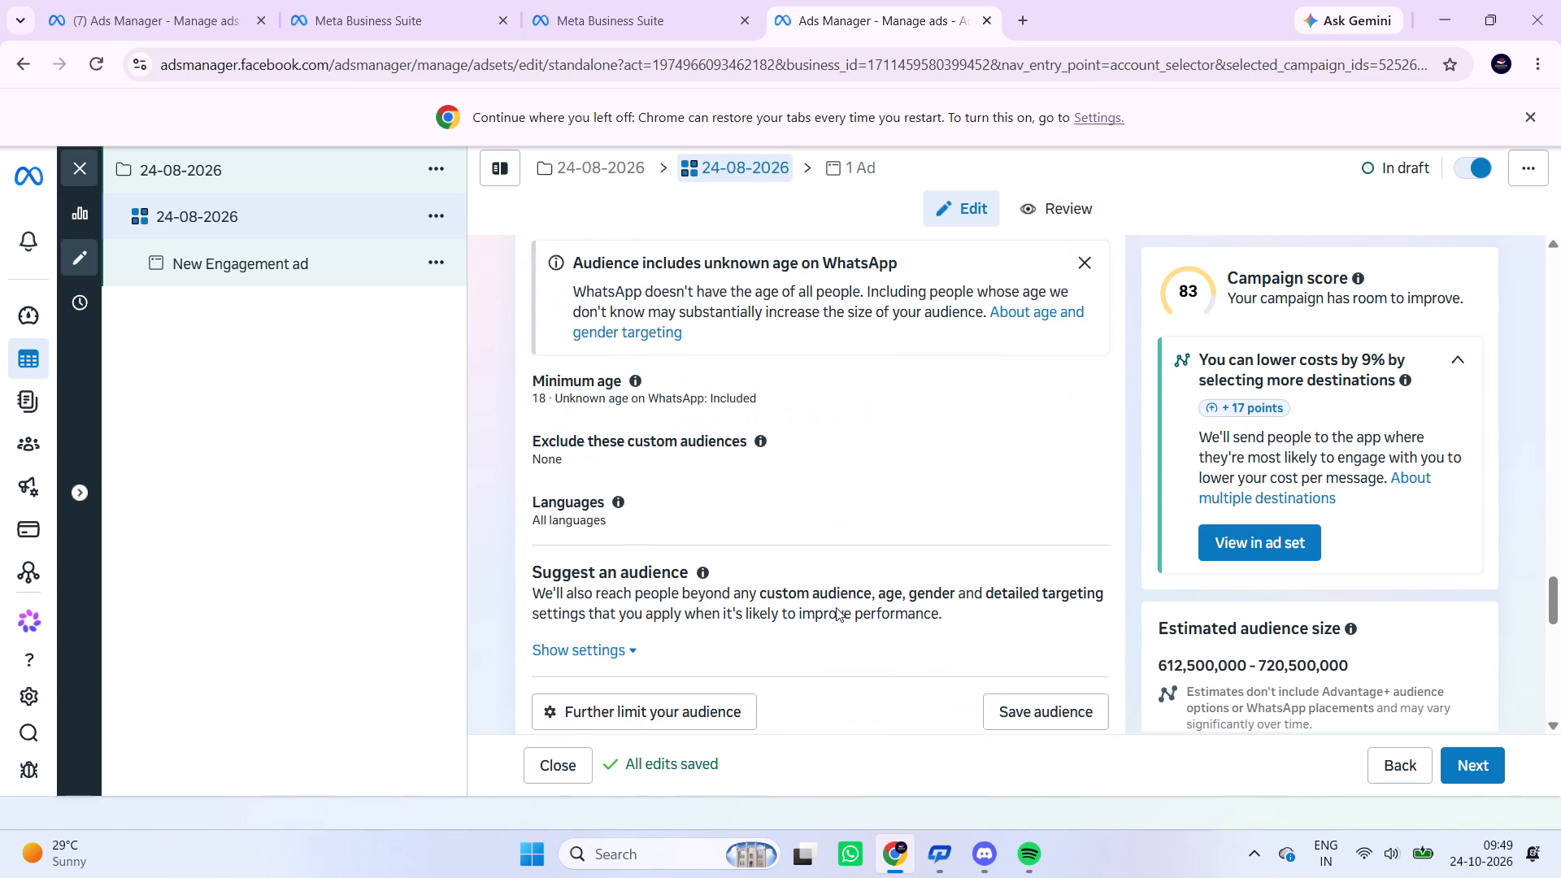
scroll(836, 607, "up", 1)
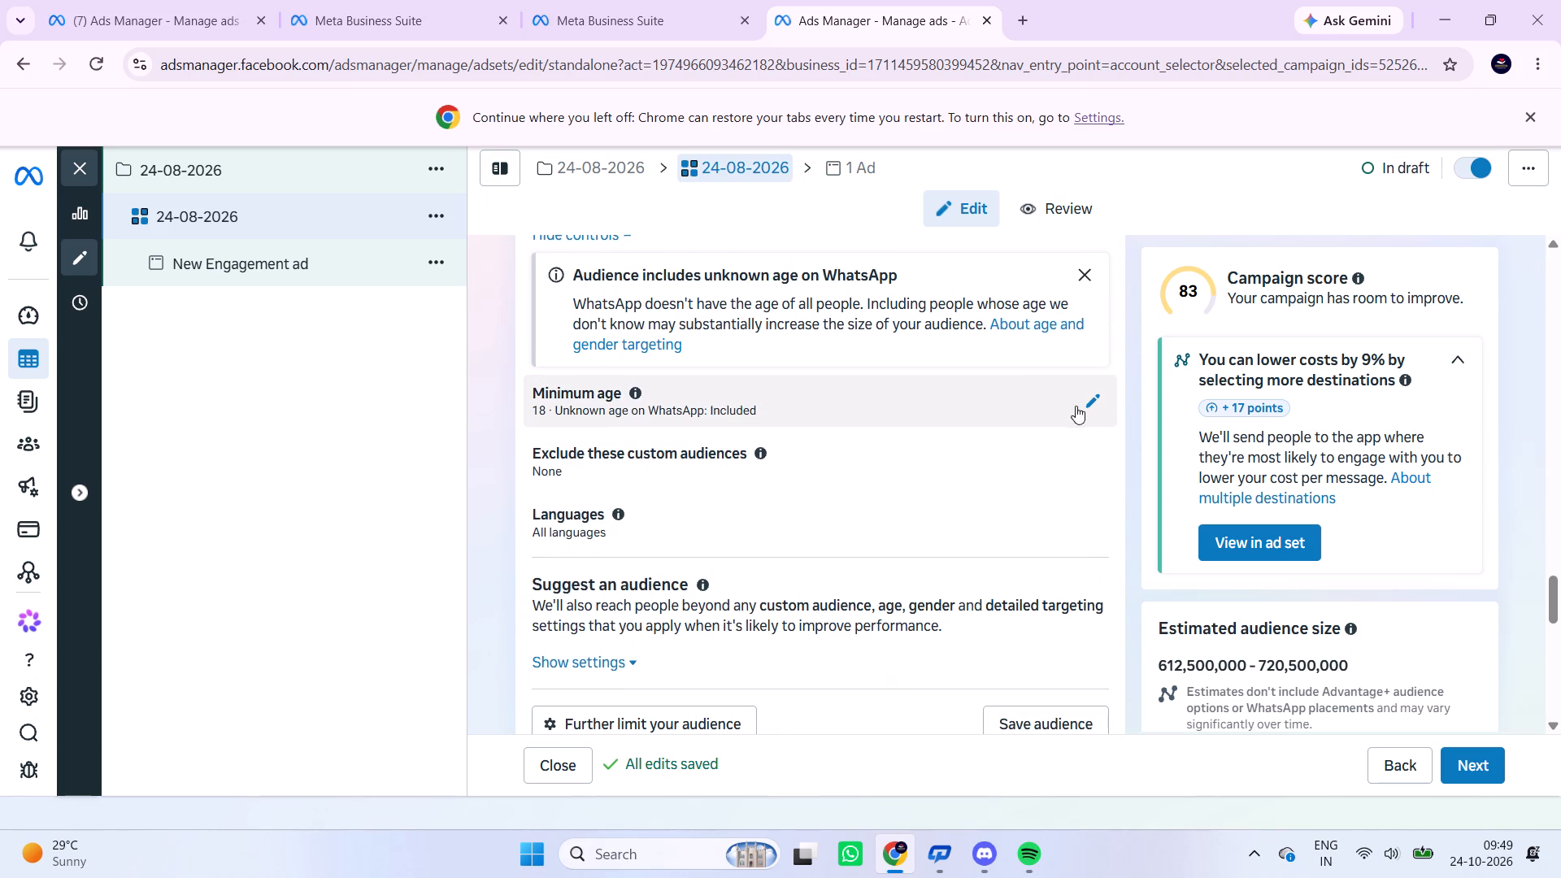
left_click(1102, 402)
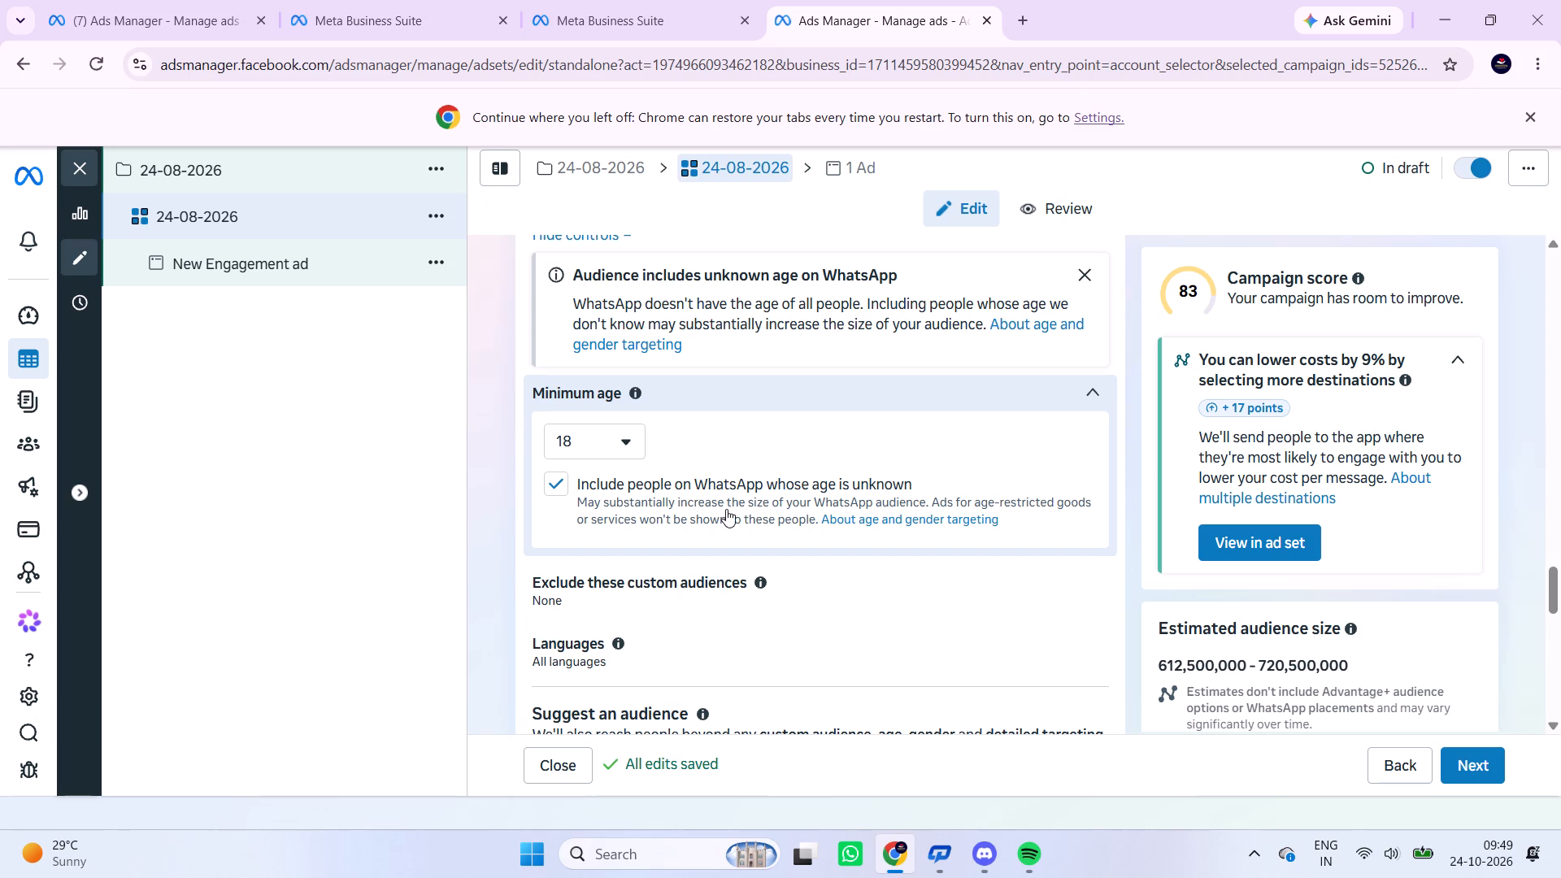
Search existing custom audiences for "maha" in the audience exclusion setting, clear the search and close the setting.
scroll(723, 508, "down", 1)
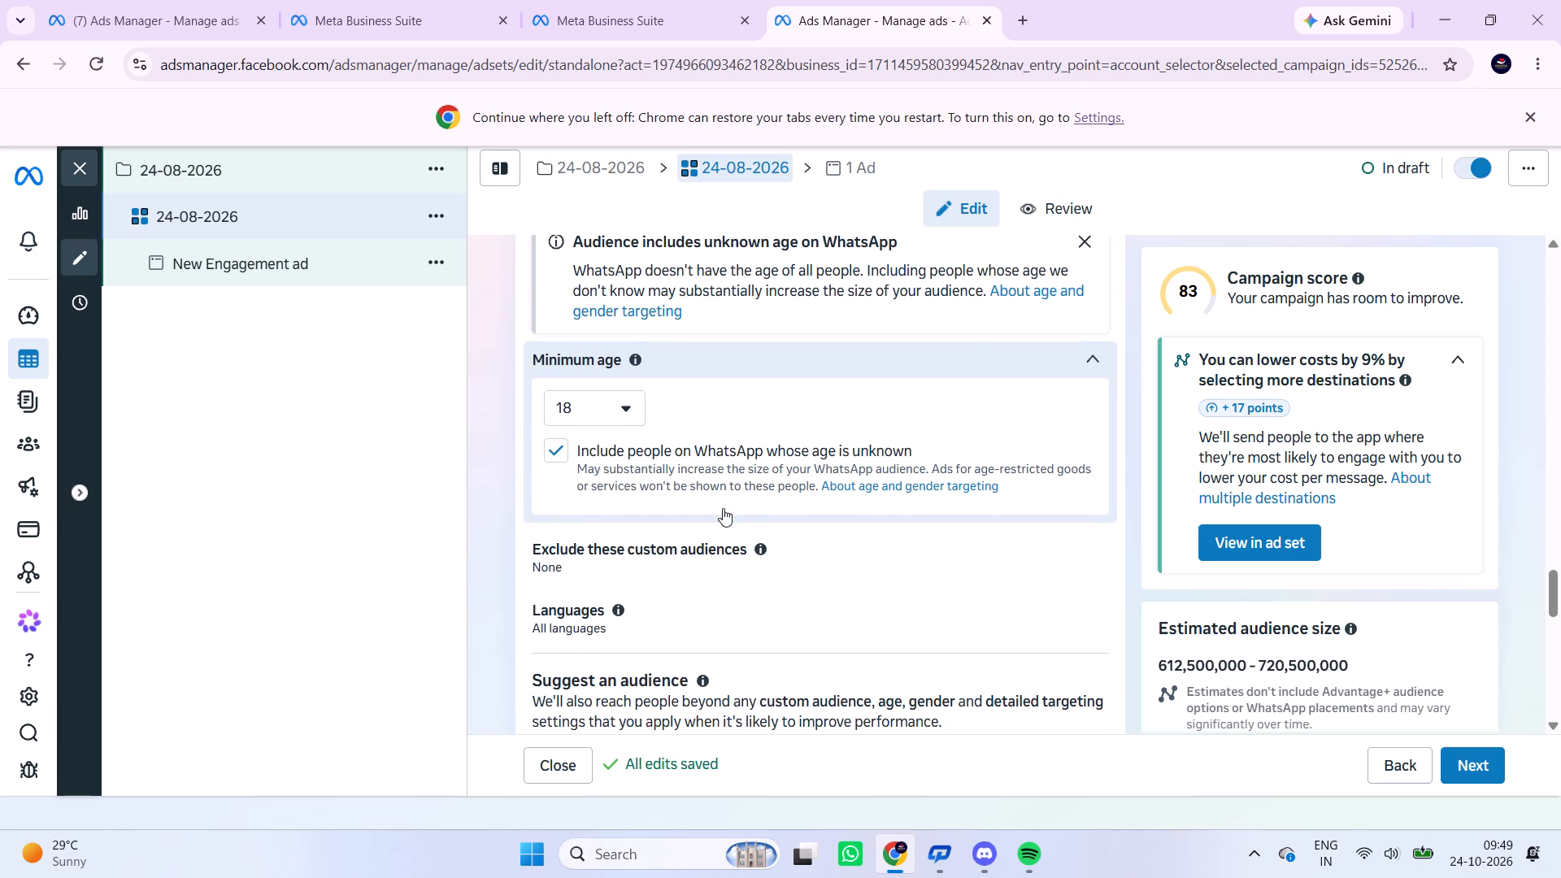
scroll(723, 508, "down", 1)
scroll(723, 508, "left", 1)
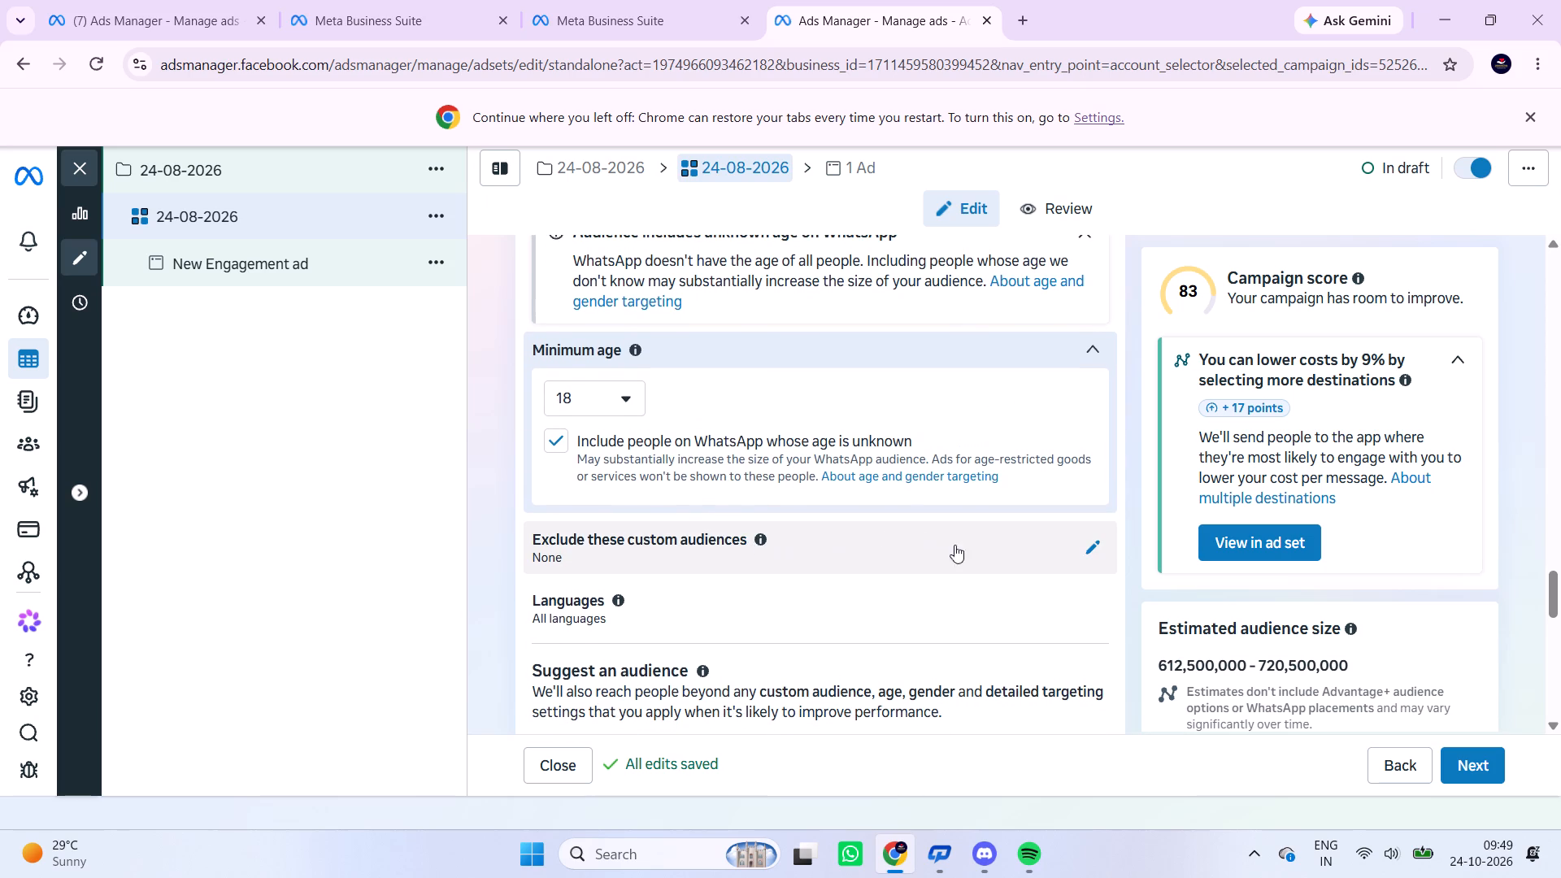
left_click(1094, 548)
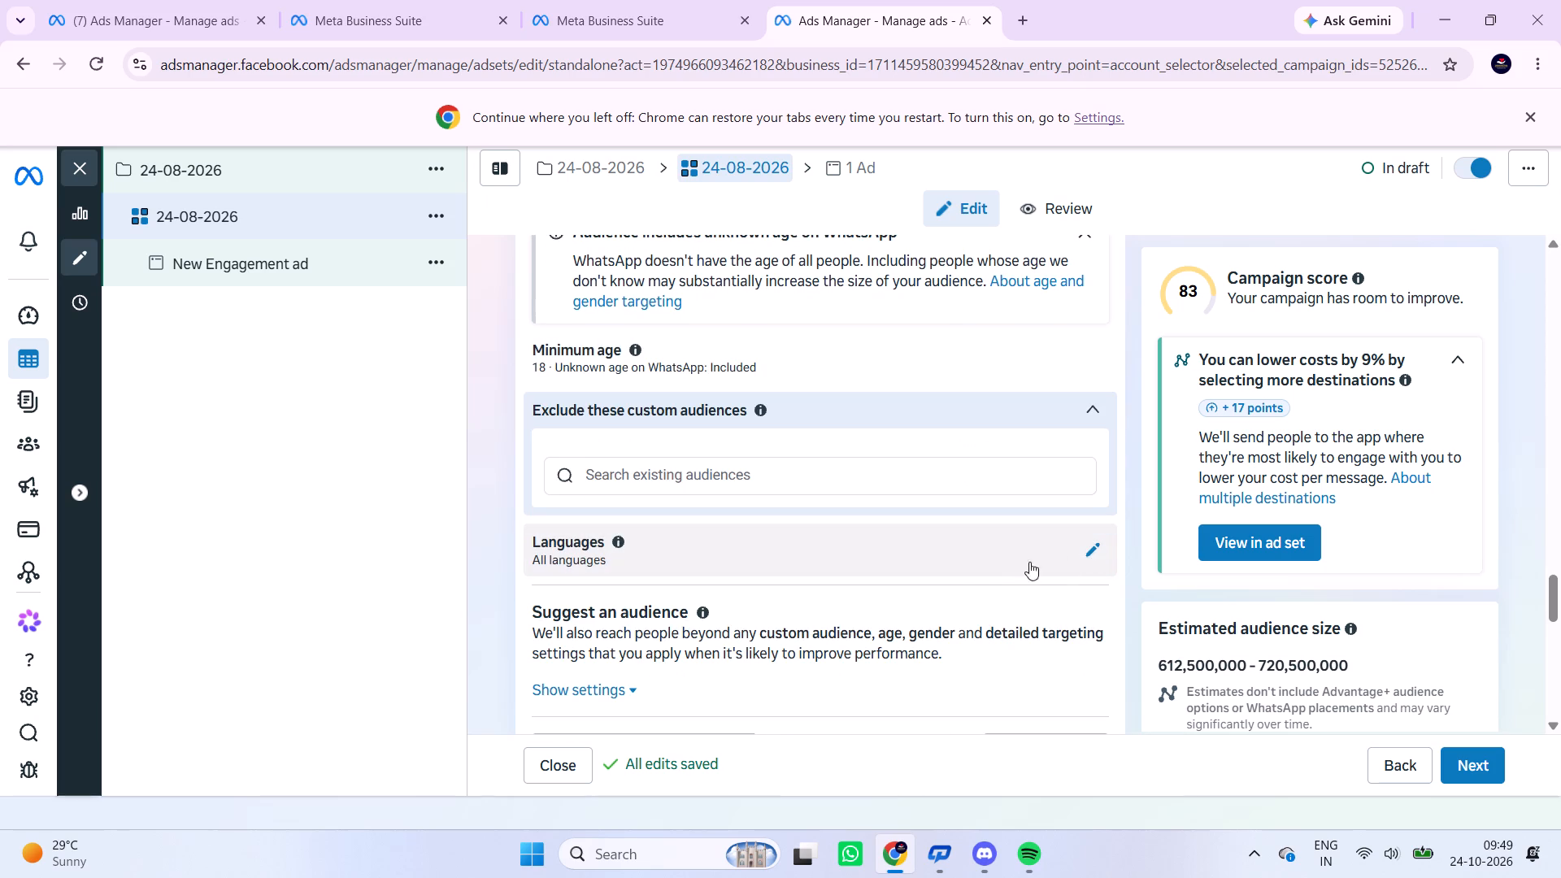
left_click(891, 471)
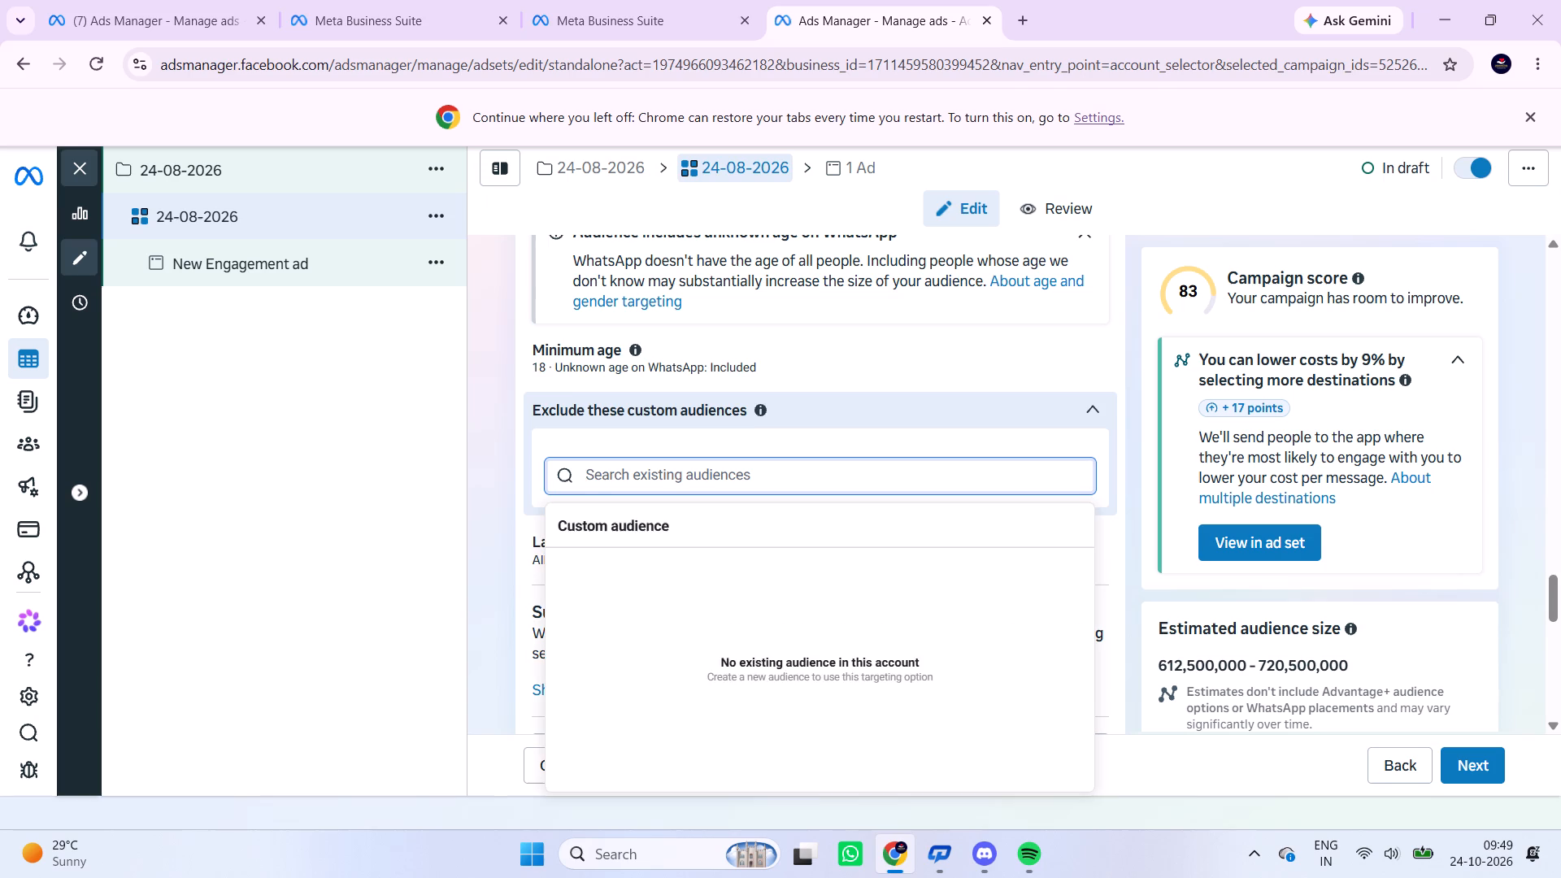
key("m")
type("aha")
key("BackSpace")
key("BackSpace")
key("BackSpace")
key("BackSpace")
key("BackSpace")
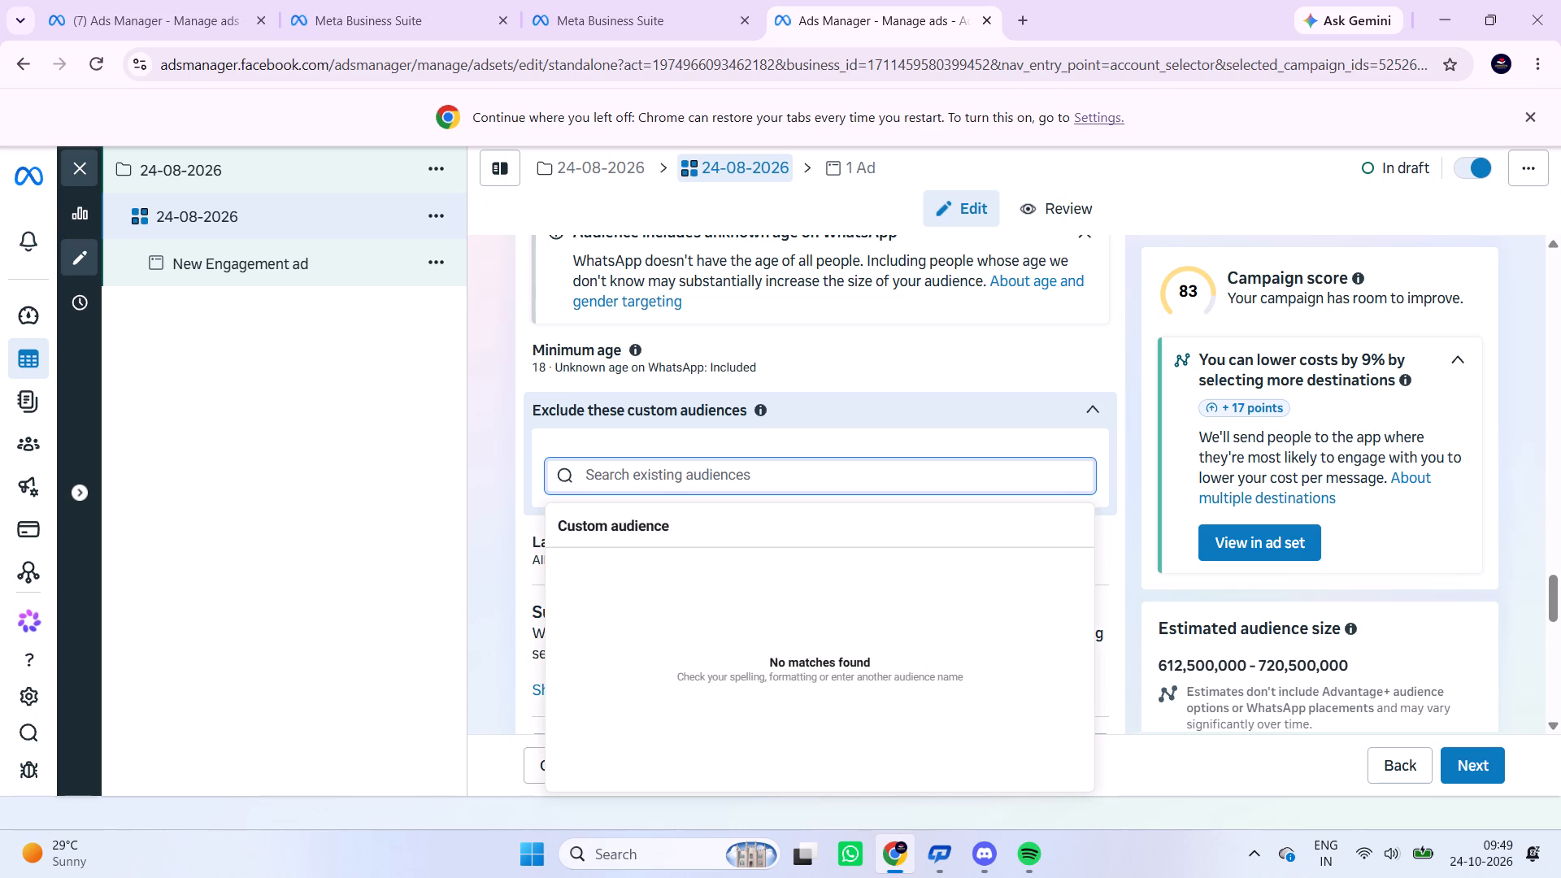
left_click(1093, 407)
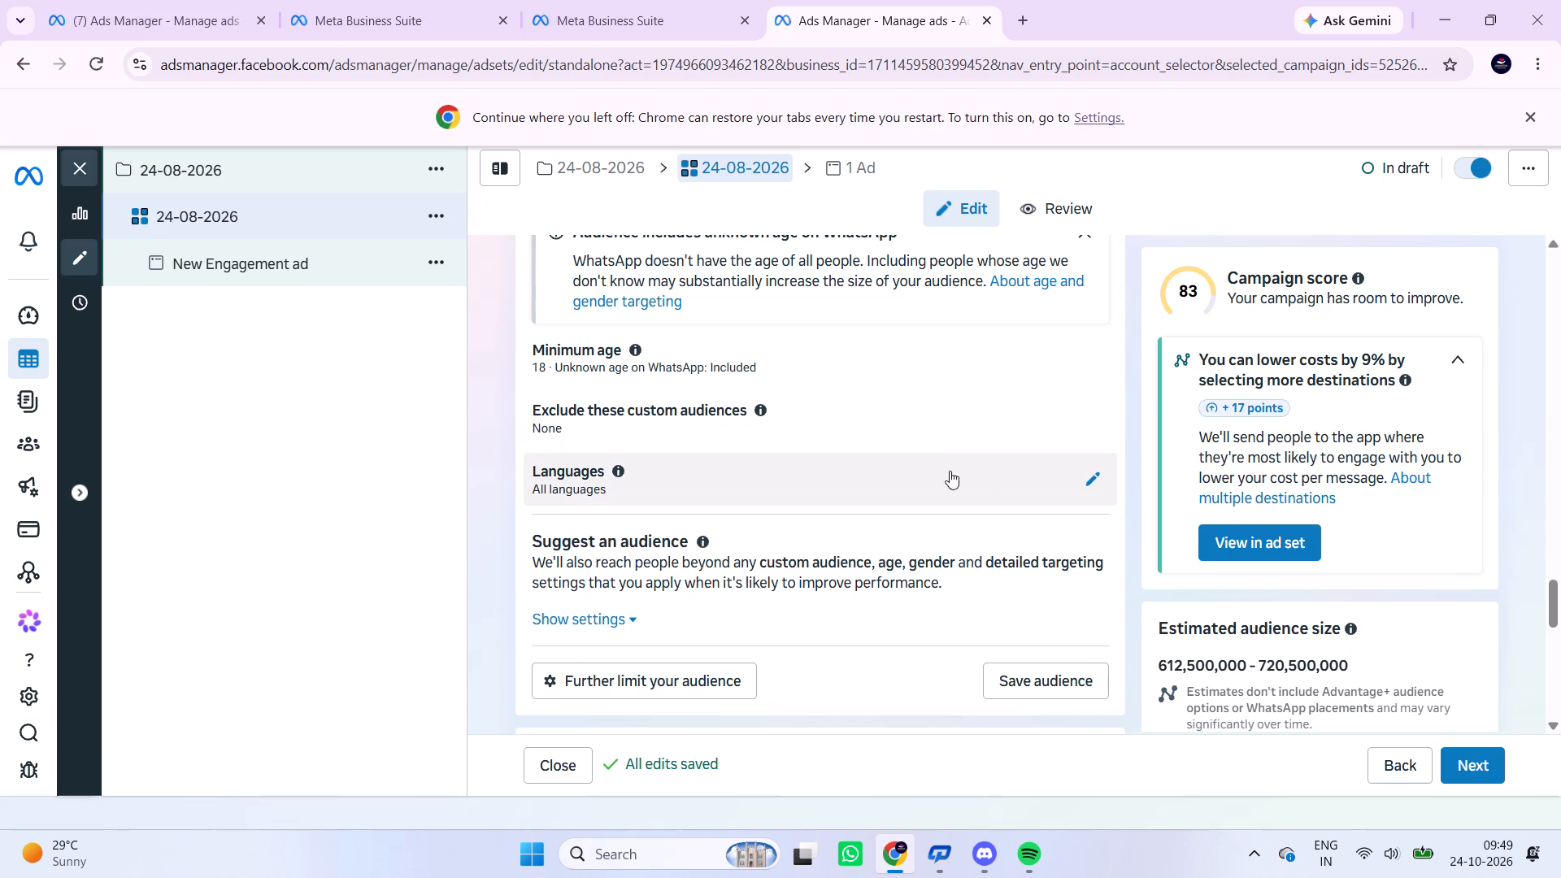
Review the ad set's suggested audience, policy requirements, placements and brand safety sections, and recheck the audience controls and schedule.
scroll(859, 530, "down", 1)
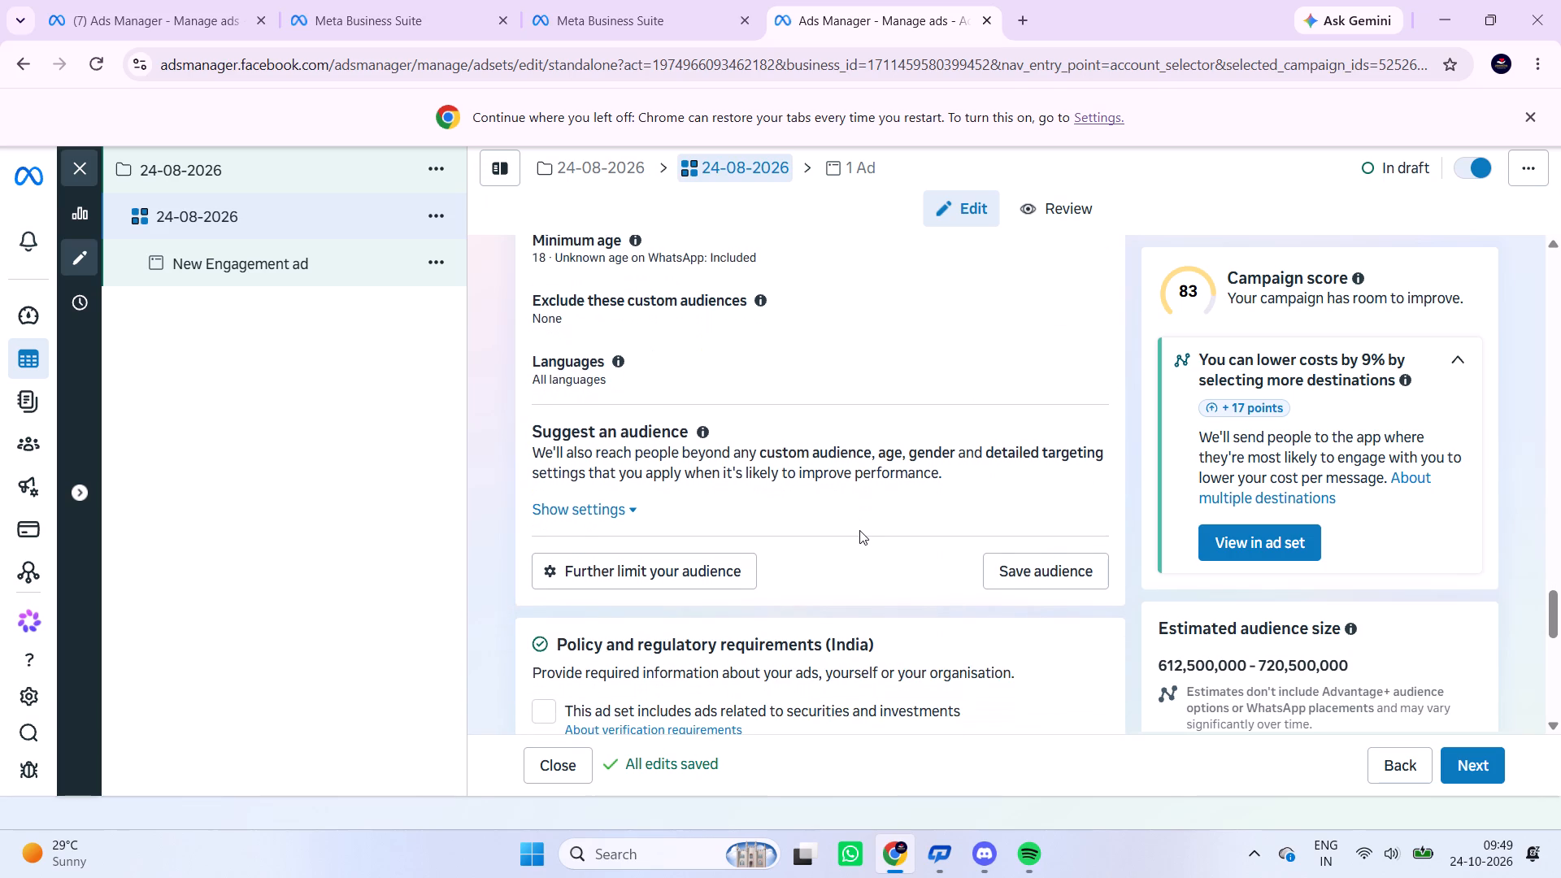
scroll(859, 530, "down", 3)
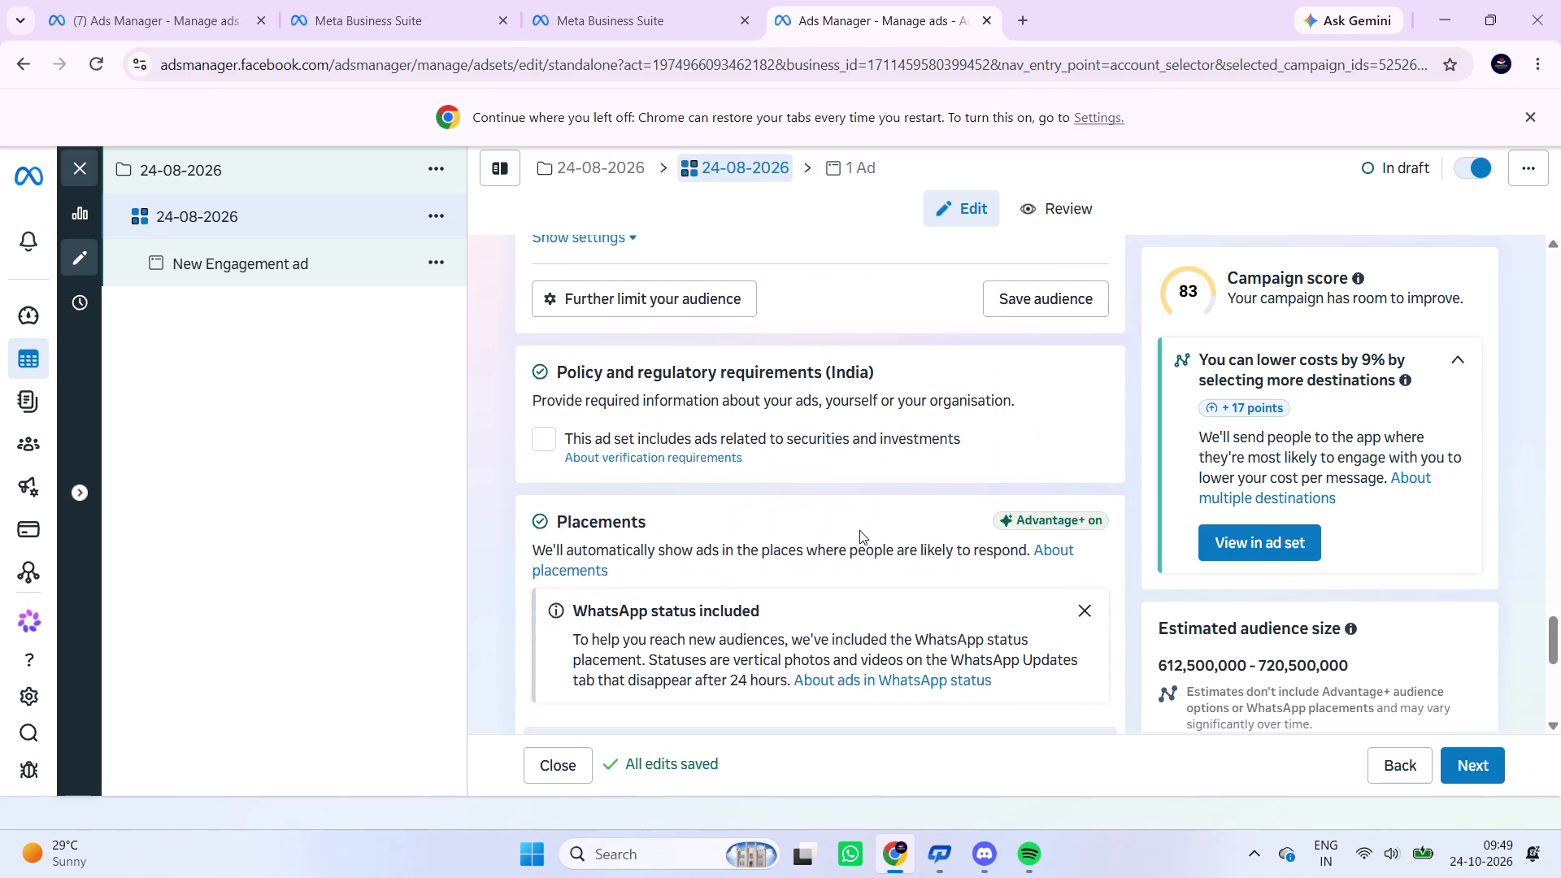
scroll(859, 530, "down", 5)
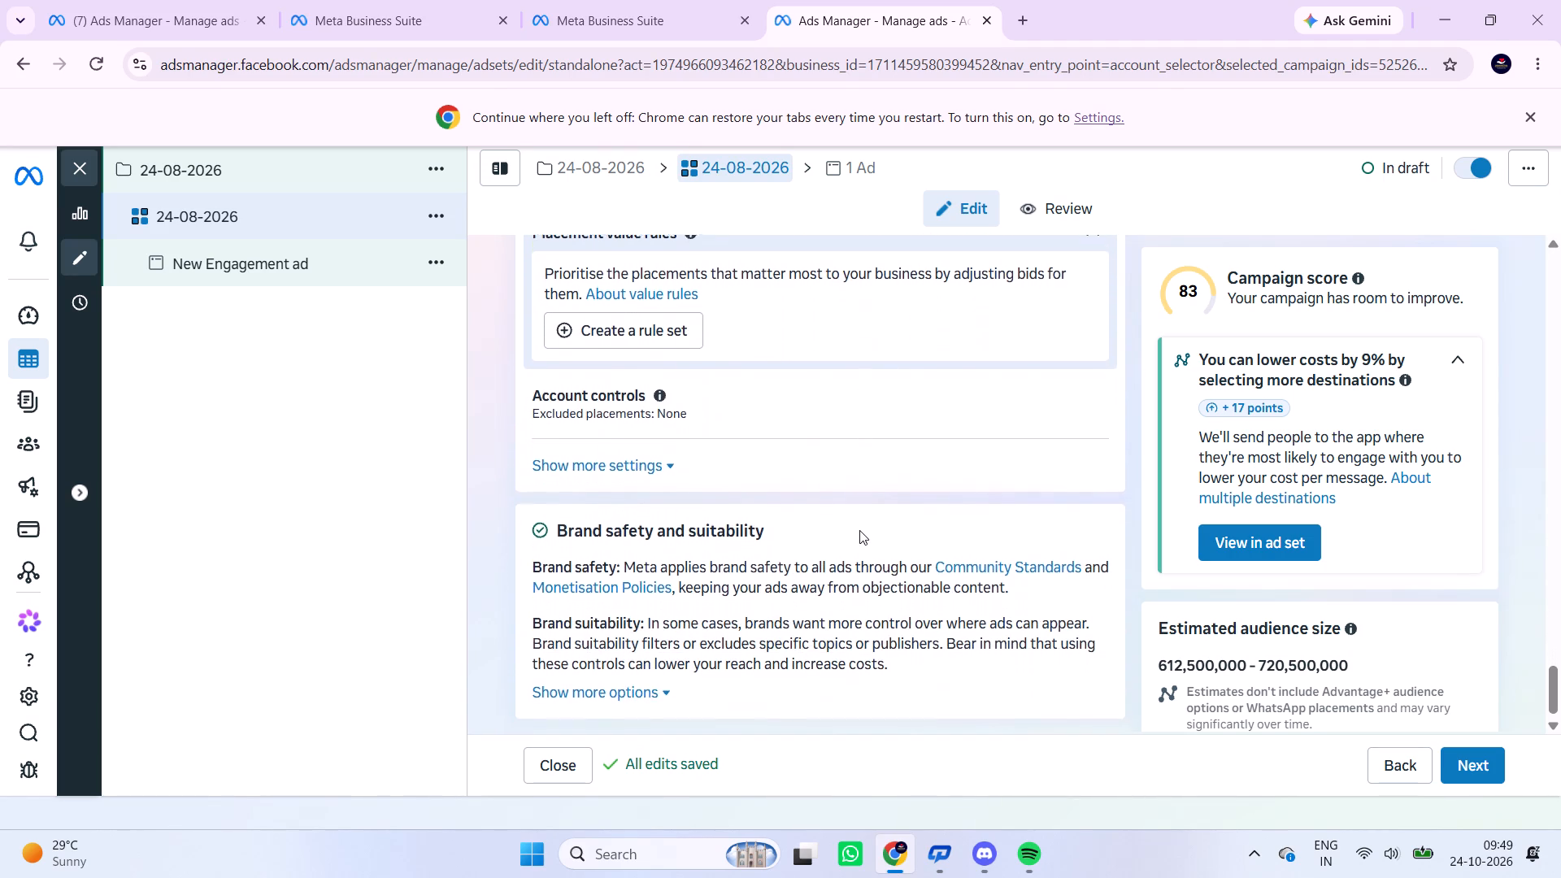
scroll(859, 530, "down", 3)
scroll(859, 530, "up", 7)
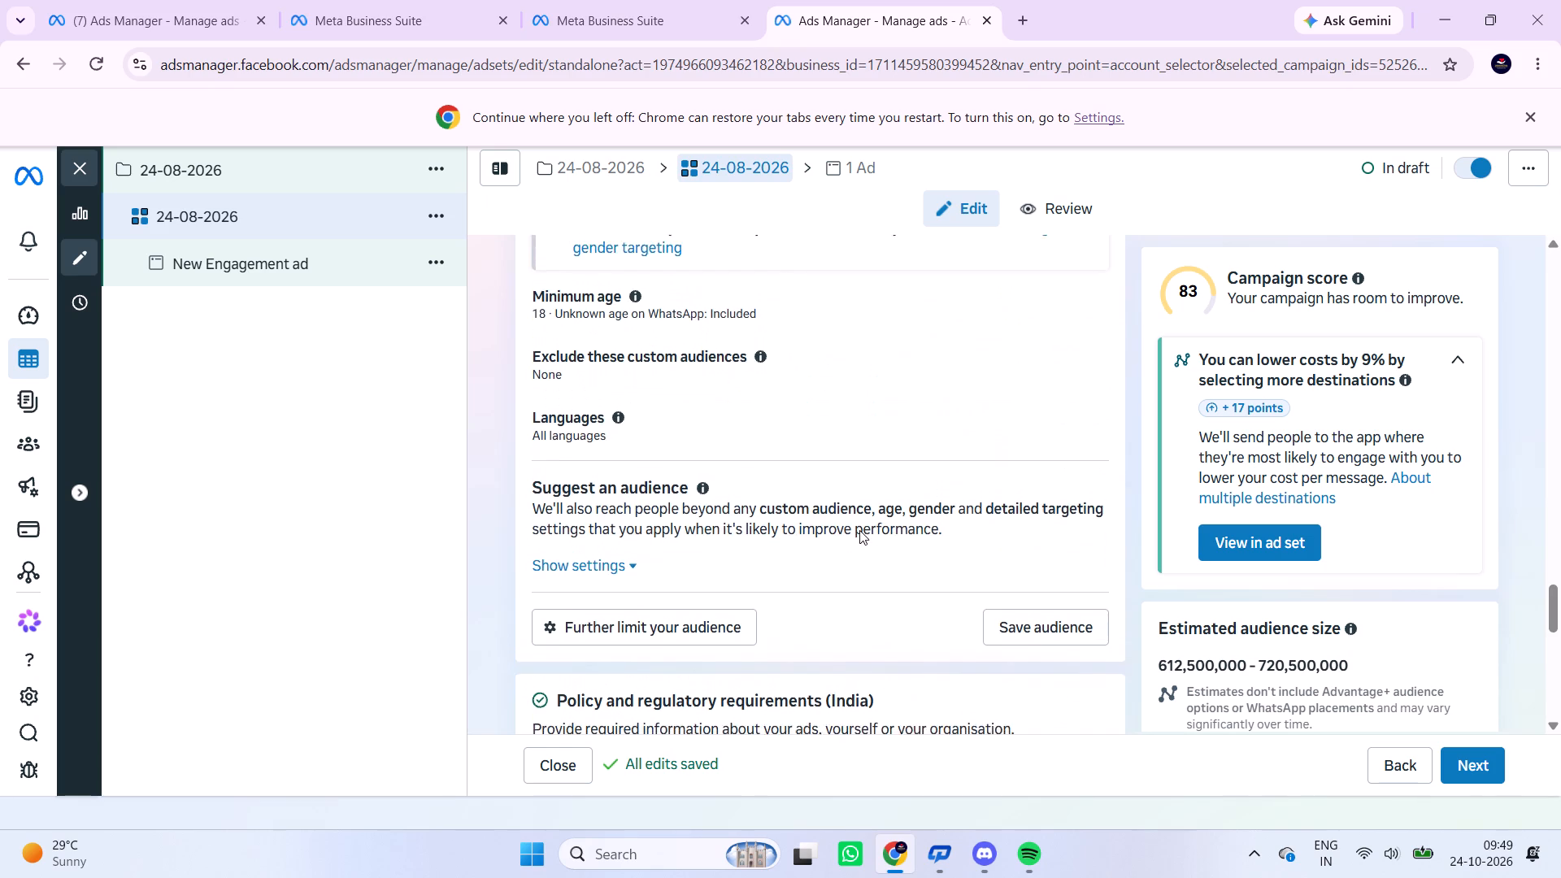
scroll(859, 530, "up", 1)
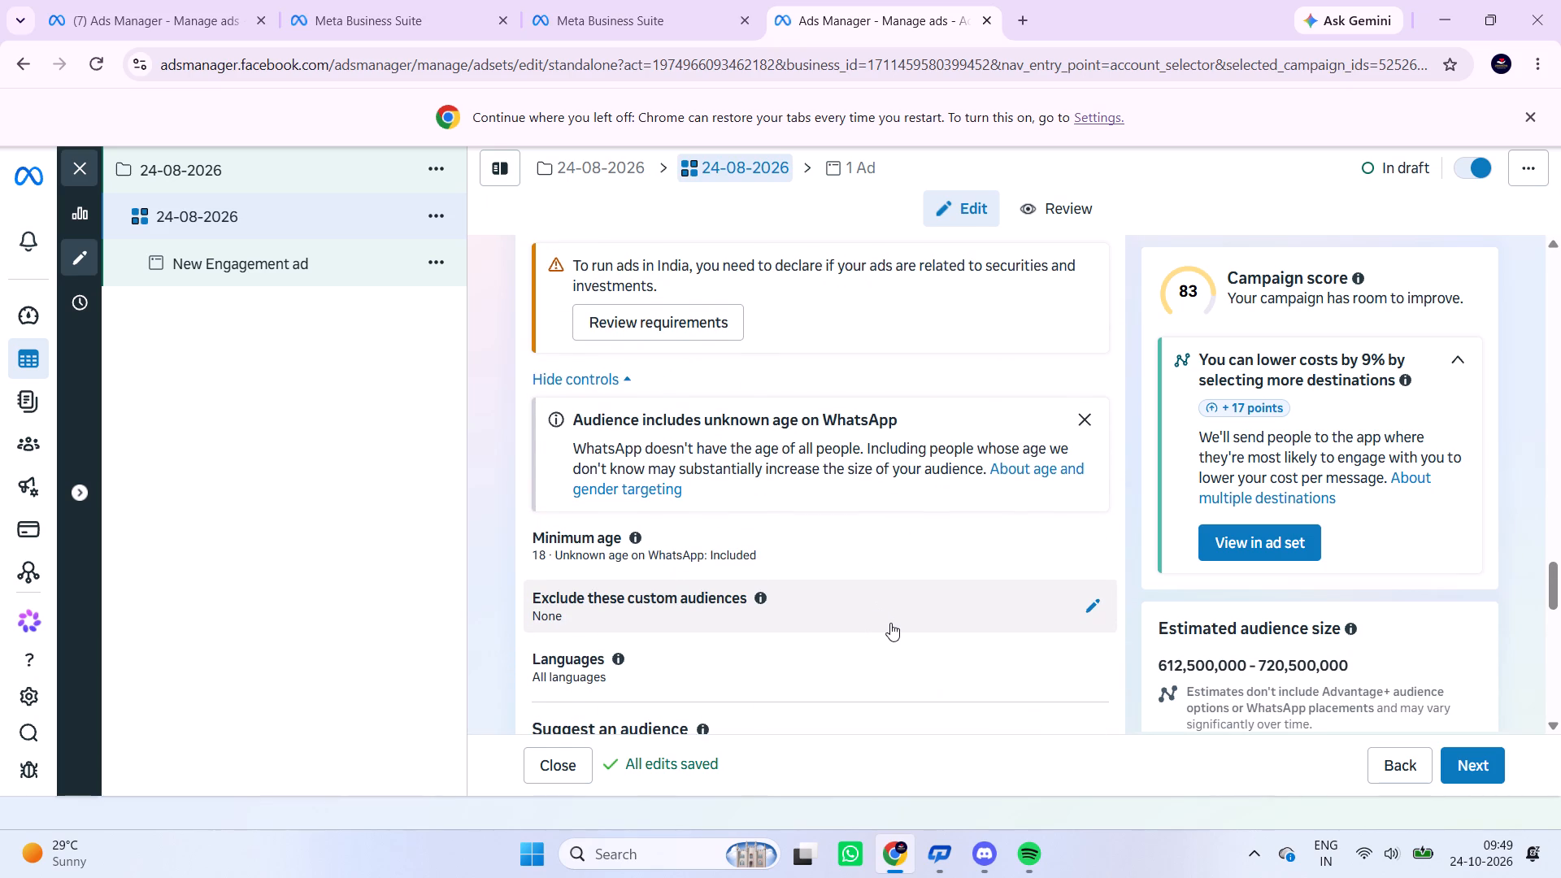
scroll(893, 623, "up", 1)
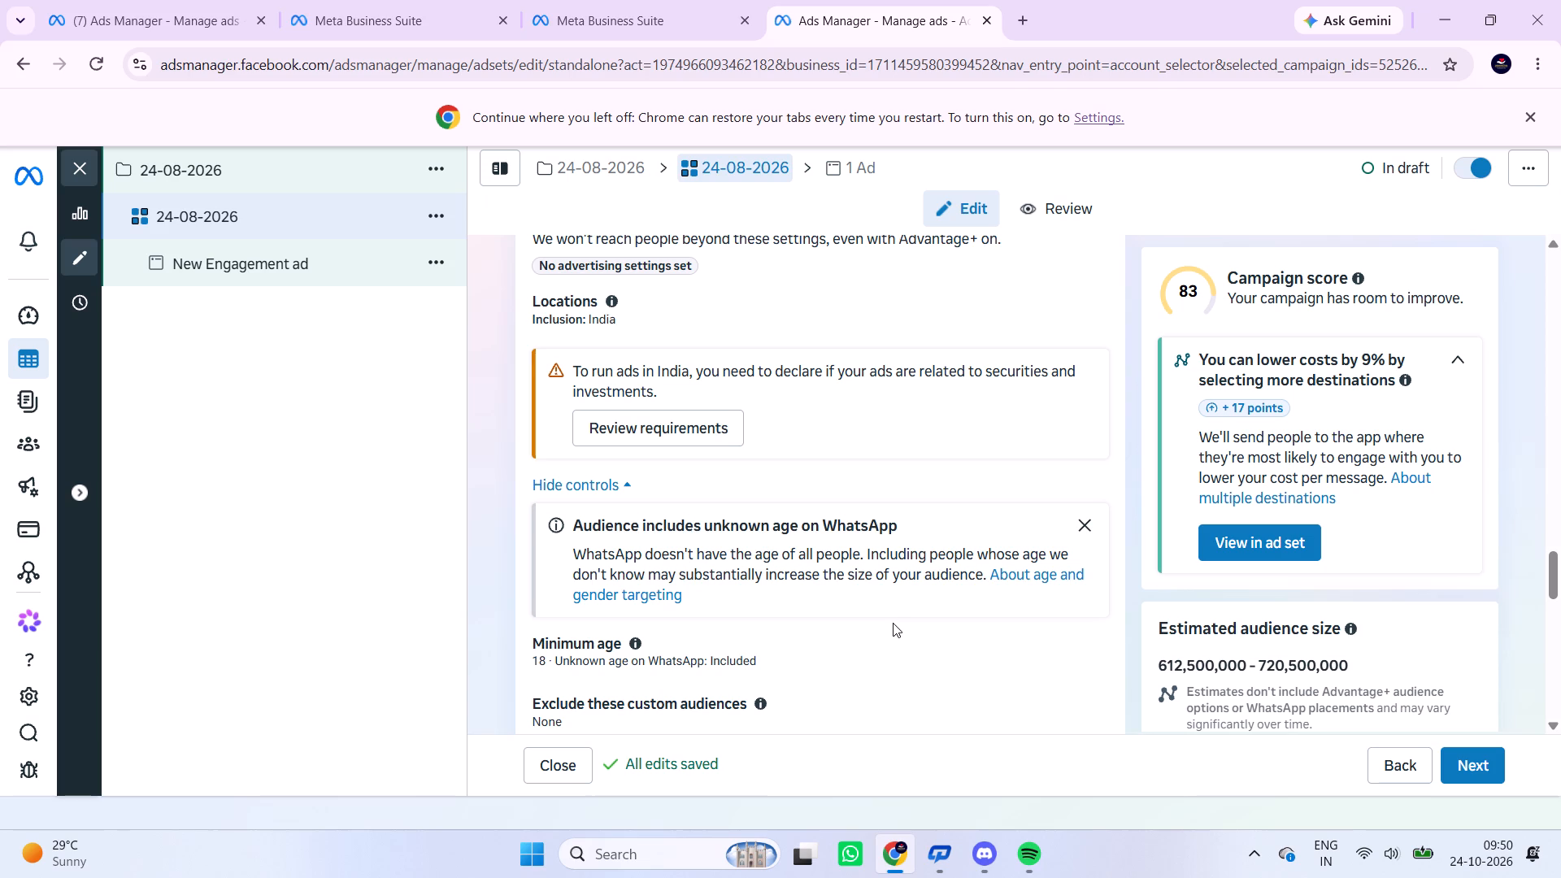
scroll(893, 623, "up", 7)
scroll(893, 623, "right", 1)
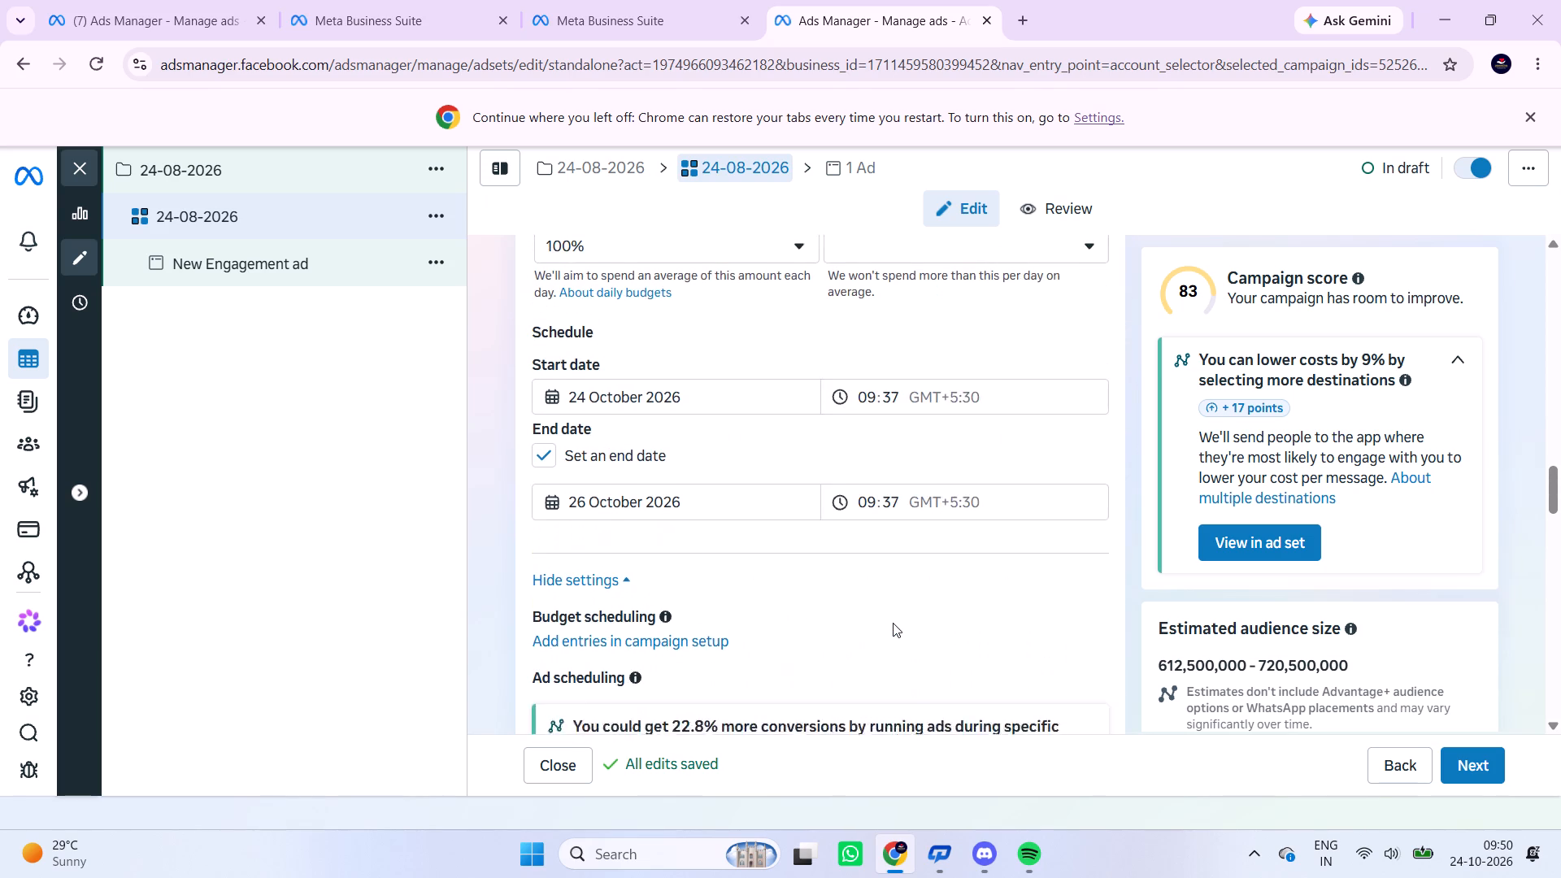
scroll(893, 623, "right", 1)
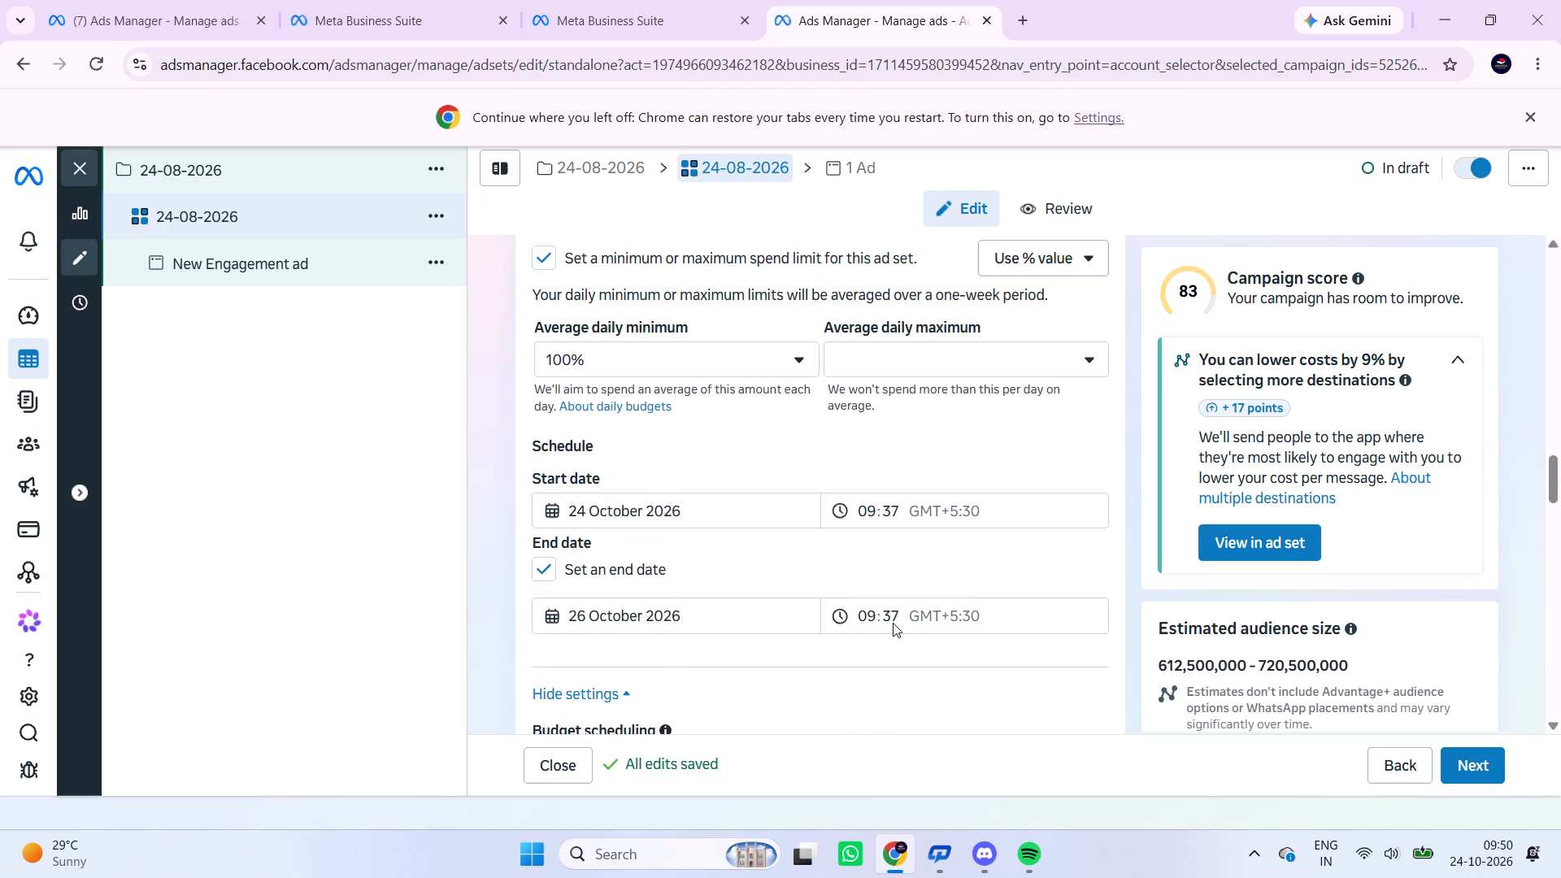
scroll(893, 623, "right", 1)
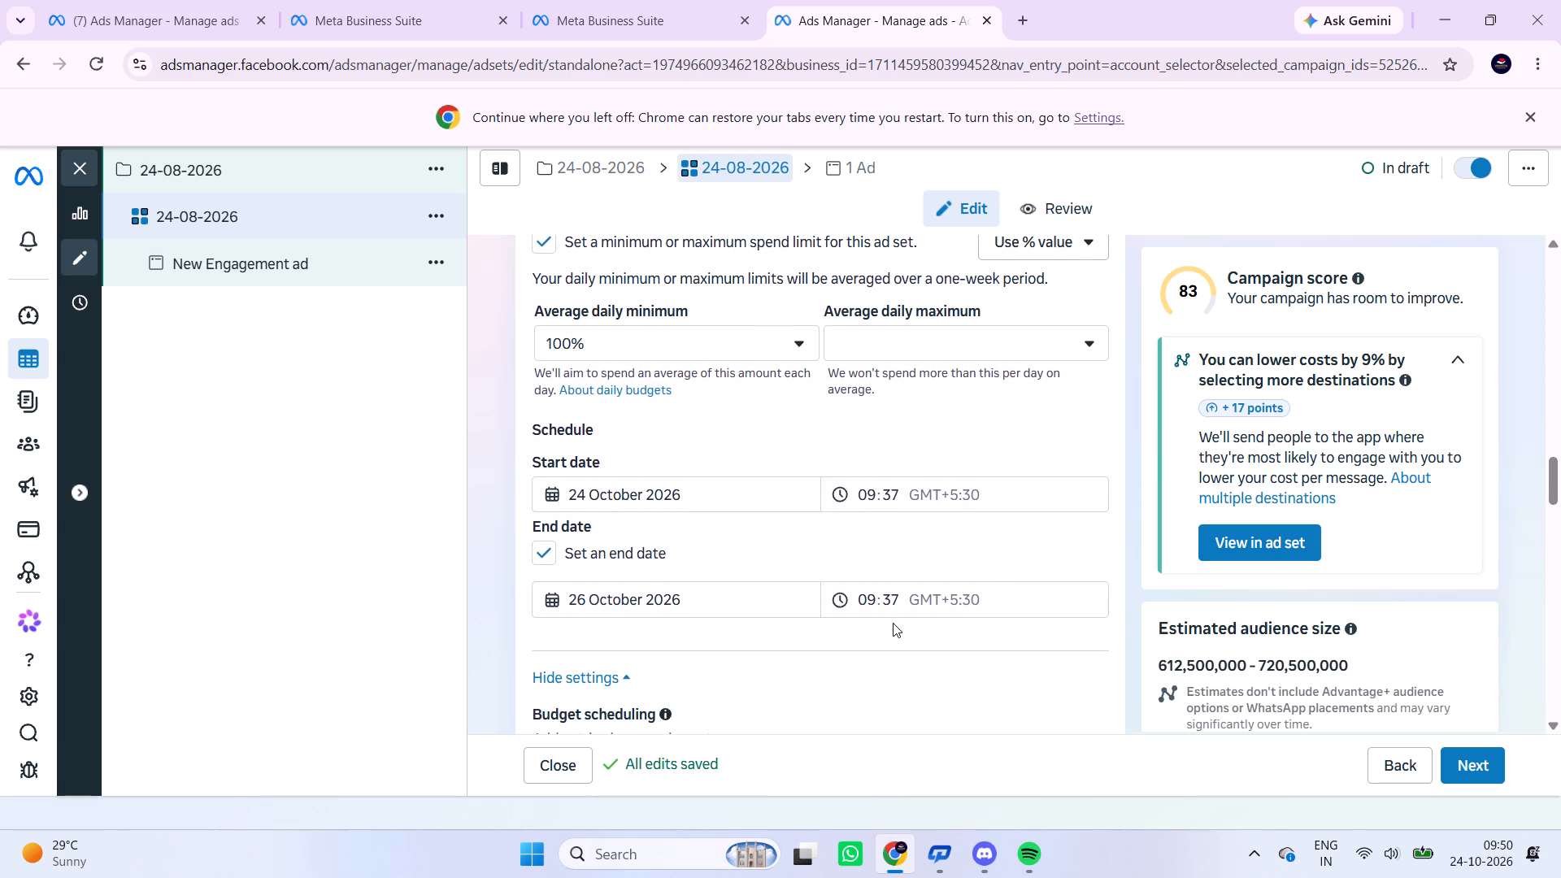
scroll(893, 623, "right", 1)
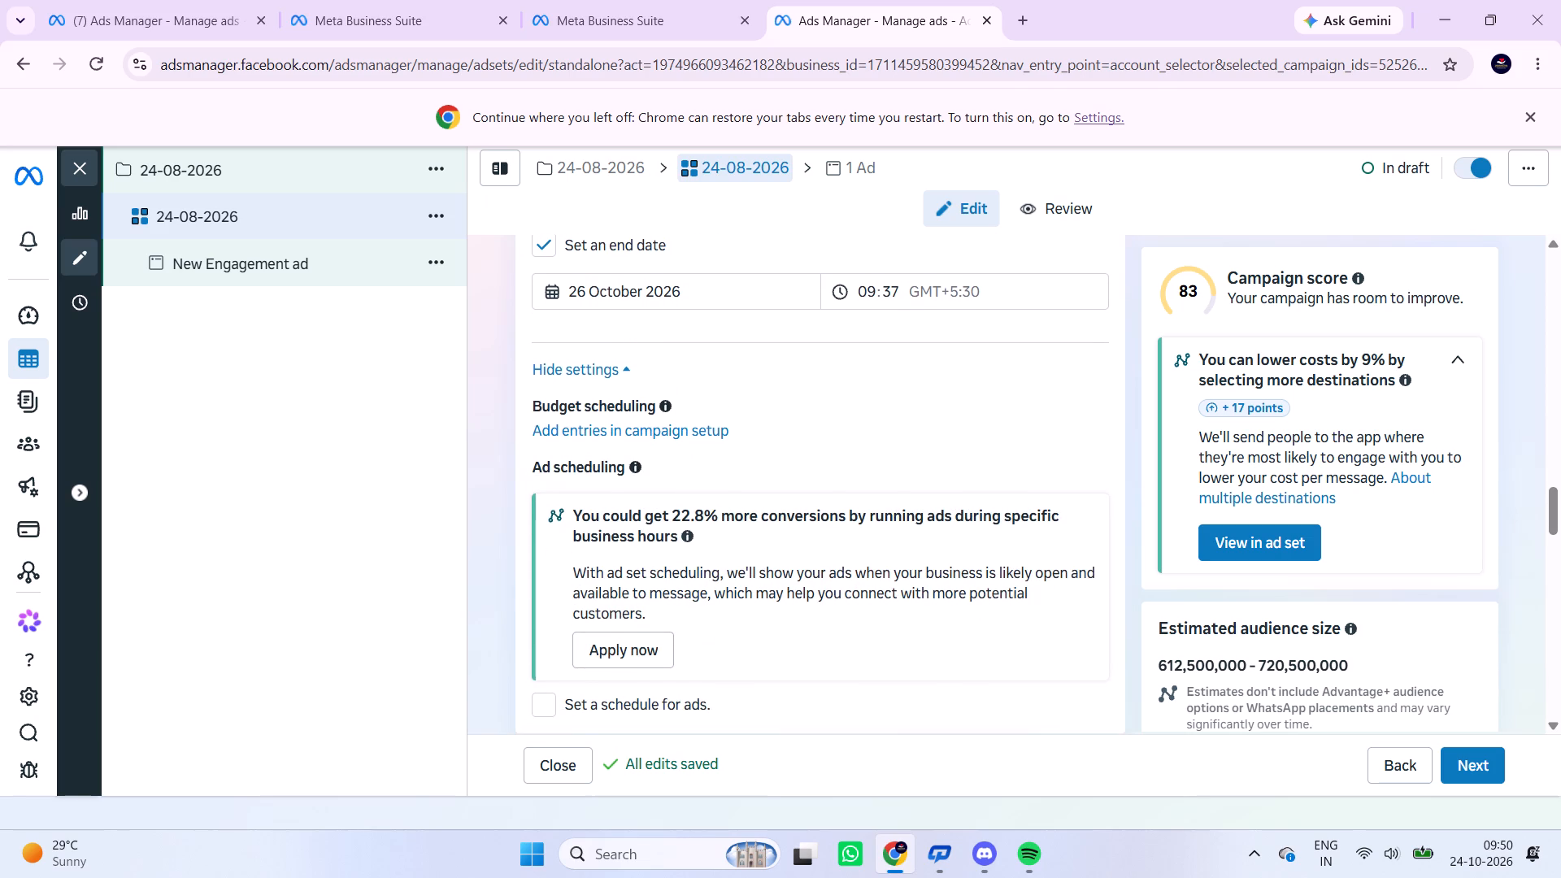
scroll(893, 623, "right", 1)
Open the campaign setup from the budget scheduling link and review its buying type options, objective, budget, A/B test and special ad categories.
left_click(703, 432)
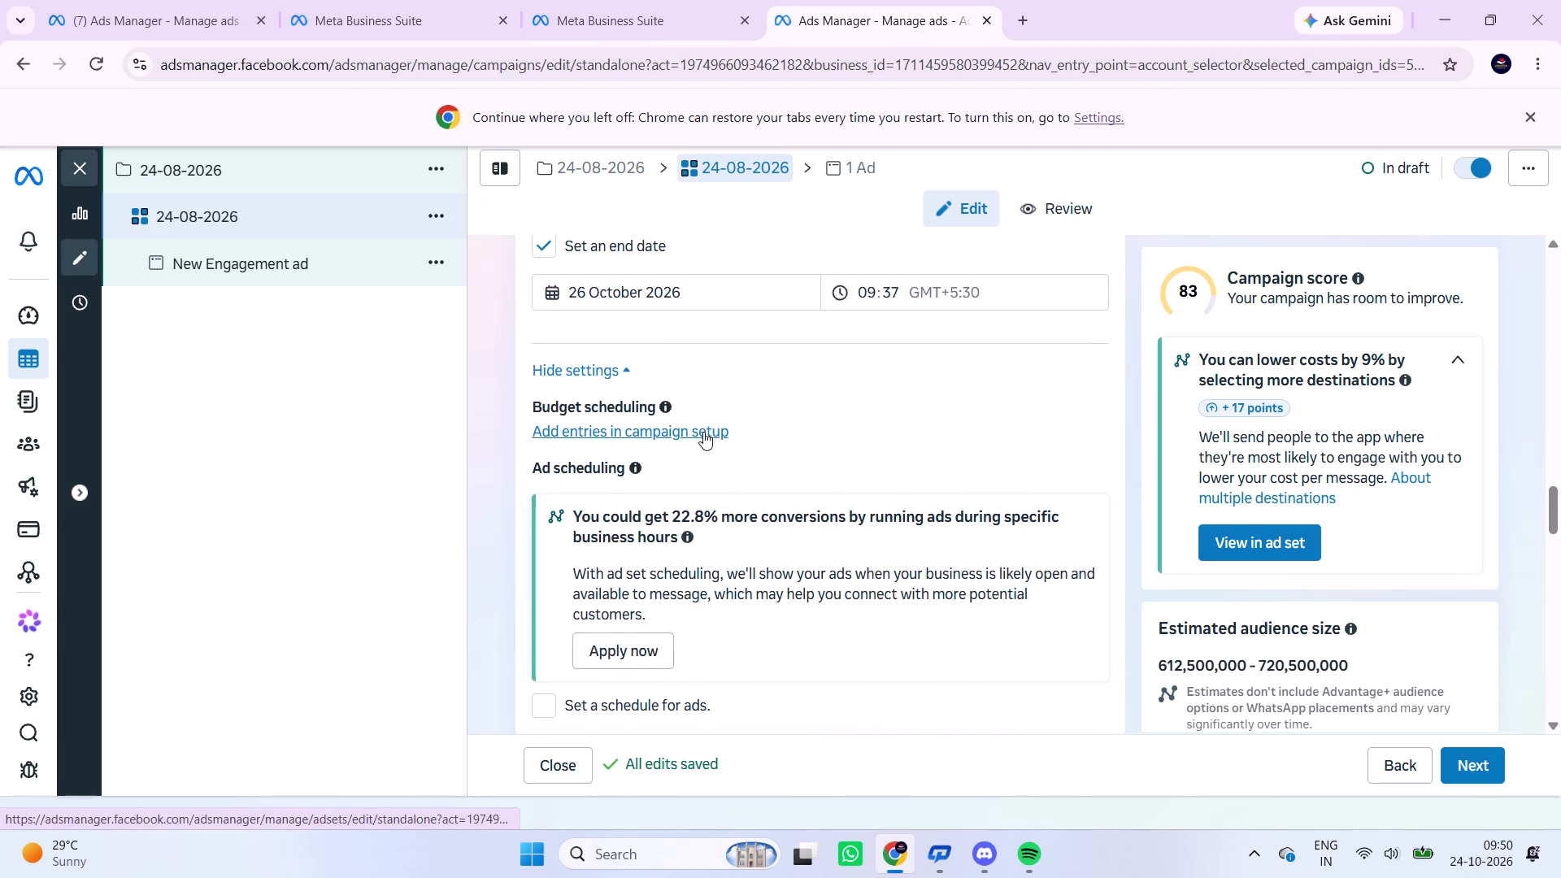
scroll(754, 567, "down", 1)
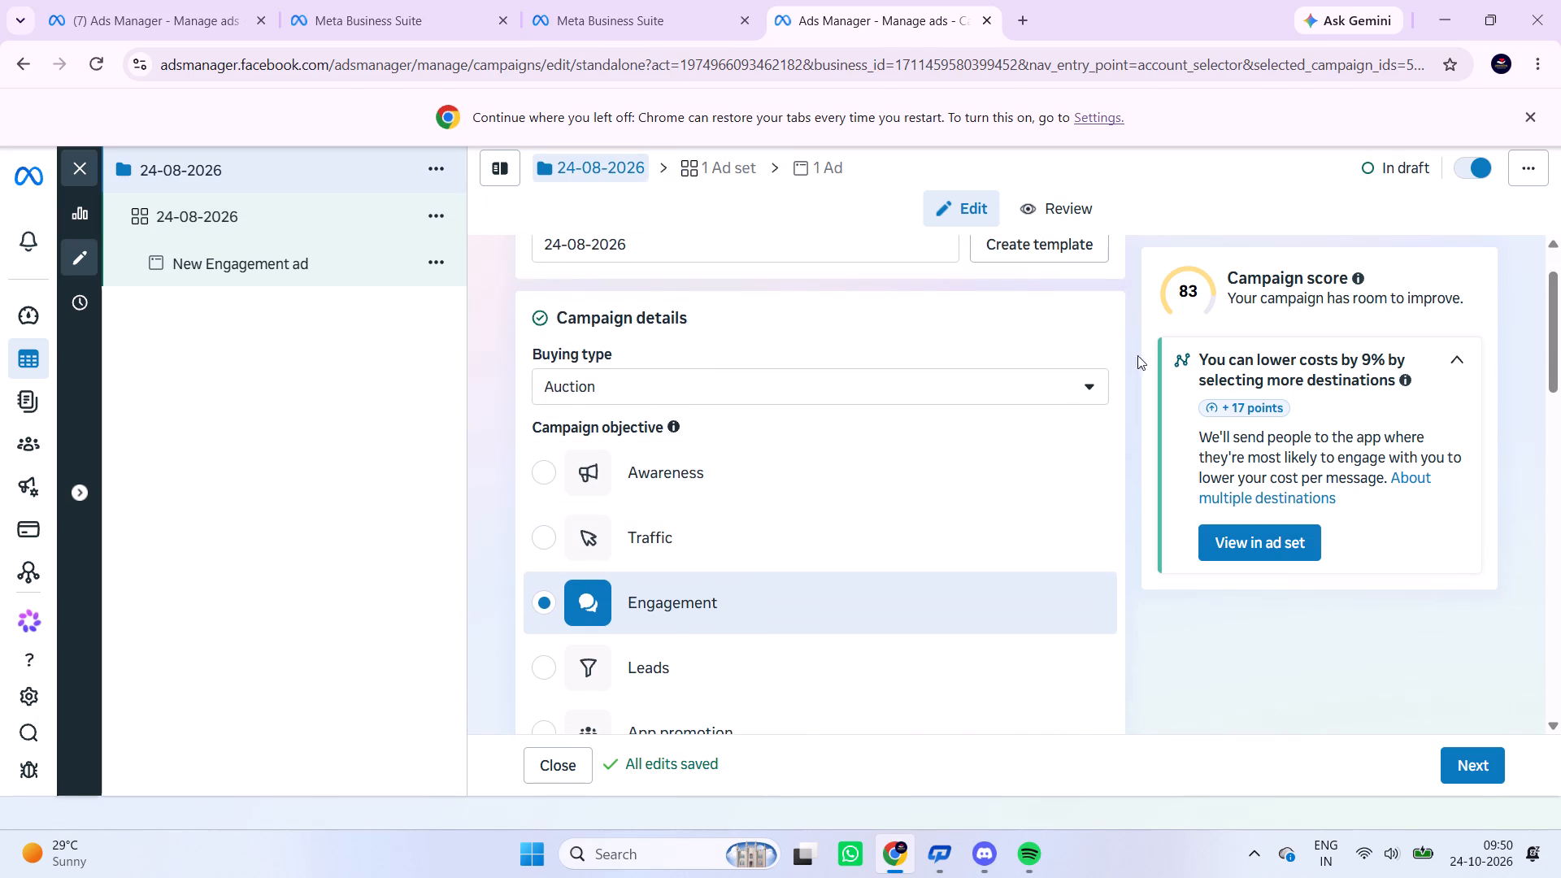
left_click(1081, 376)
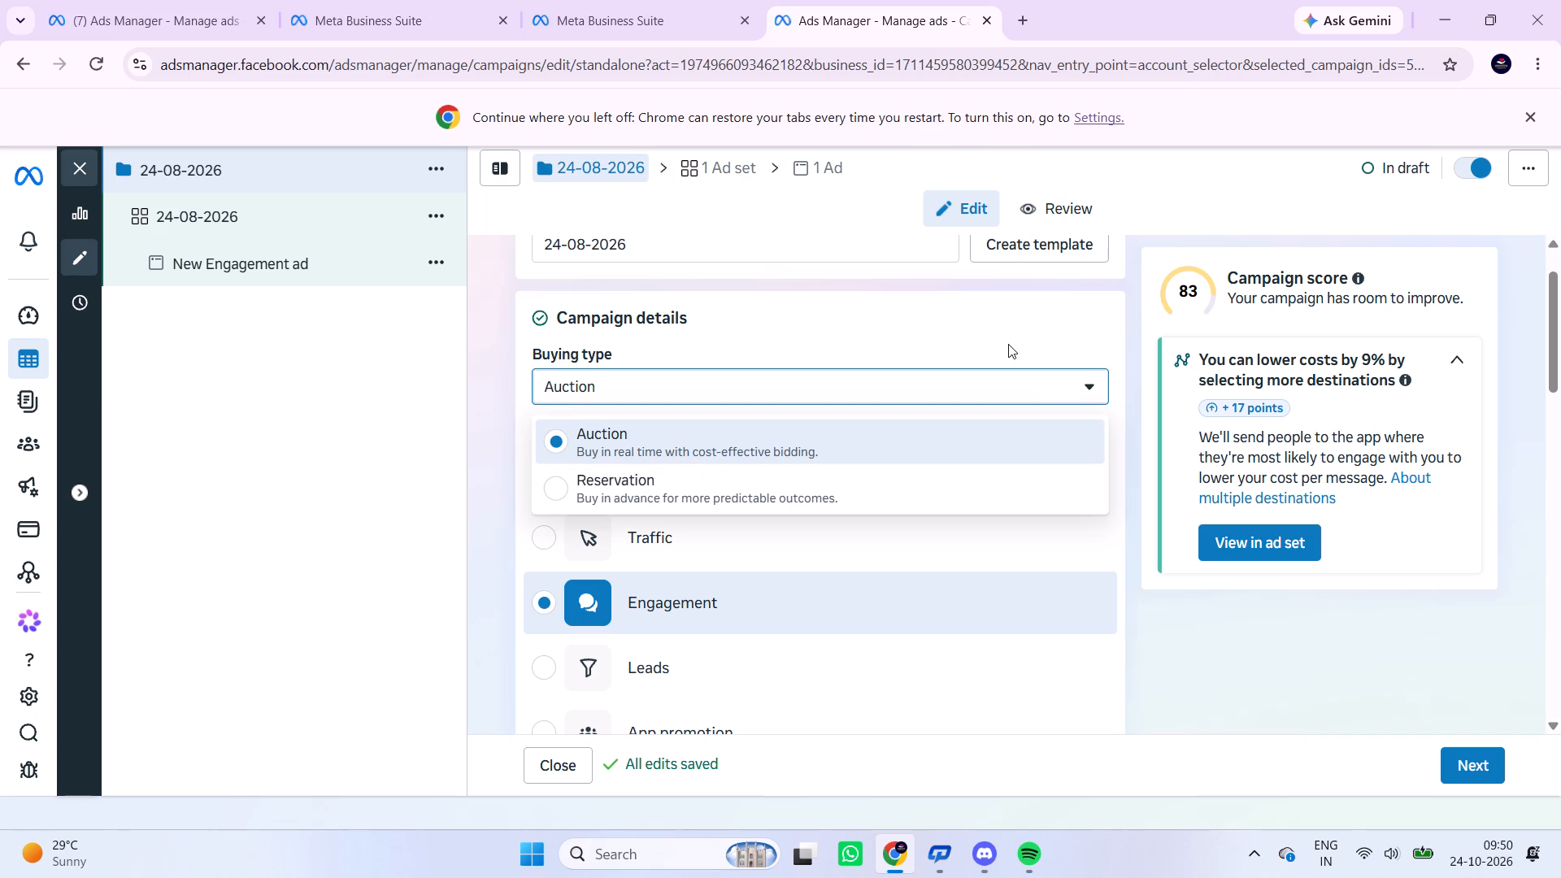
left_click(1008, 344)
scroll(1008, 344, "down", 4)
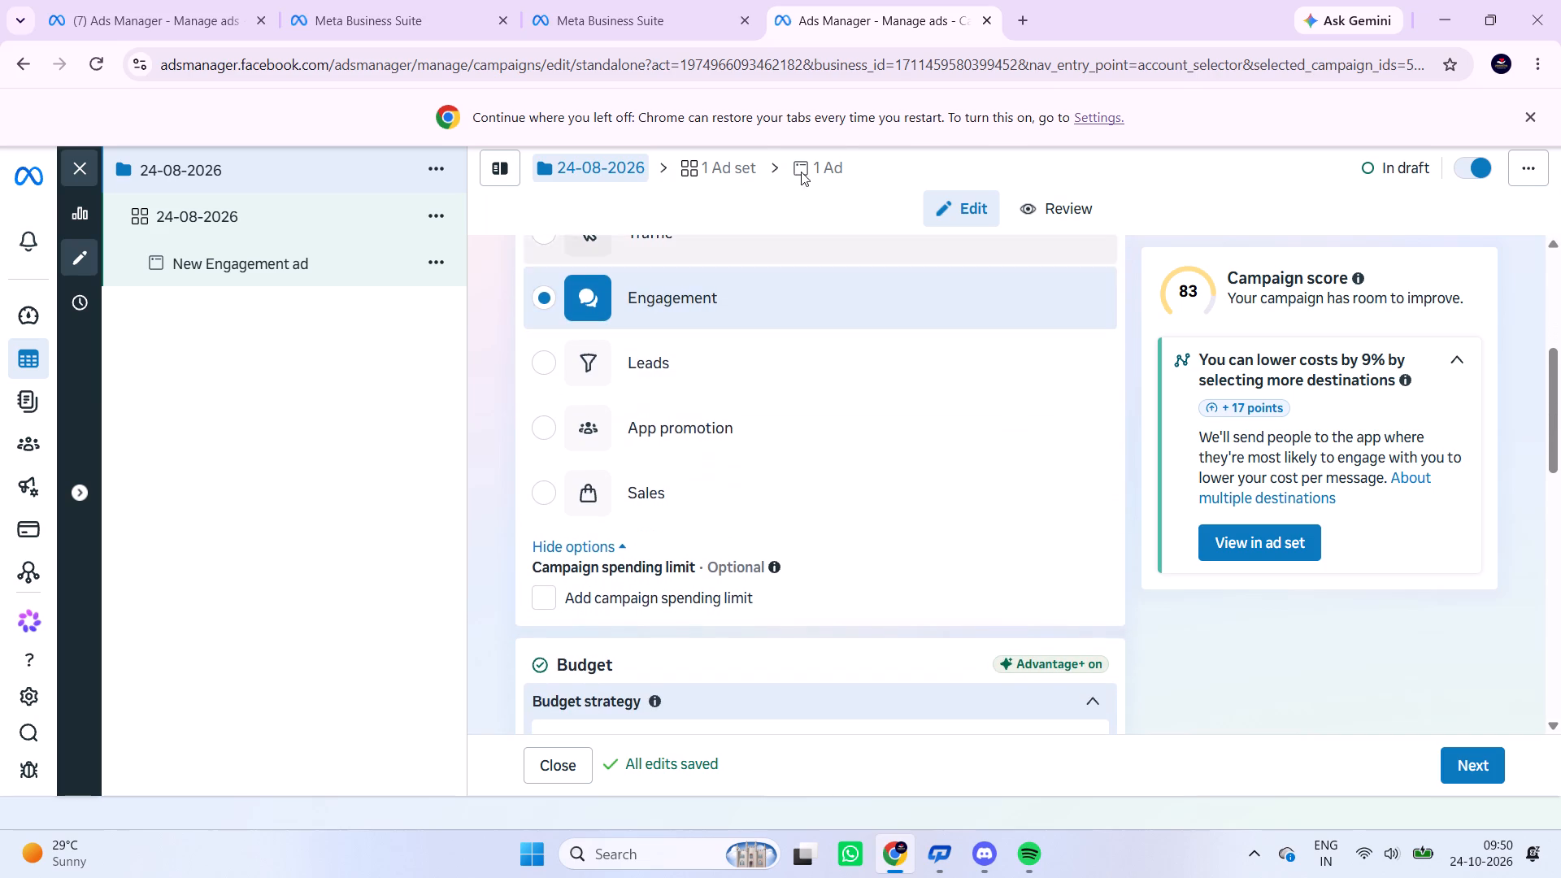
scroll(717, 437, "down", 5)
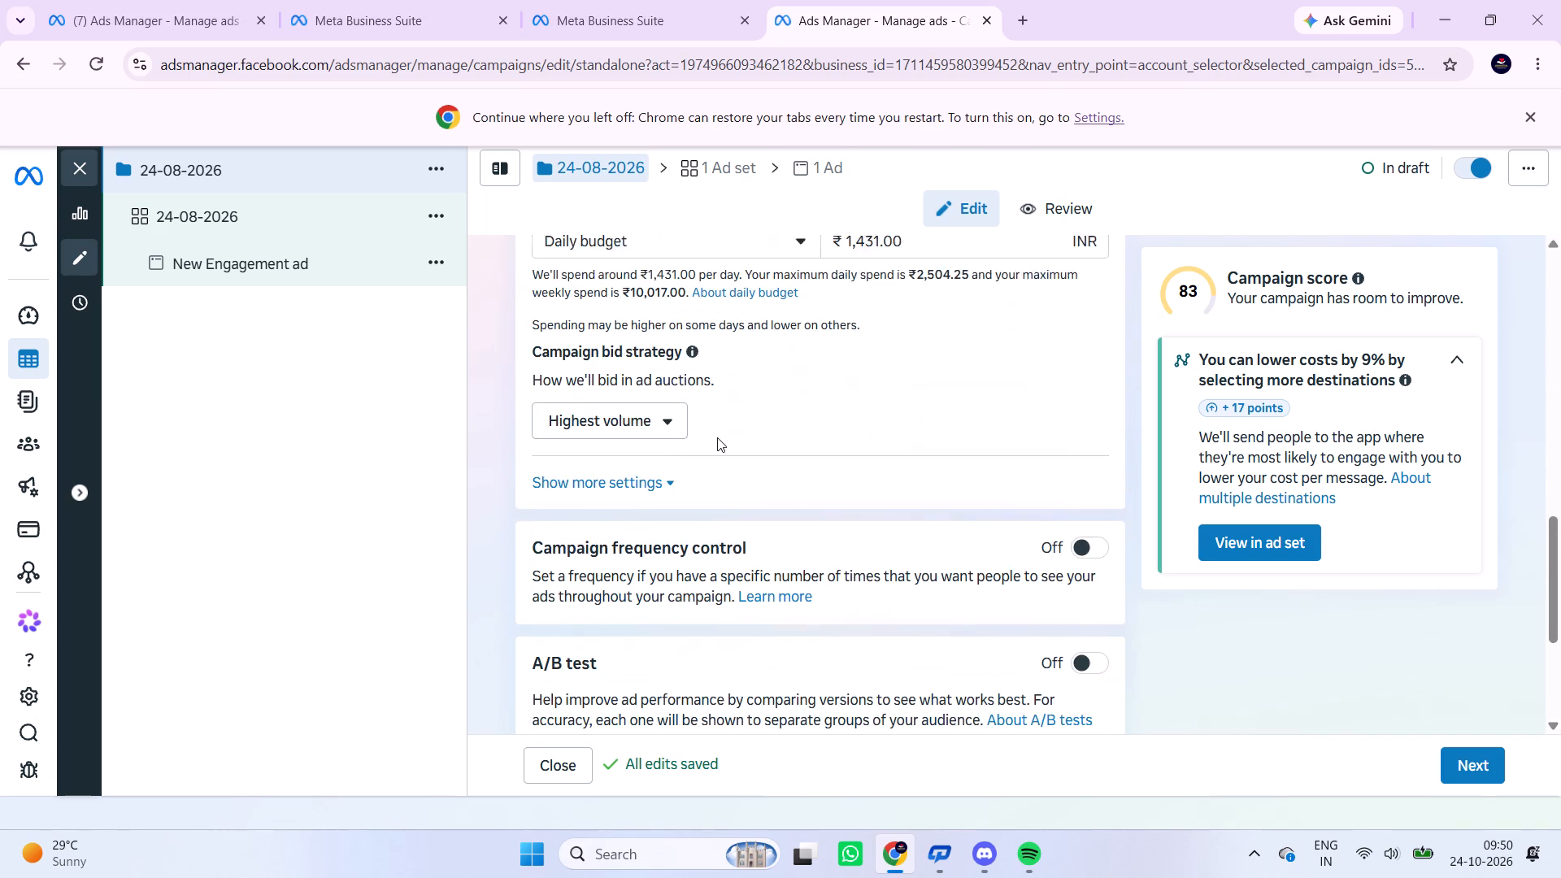
scroll(717, 437, "down", 6)
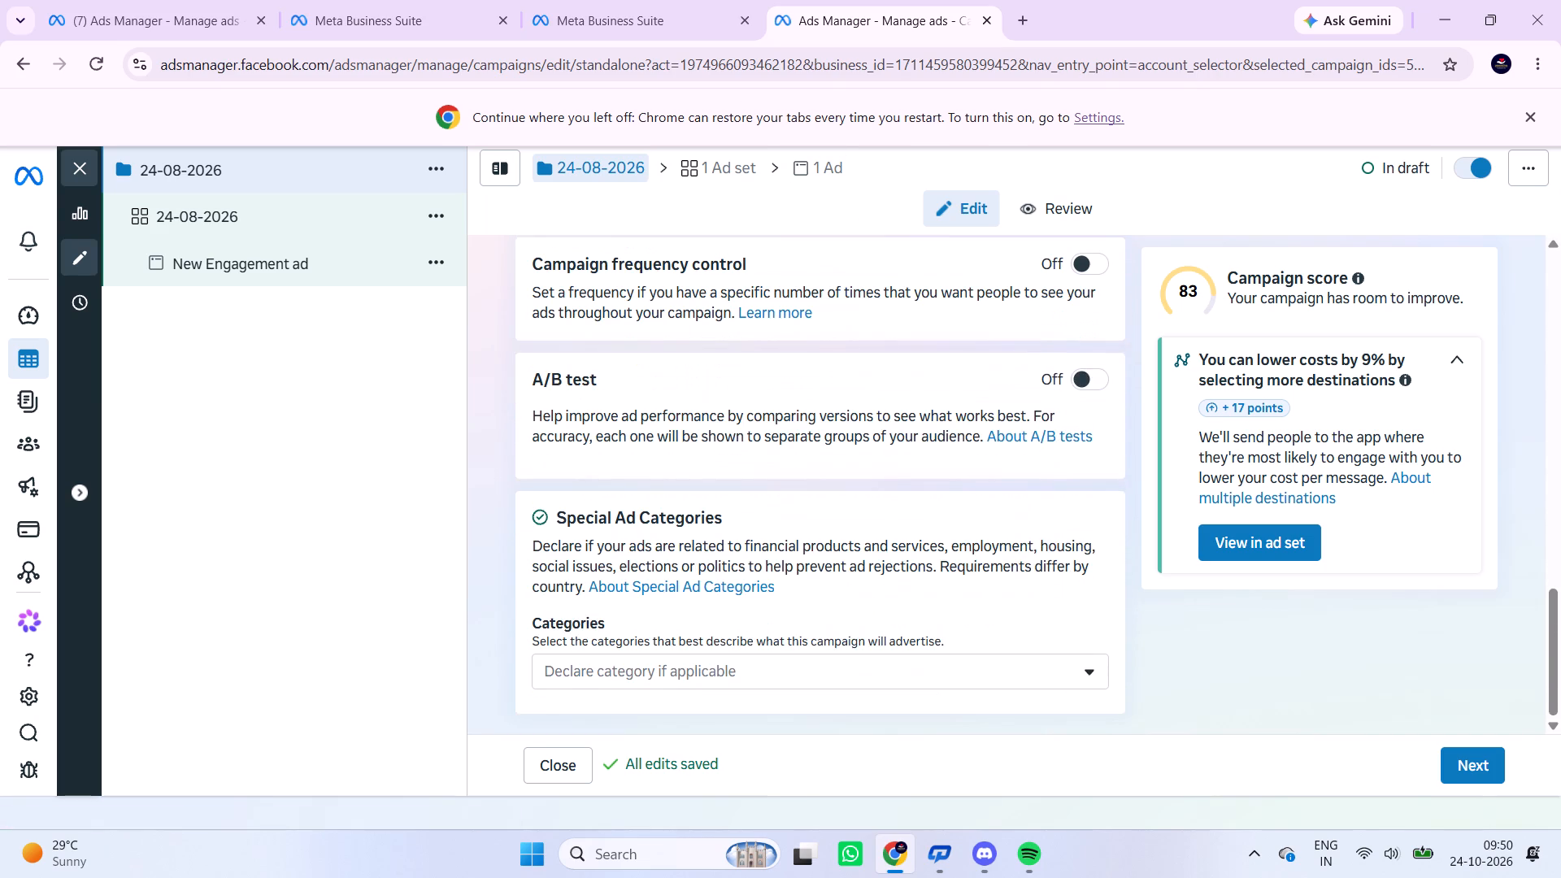
Return to the 24-08-2026 ad set and apply the recommendation to select more message destinations.
left_click(712, 164)
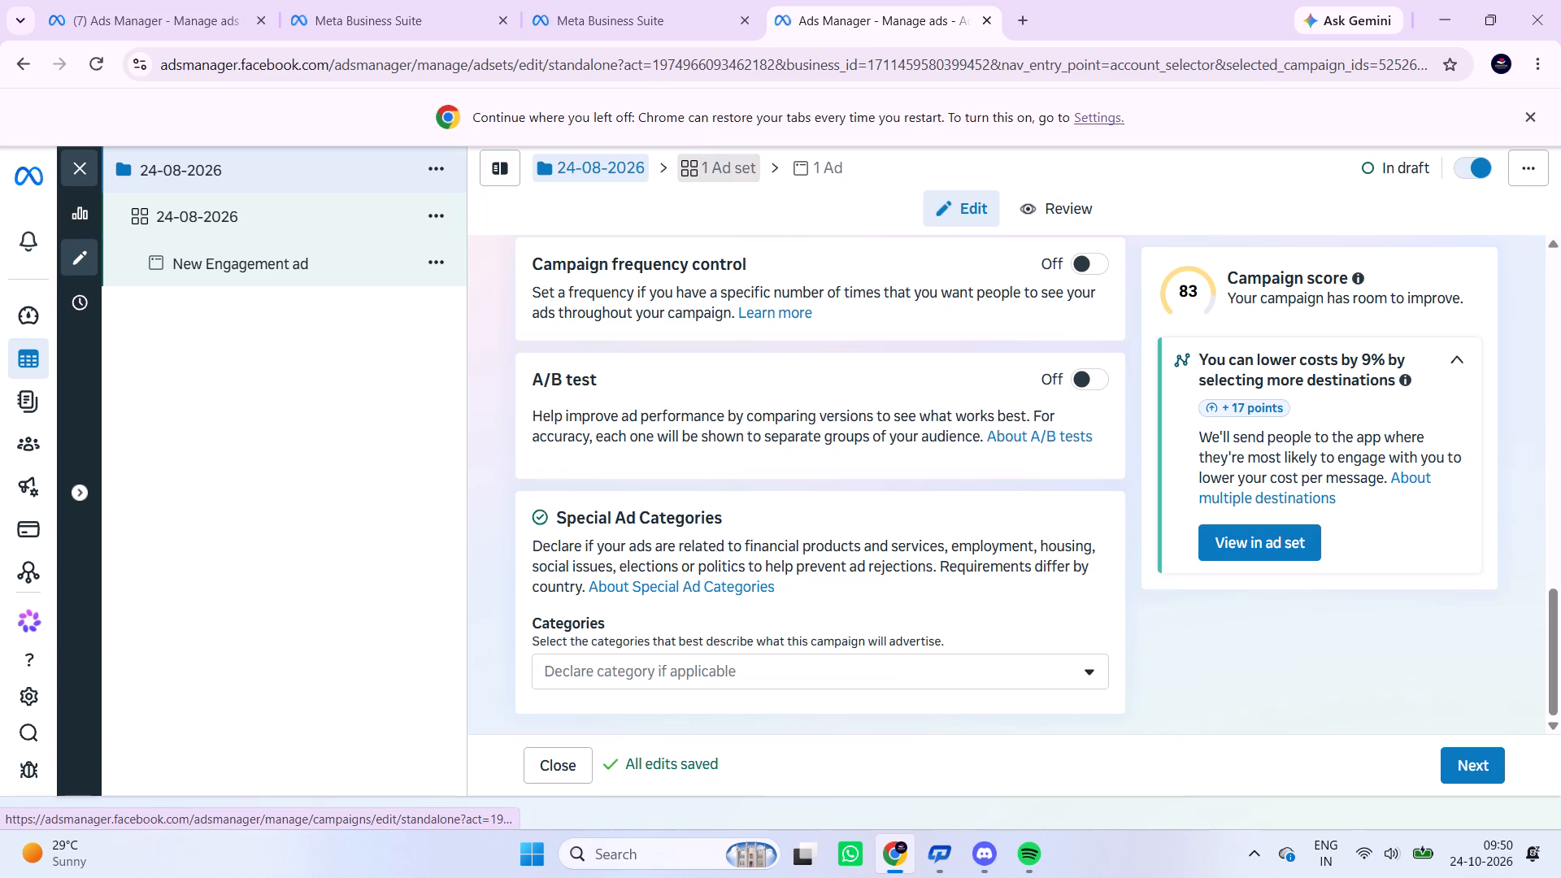
scroll(683, 460, "down", 1)
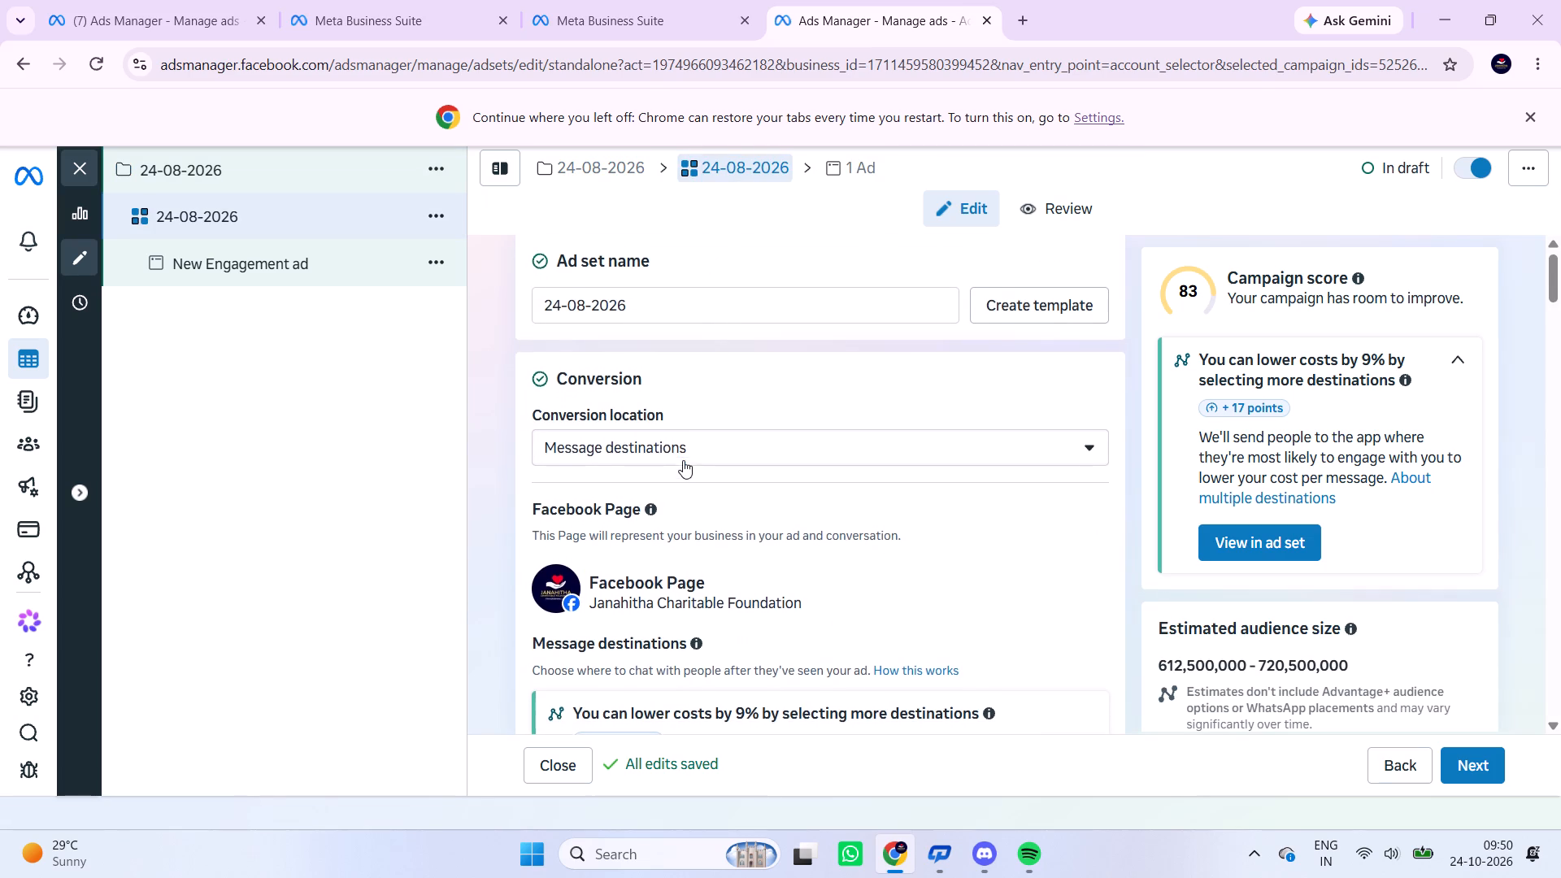
scroll(683, 460, "down", 2)
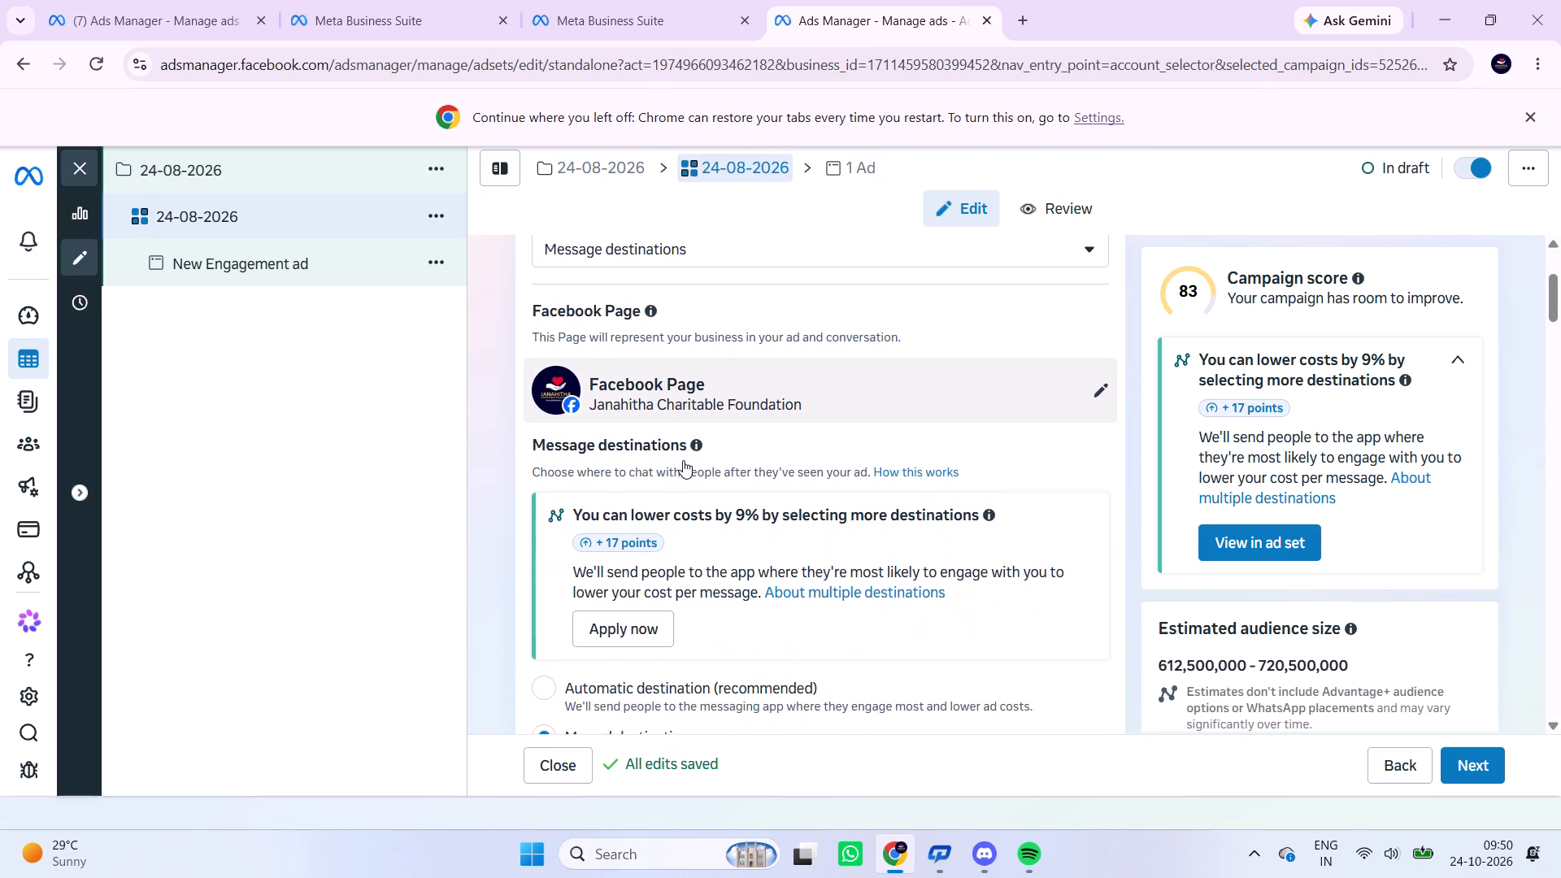
scroll(683, 460, "down", 2)
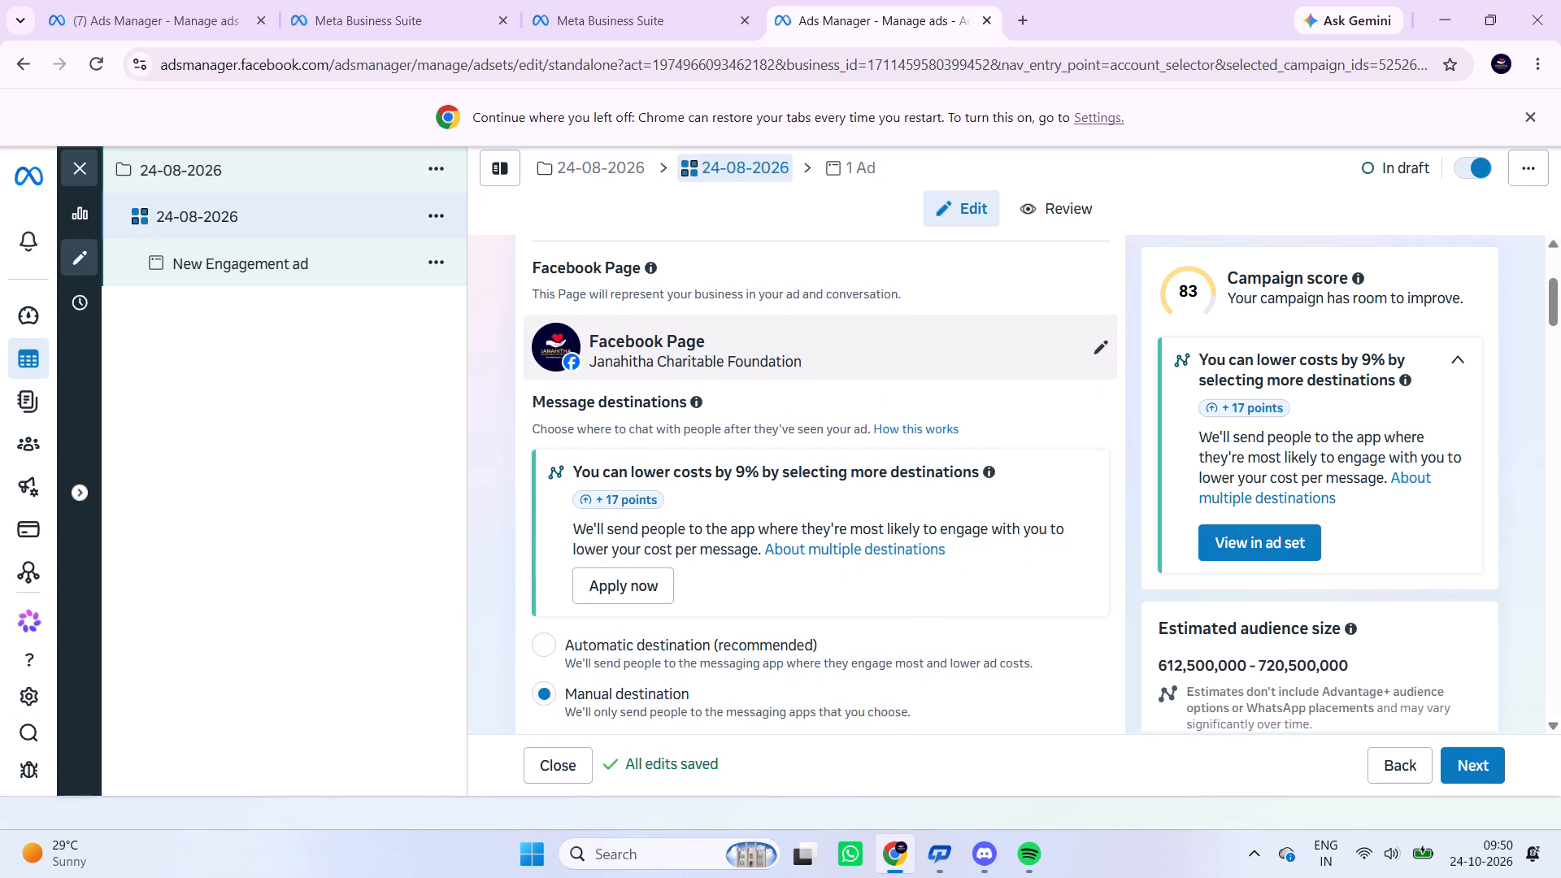
left_click(637, 599)
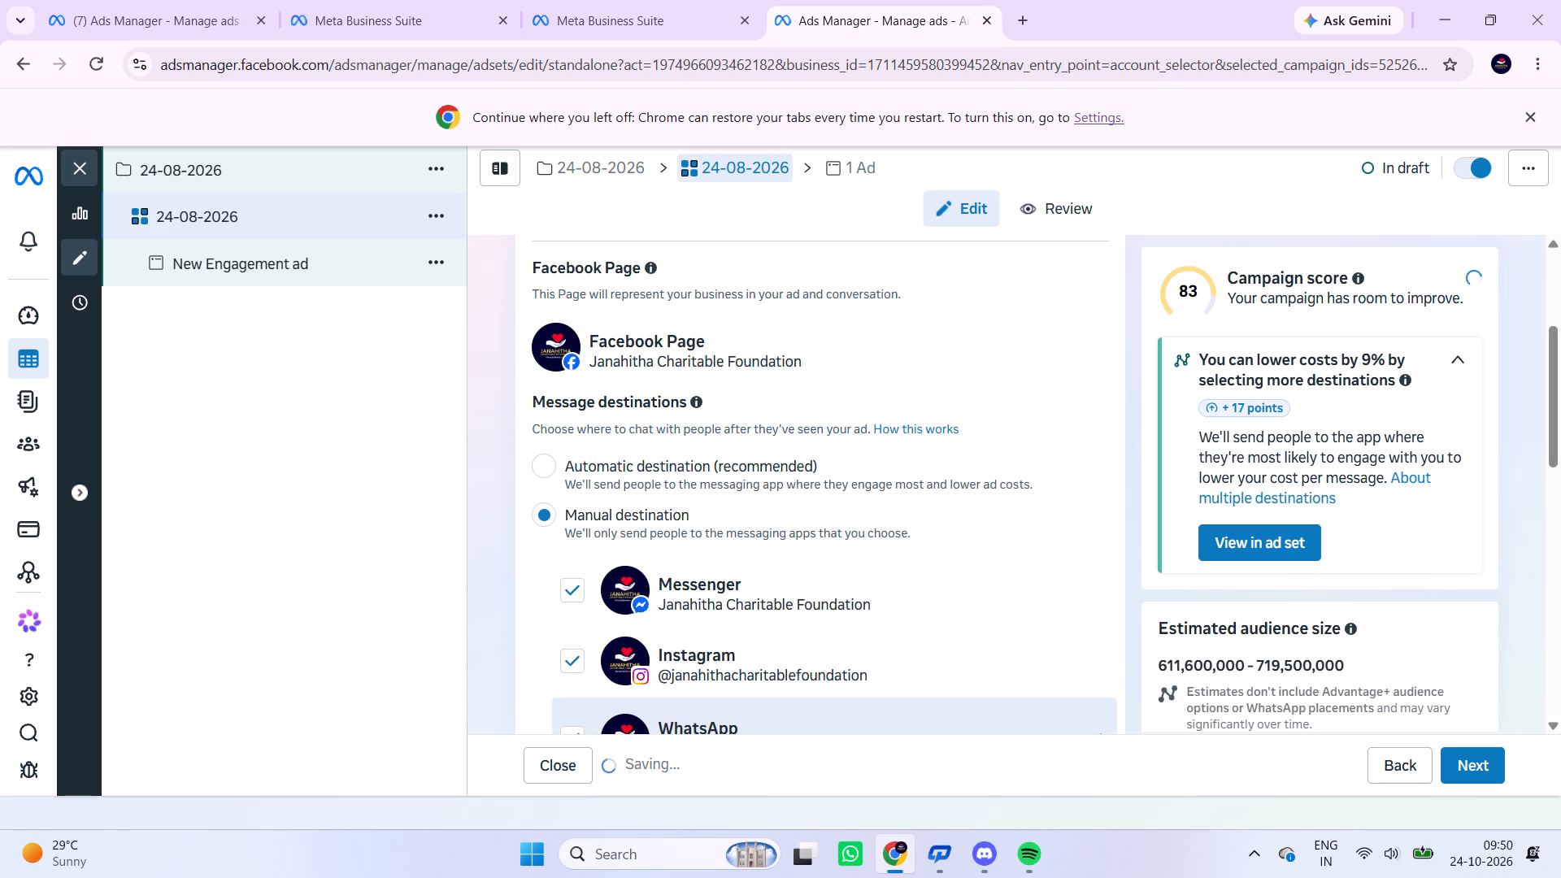
Deselect Messenger from the ad set's manual message destinations.
scroll(738, 592, "down", 2)
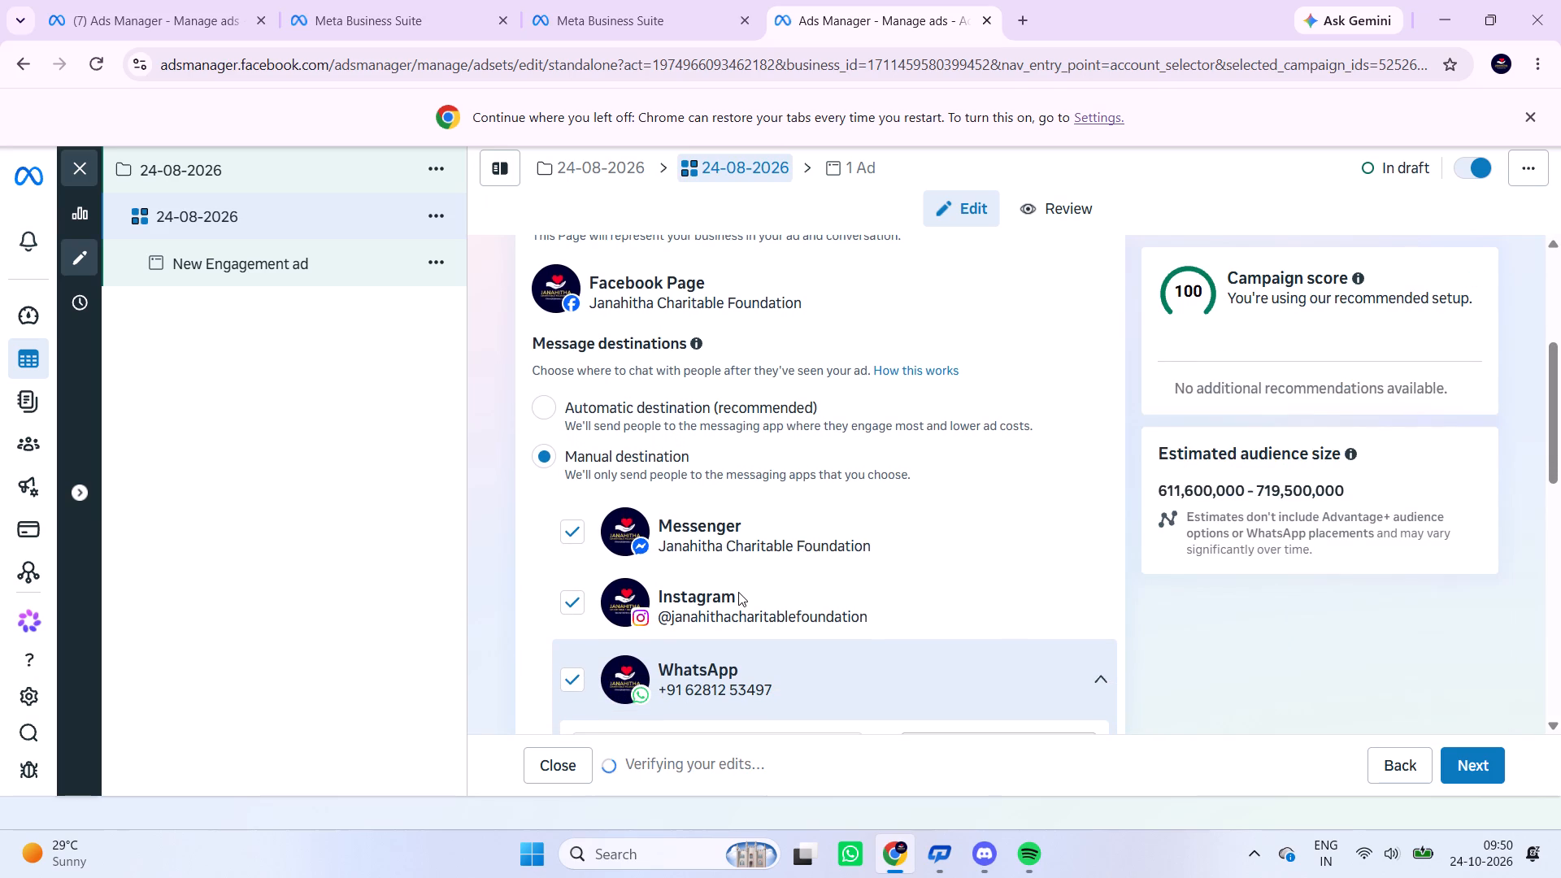
left_click(571, 531)
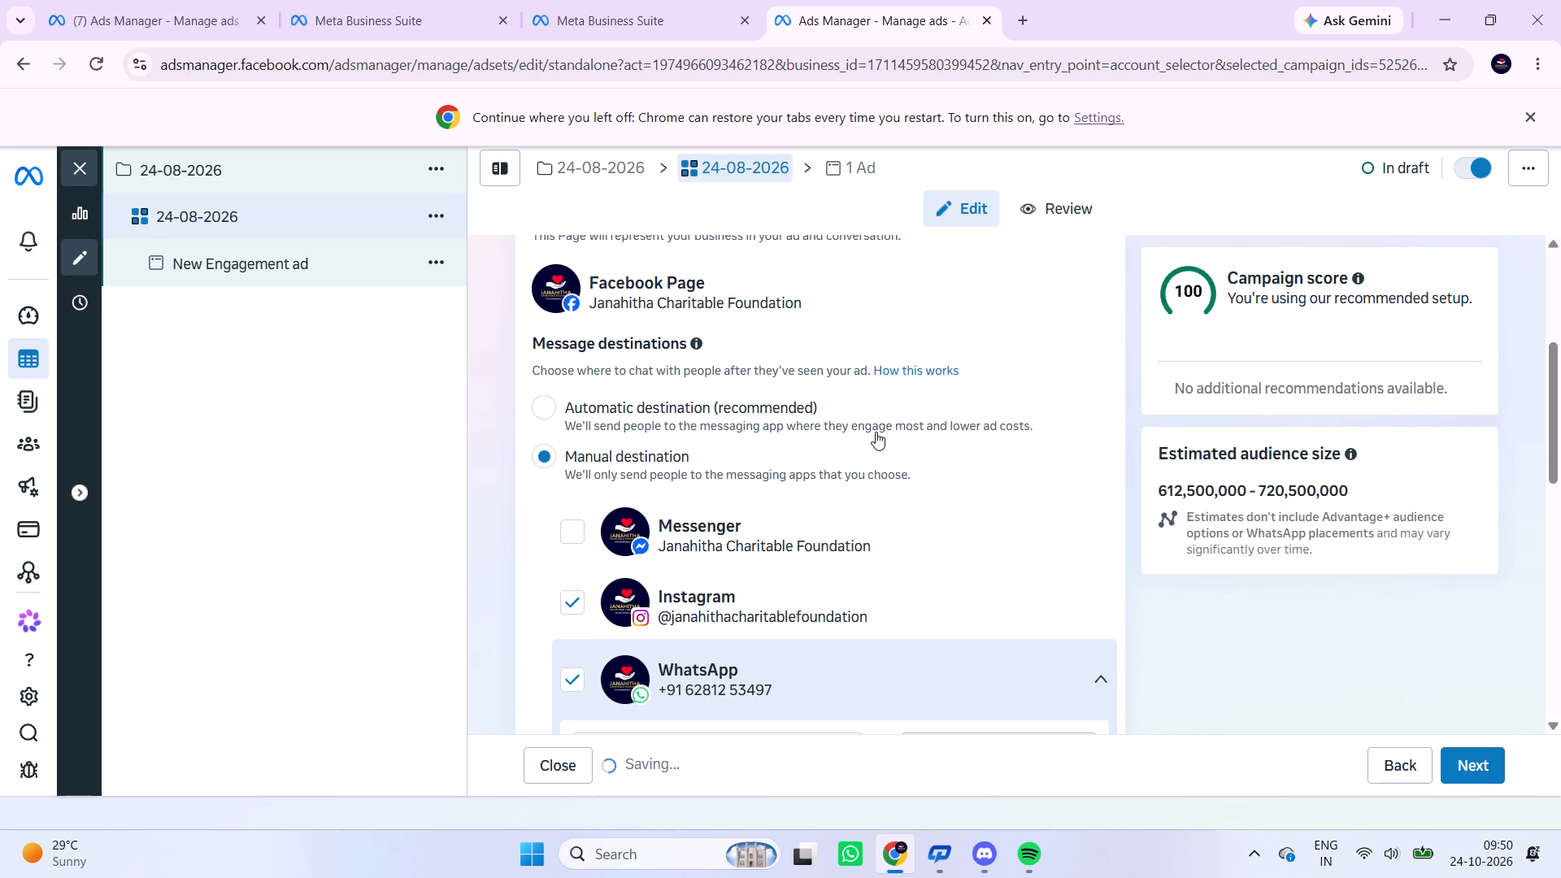
Review the ad set's WhatsApp destination details, performance goal, value rules, daily spending limits, schedule, and budget and ad scheduling sections.
scroll(799, 411, "down", 2)
scroll(762, 558, "down", 1)
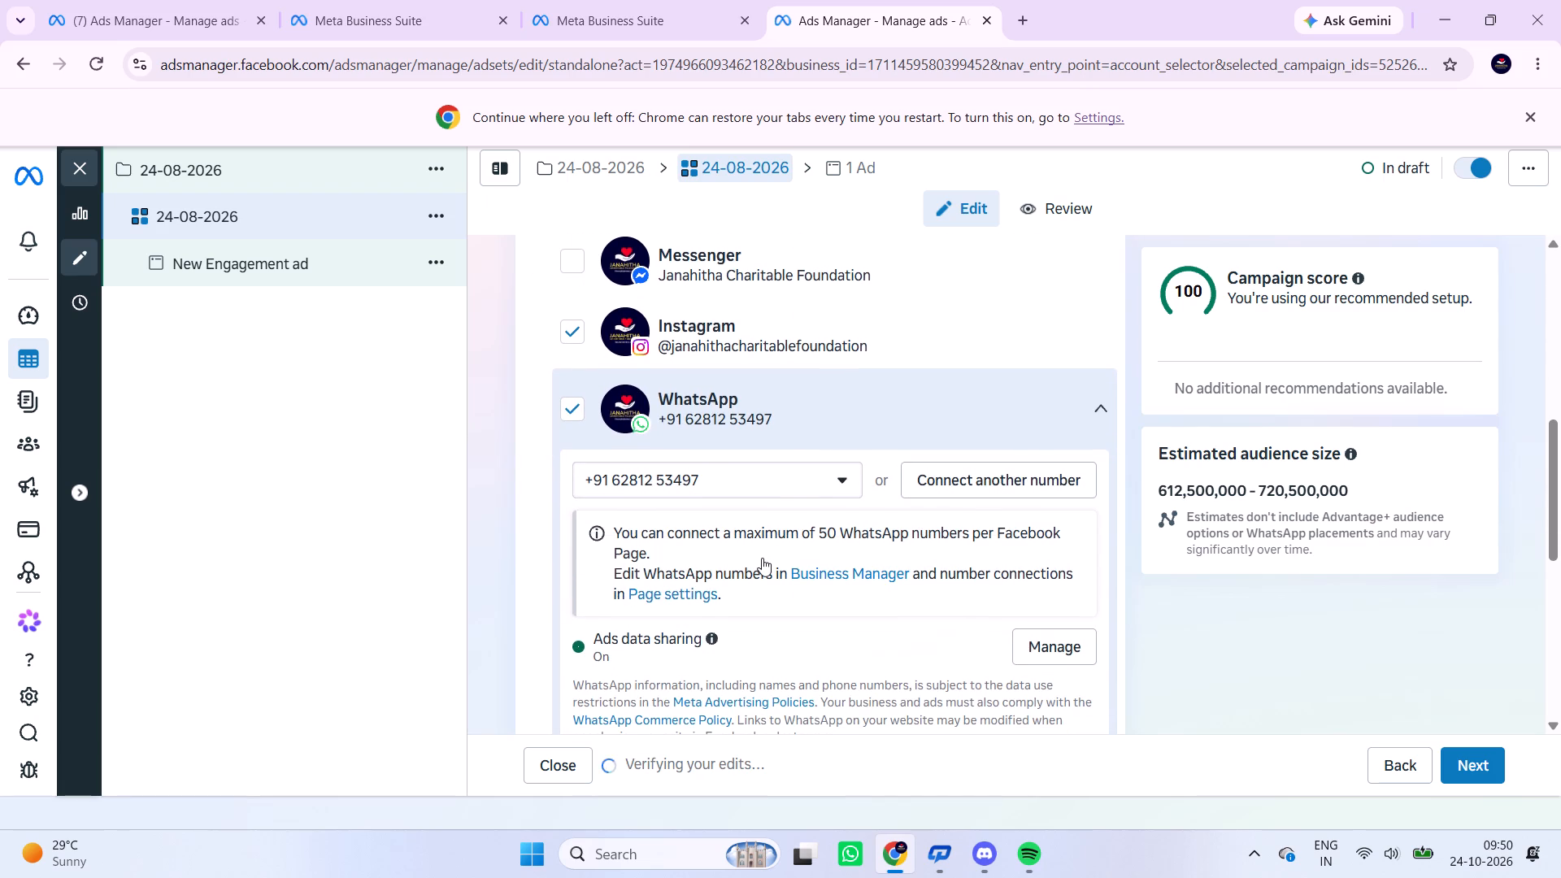
scroll(762, 558, "down", 1)
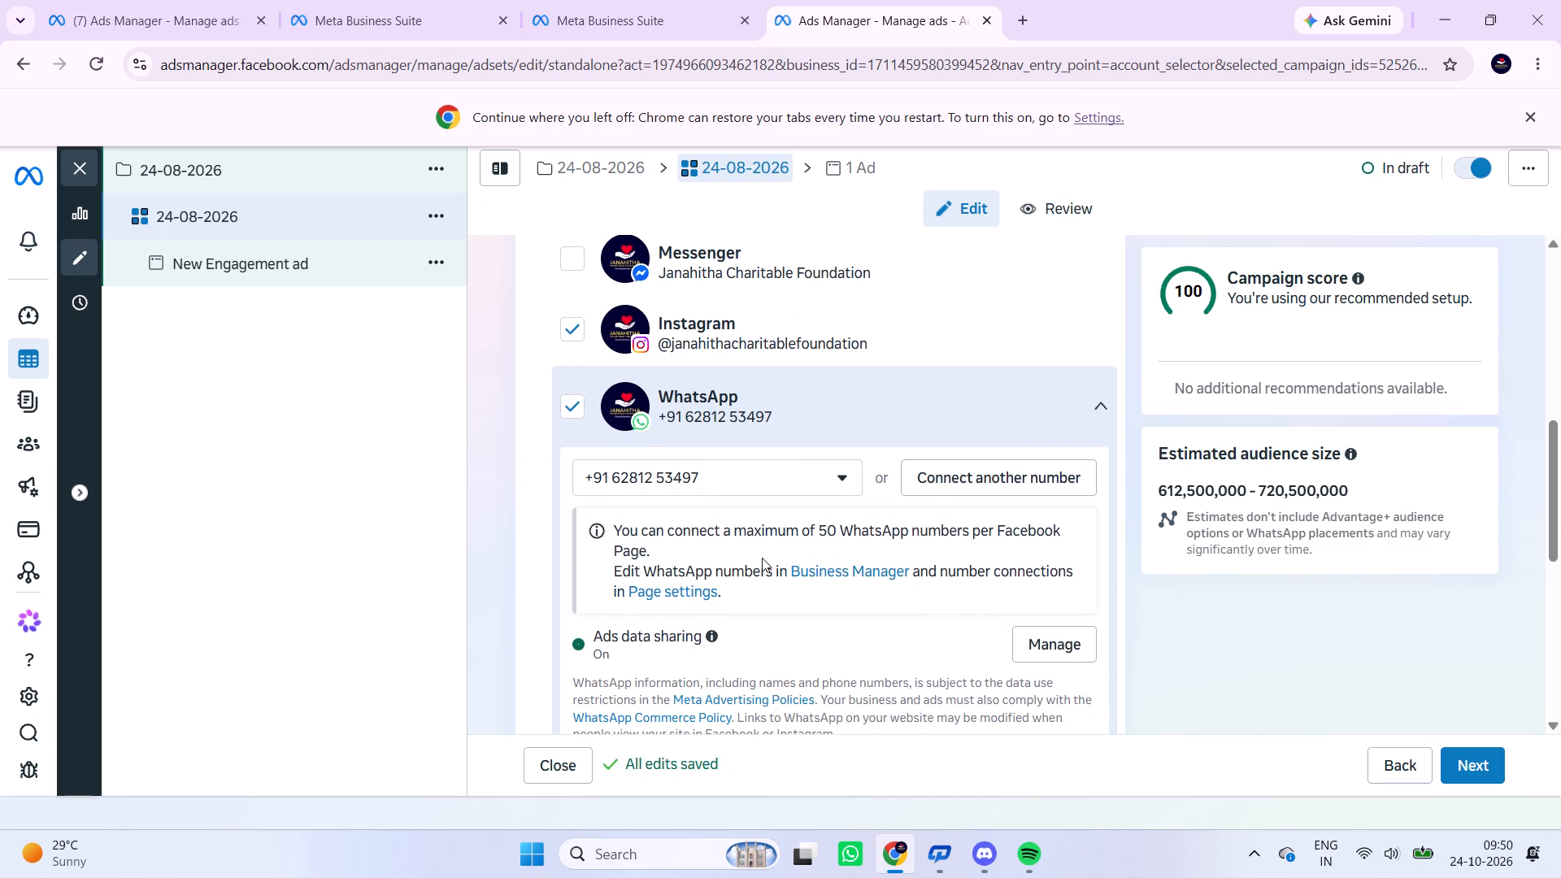
scroll(762, 558, "down", 3)
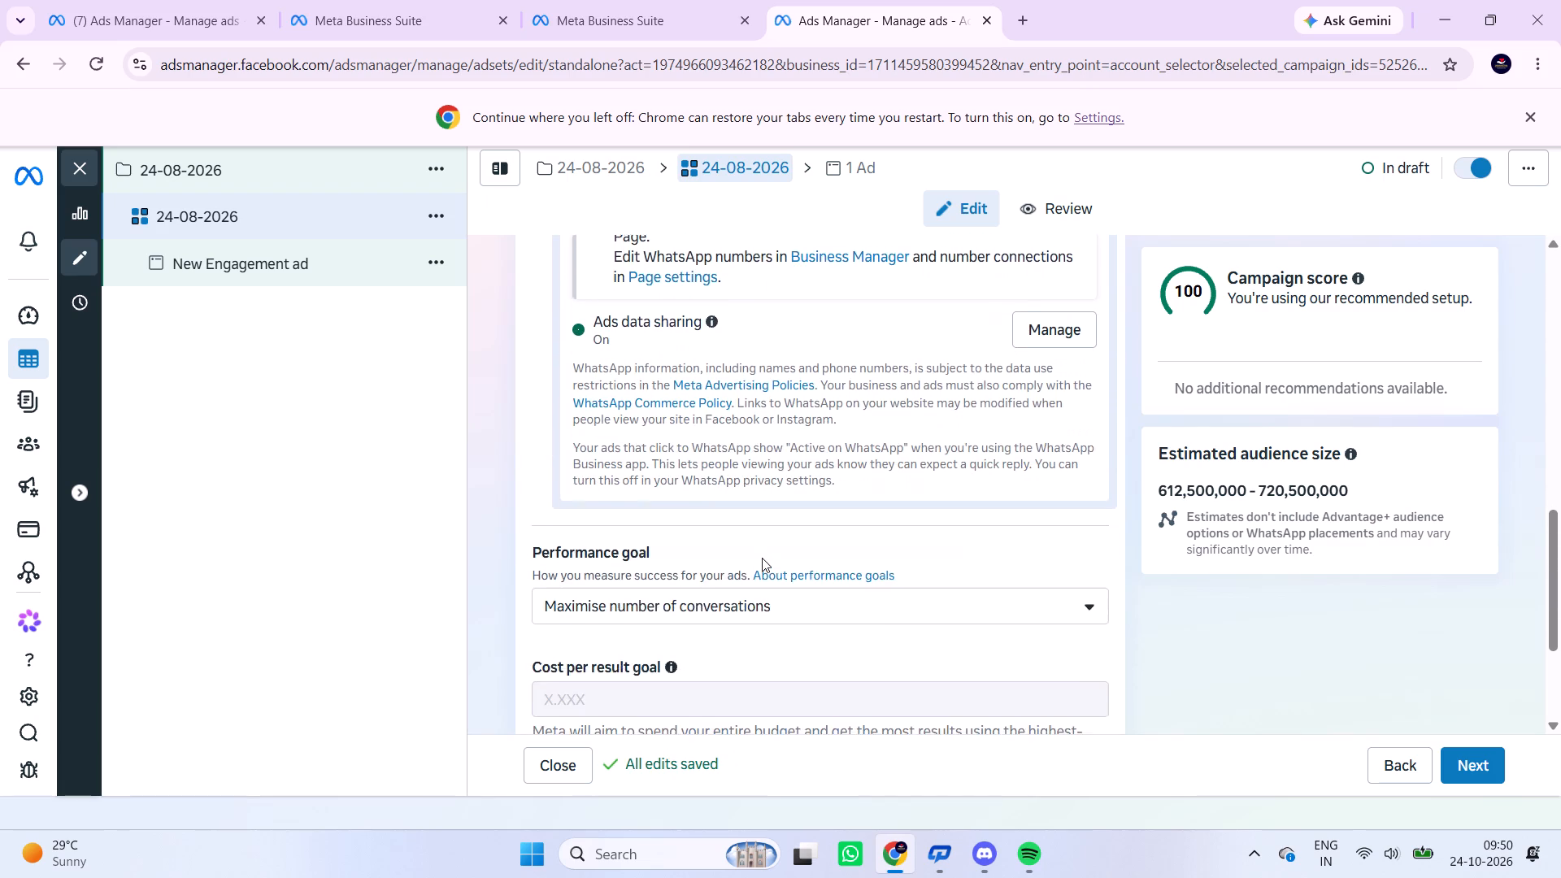
scroll(762, 558, "down", 2)
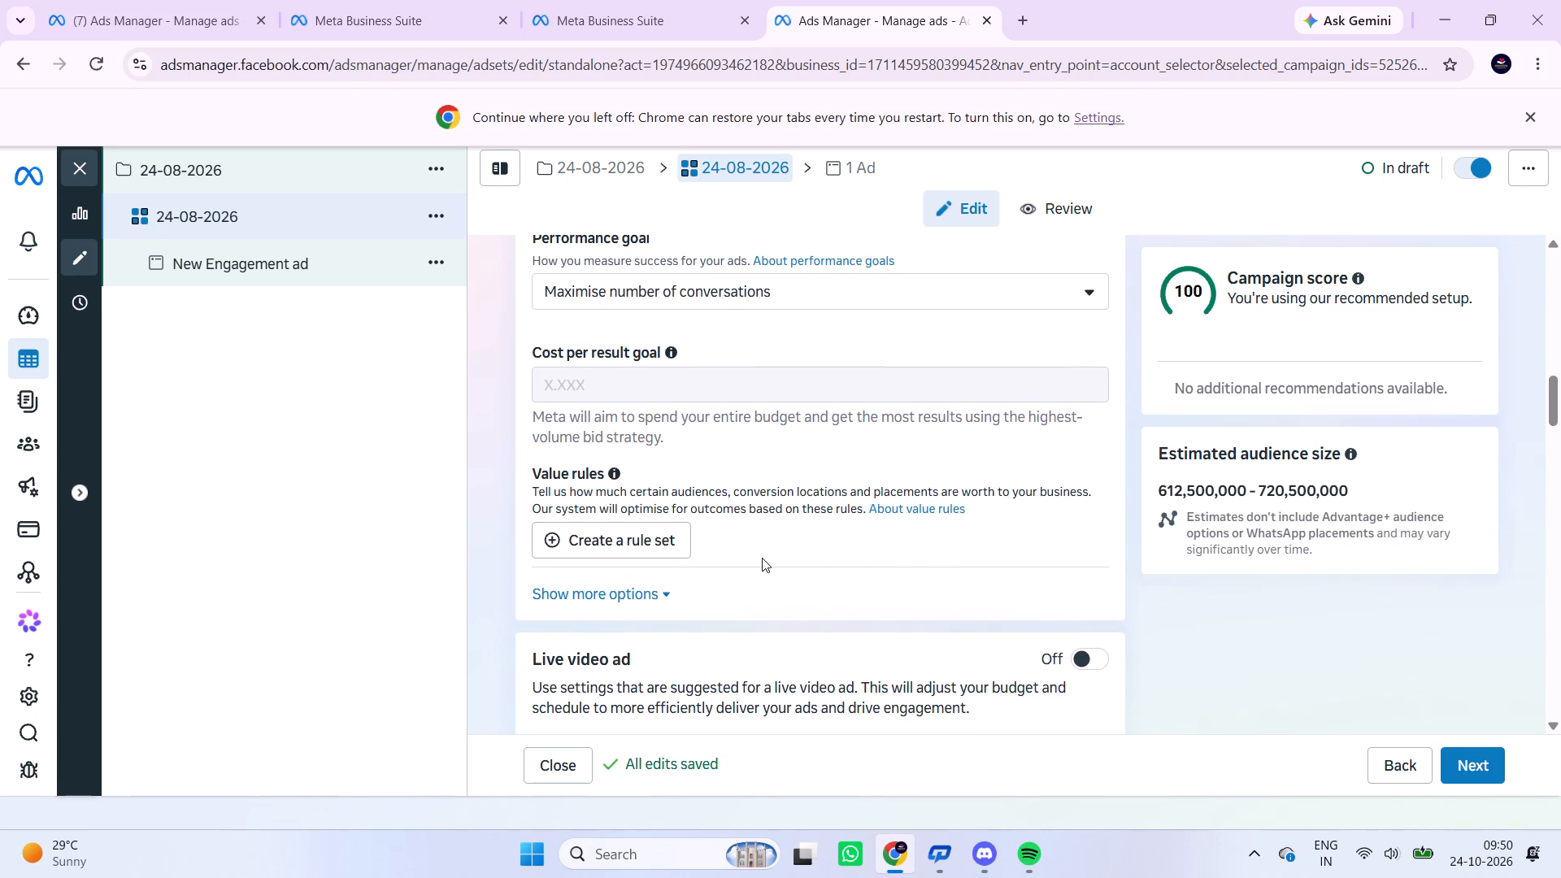
scroll(762, 558, "down", 8)
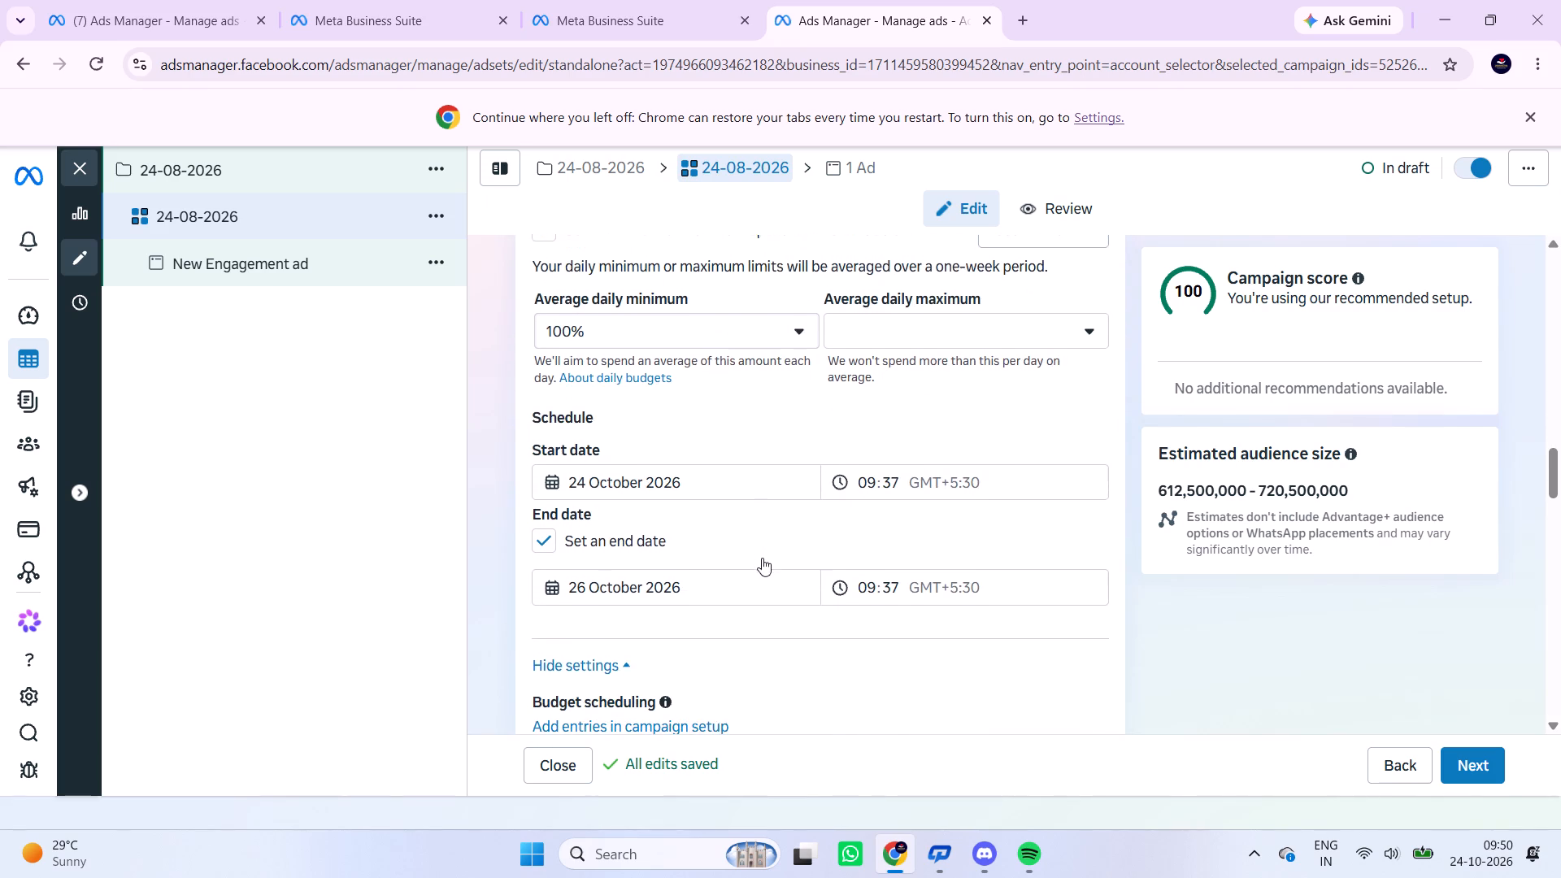
scroll(762, 558, "down", 3)
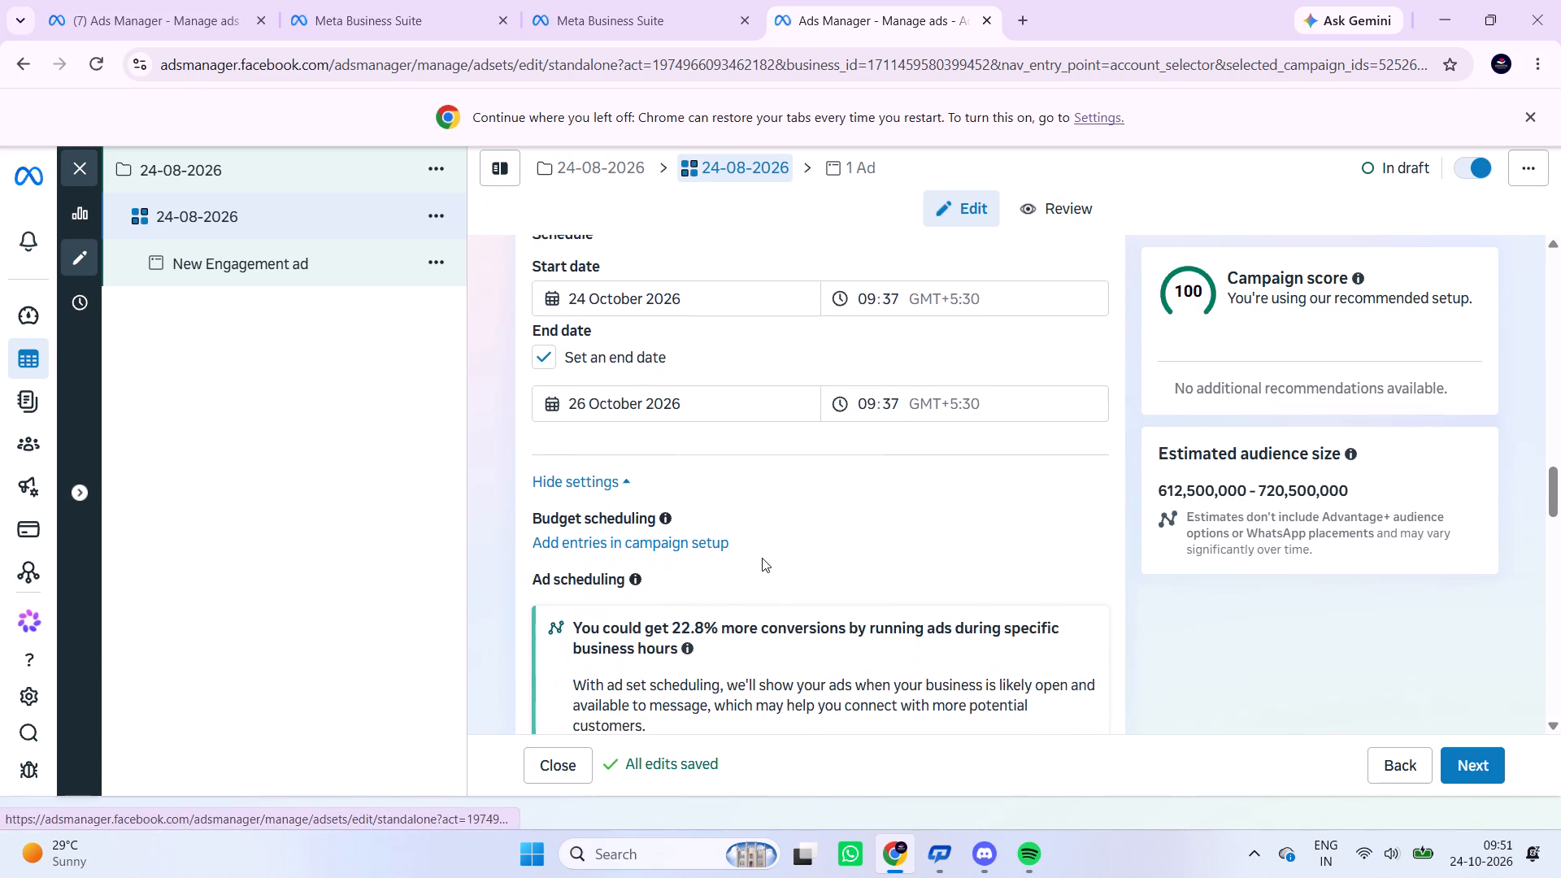
scroll(762, 558, "down", 1)
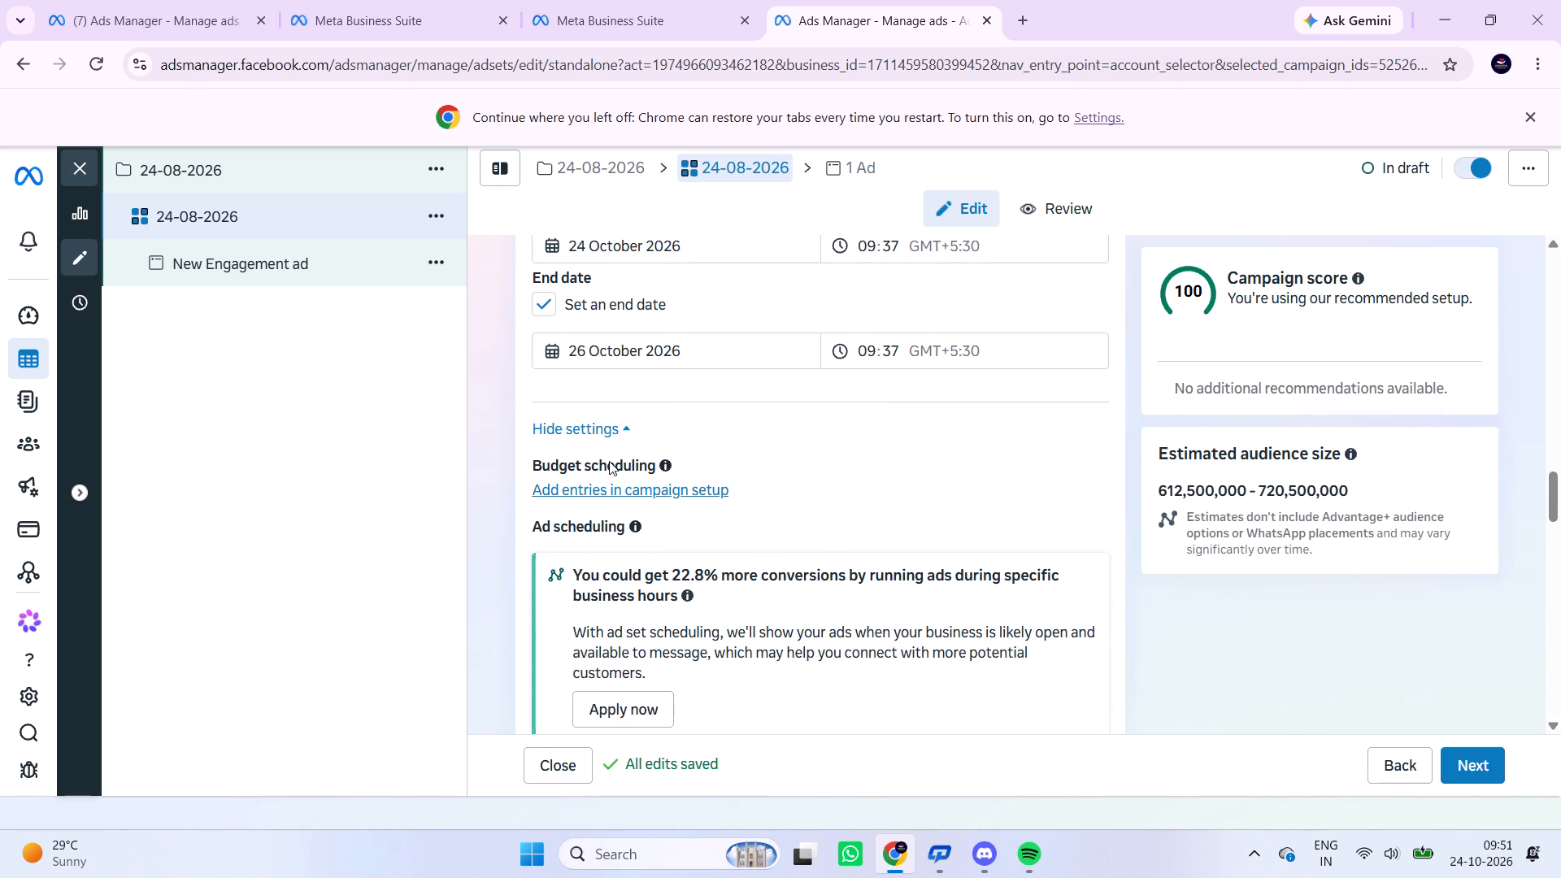
Collapse the additional settings under the ad set's schedule to hide the budget scheduling option.
left_click(621, 419)
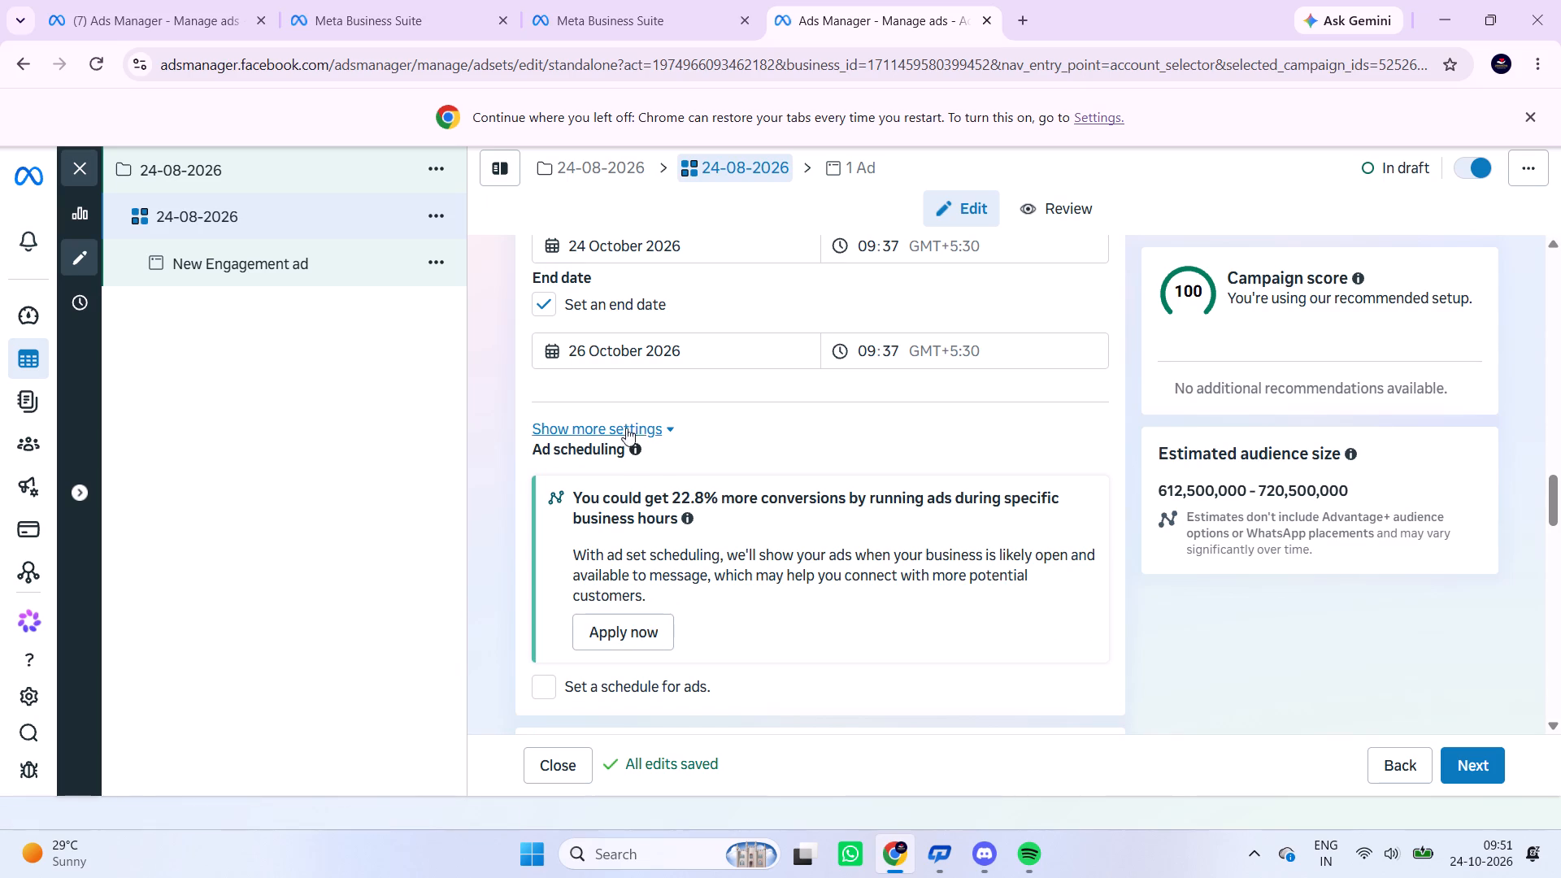
left_click(633, 421)
left_click(633, 421)
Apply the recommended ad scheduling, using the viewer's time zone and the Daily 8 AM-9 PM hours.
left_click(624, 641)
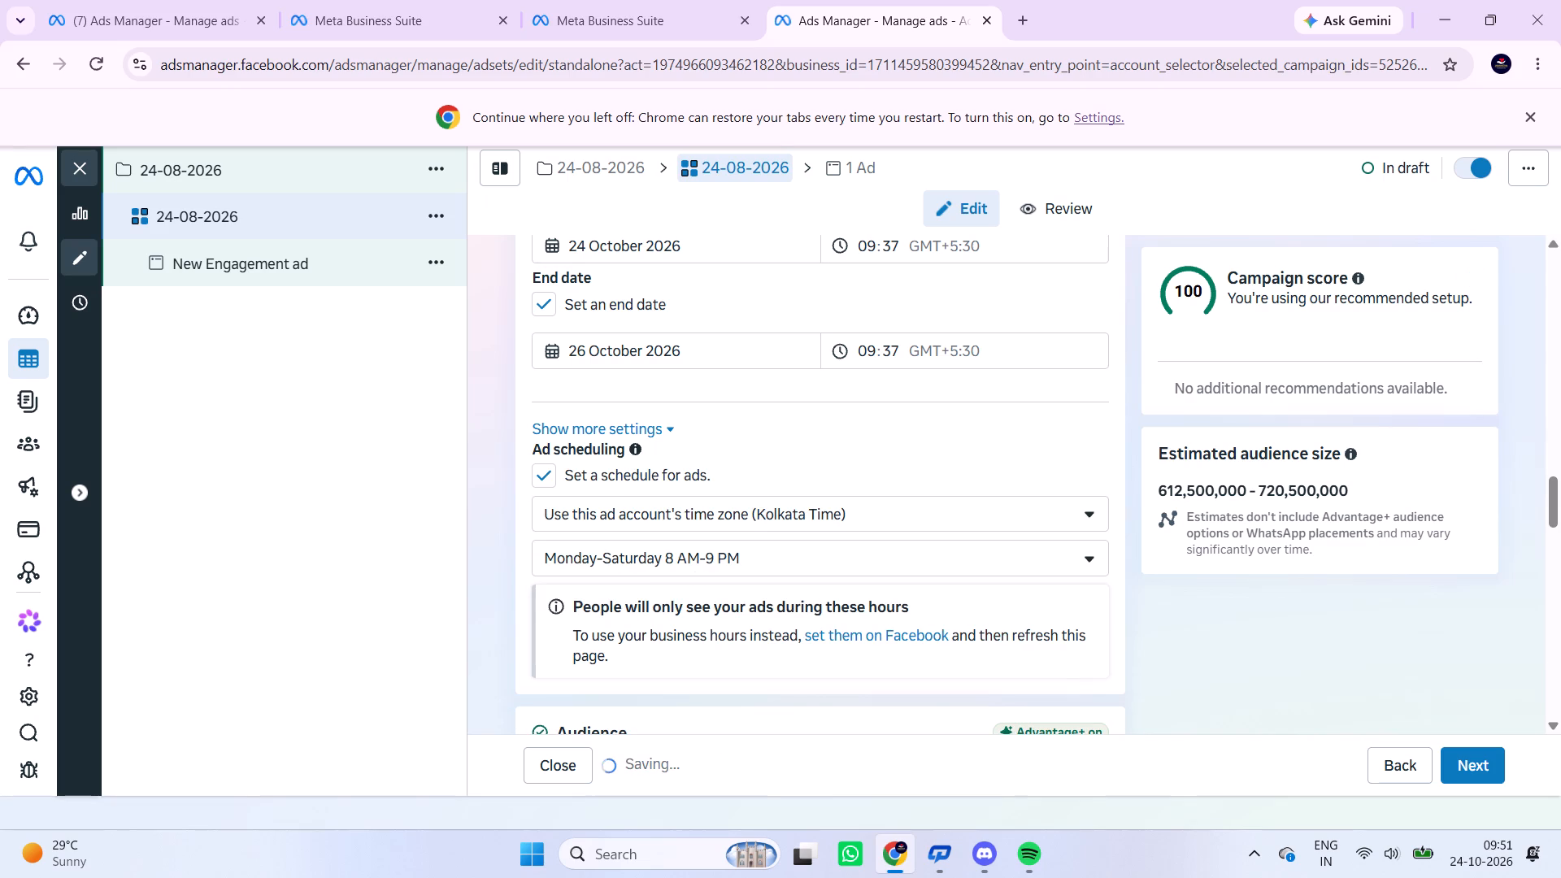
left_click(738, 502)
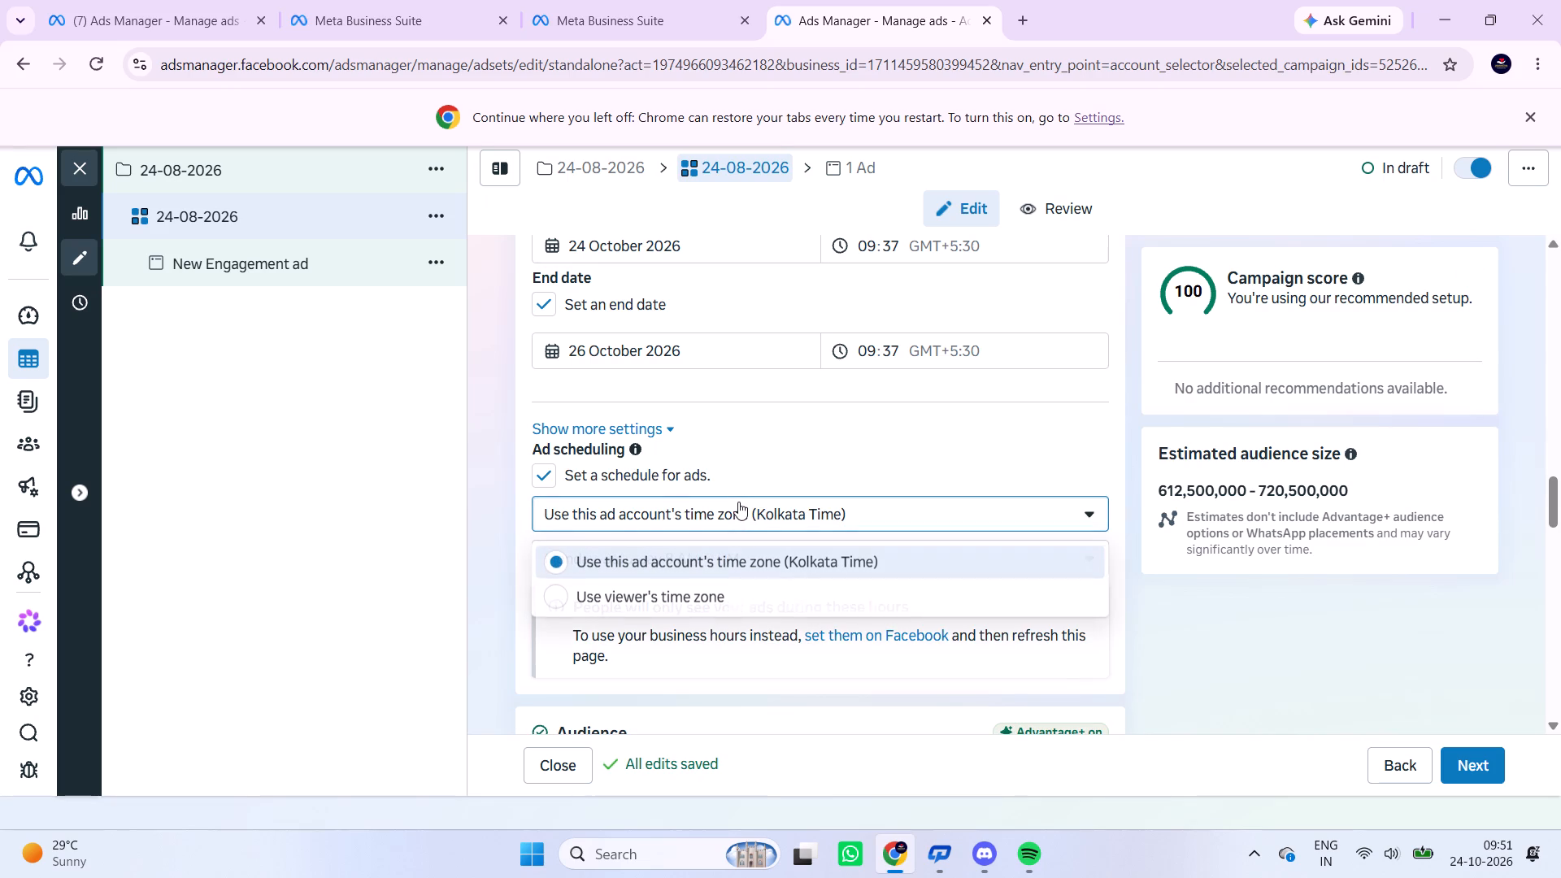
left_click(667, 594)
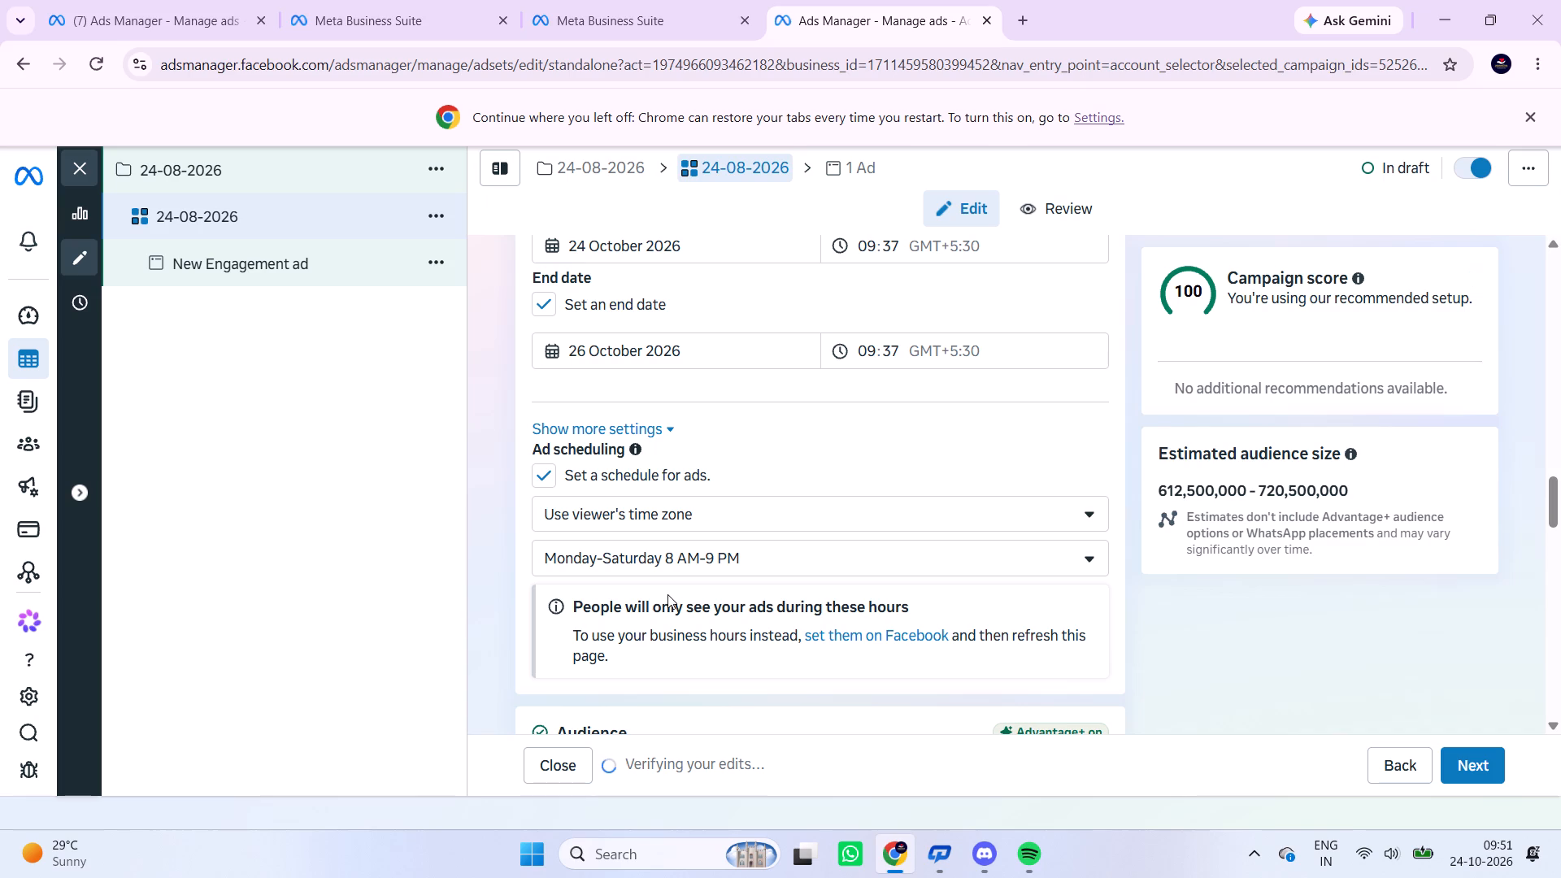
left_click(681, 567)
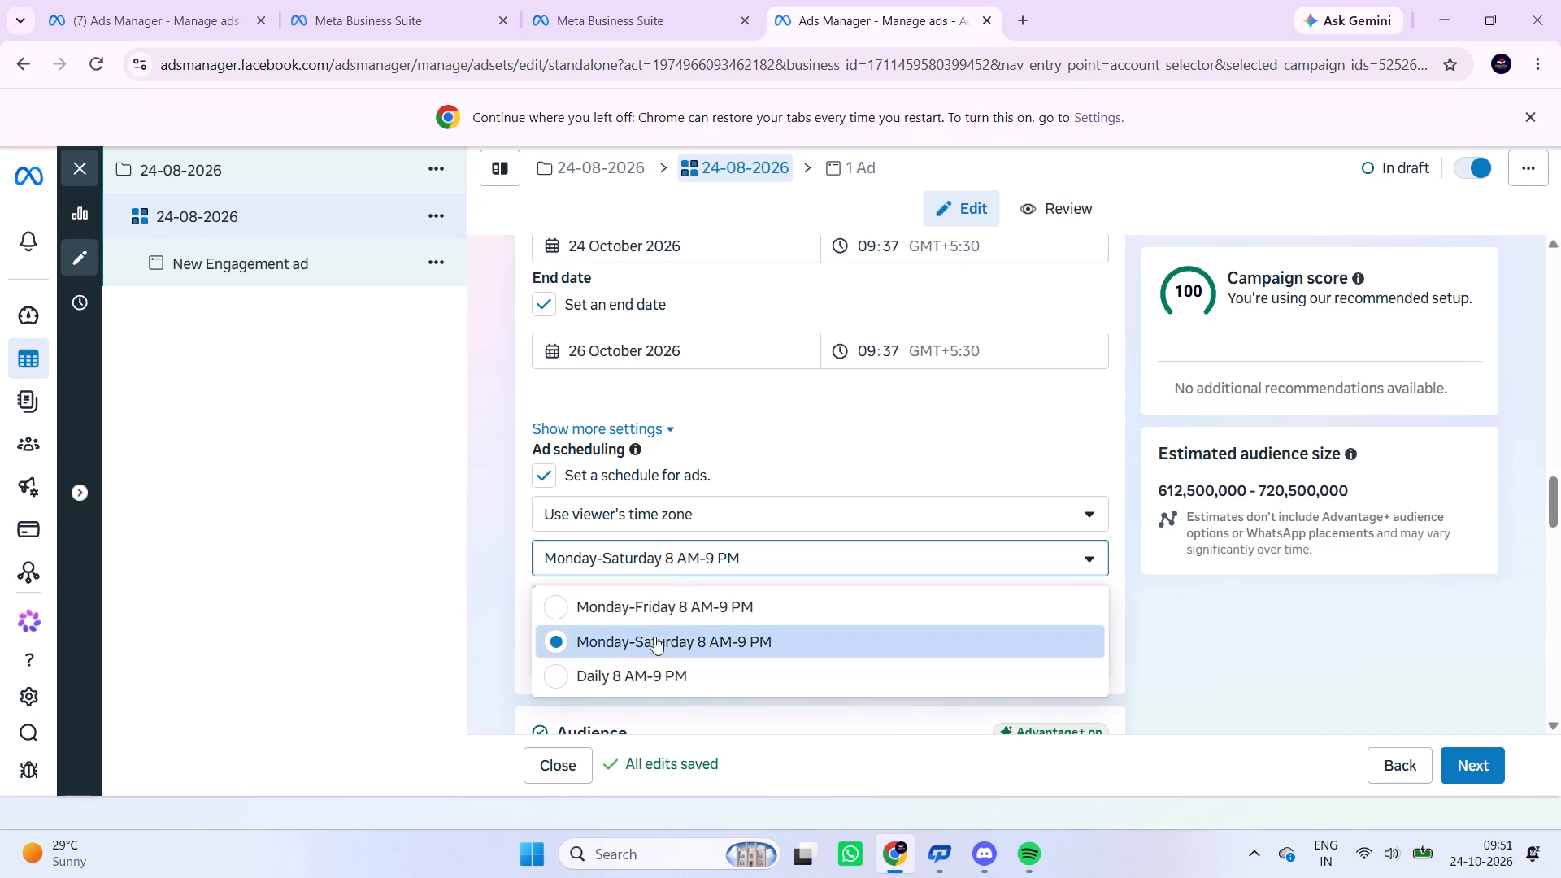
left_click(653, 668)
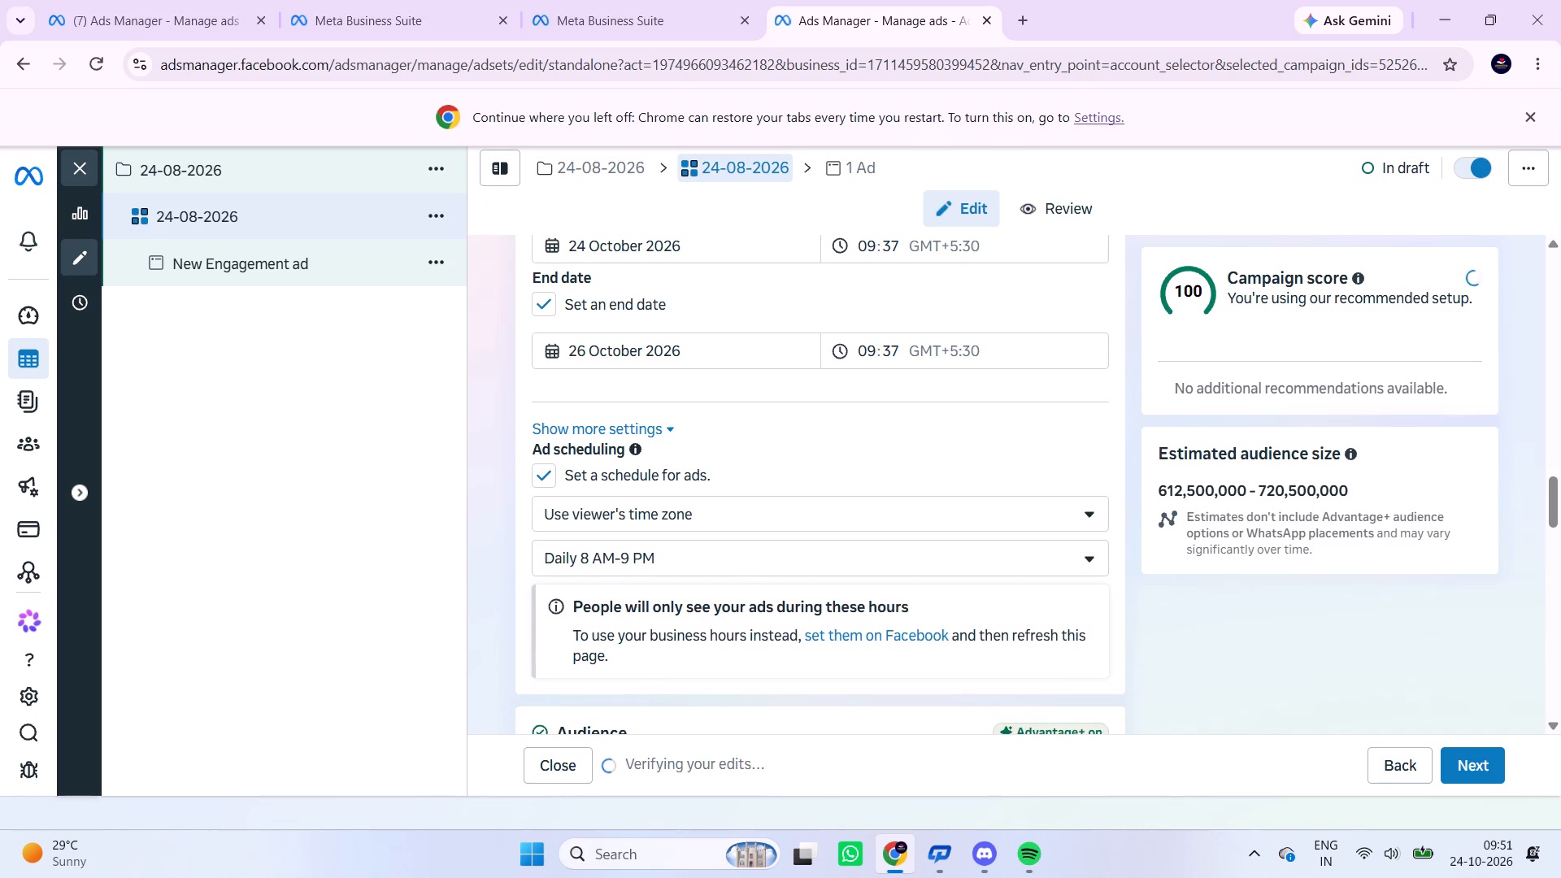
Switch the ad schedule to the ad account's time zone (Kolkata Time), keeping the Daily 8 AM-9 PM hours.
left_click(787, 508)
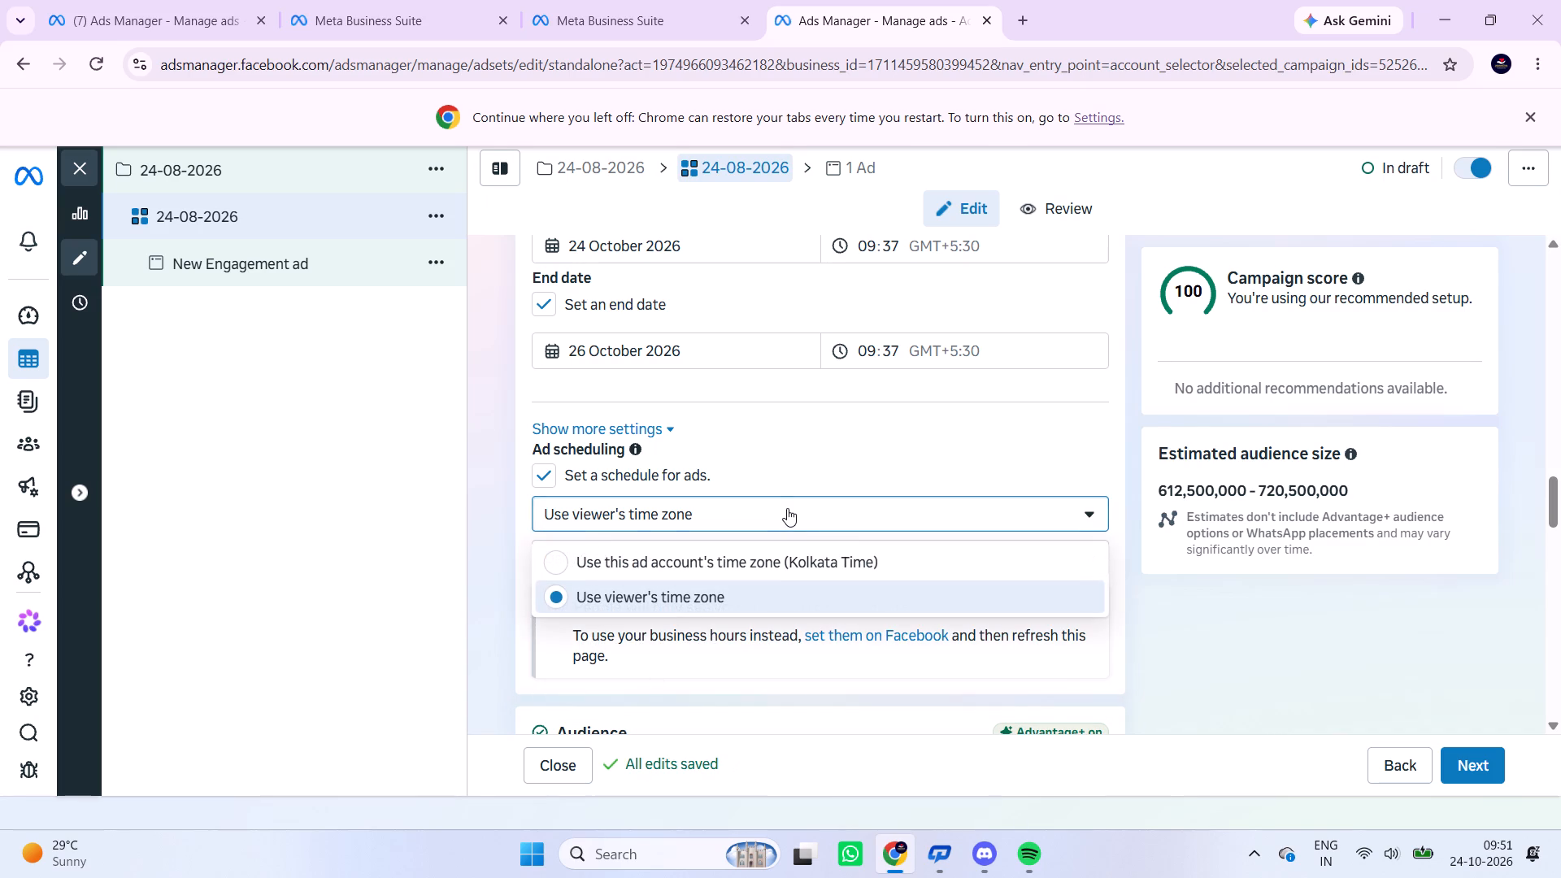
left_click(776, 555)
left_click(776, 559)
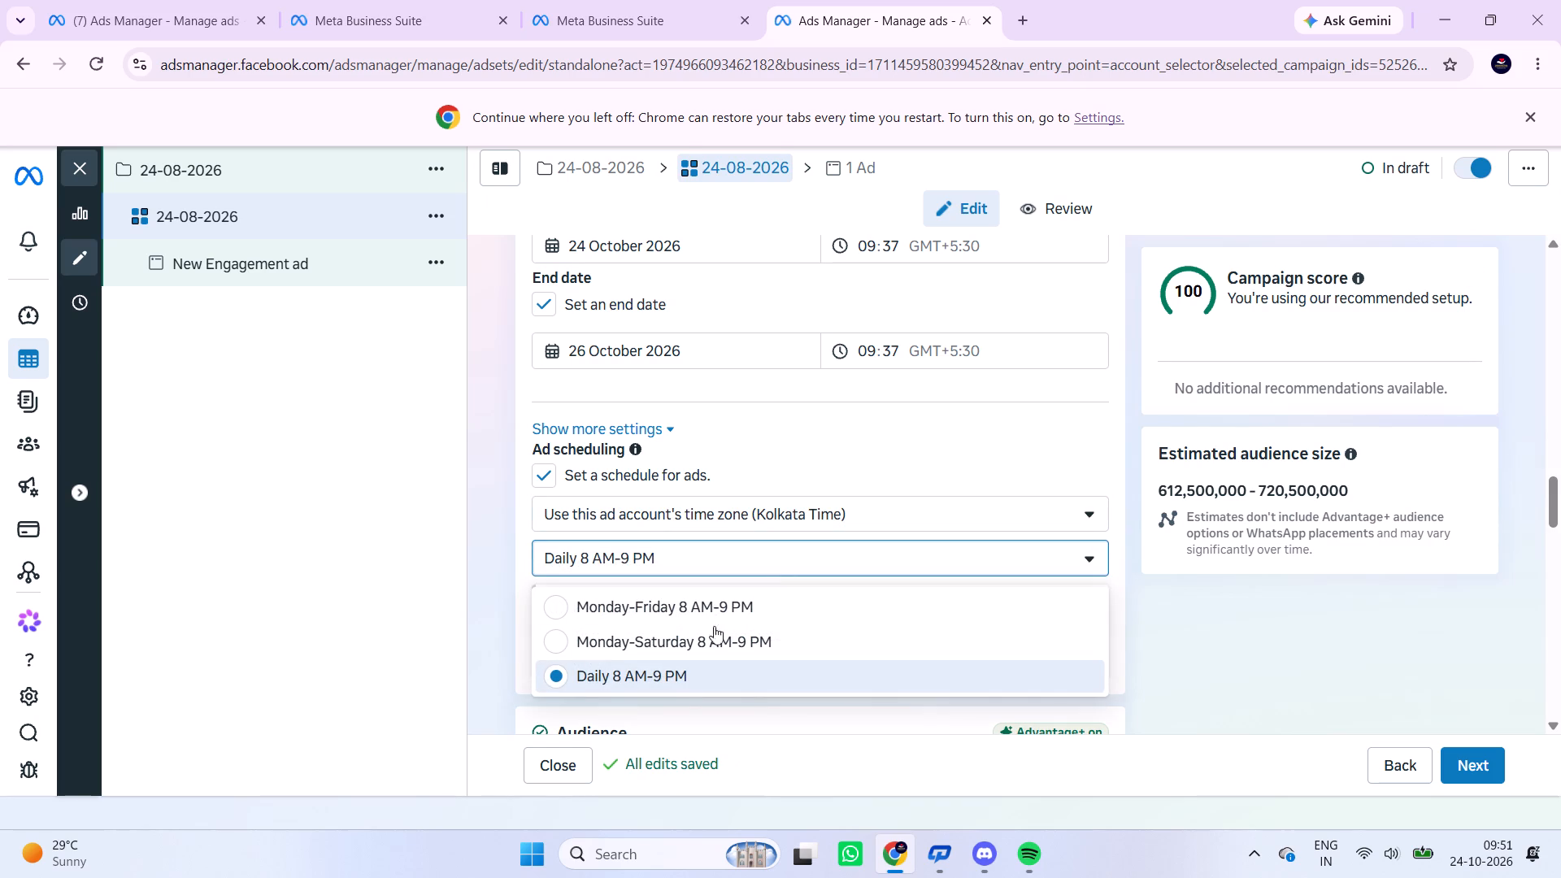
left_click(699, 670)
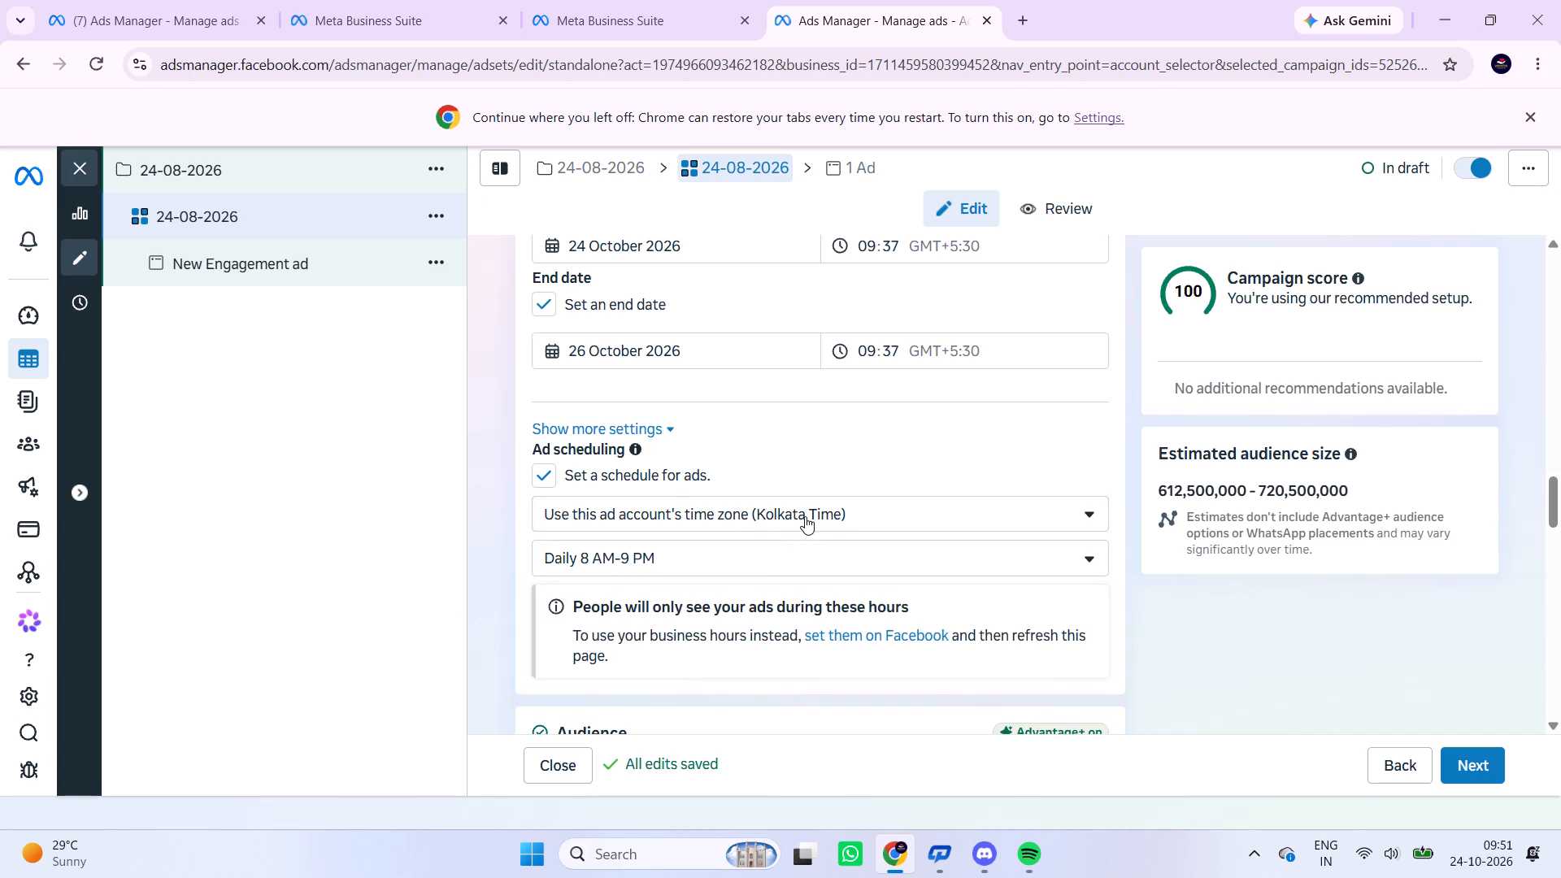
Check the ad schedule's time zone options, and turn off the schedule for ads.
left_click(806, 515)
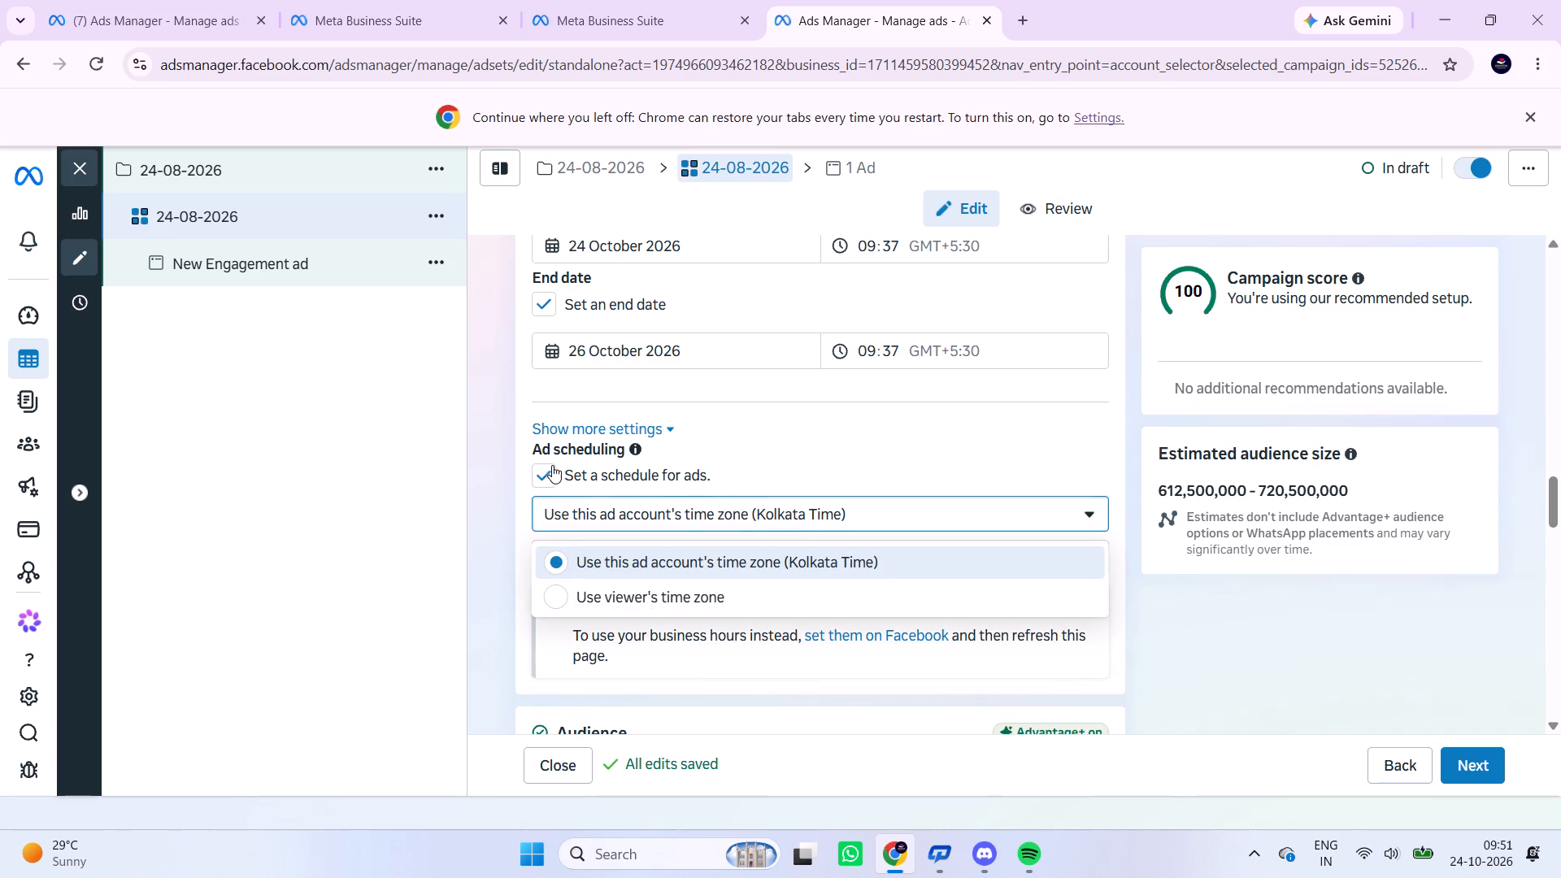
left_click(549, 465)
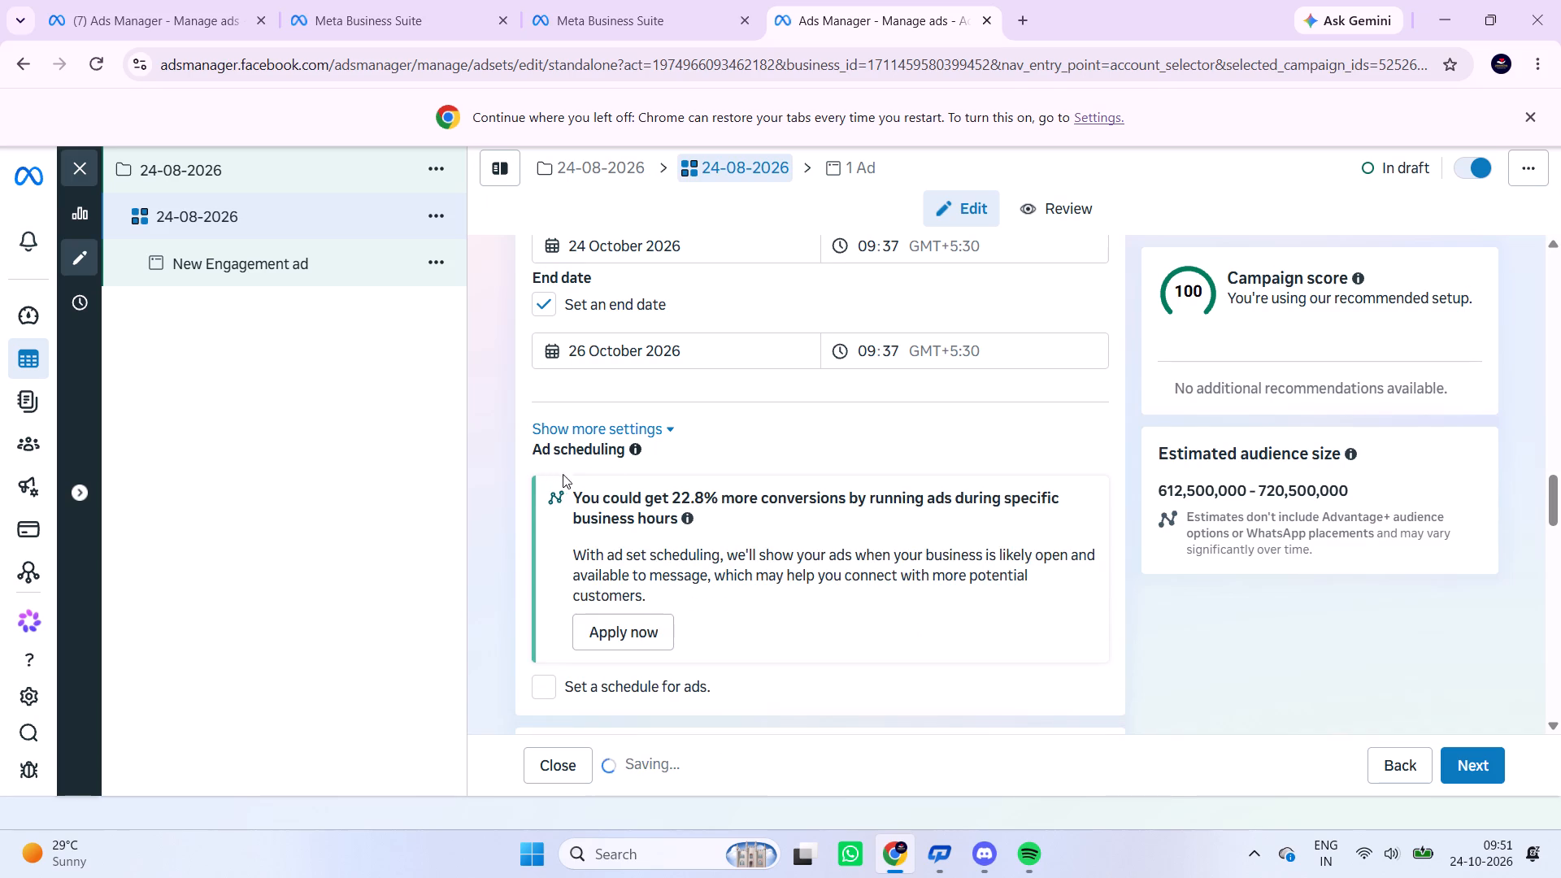
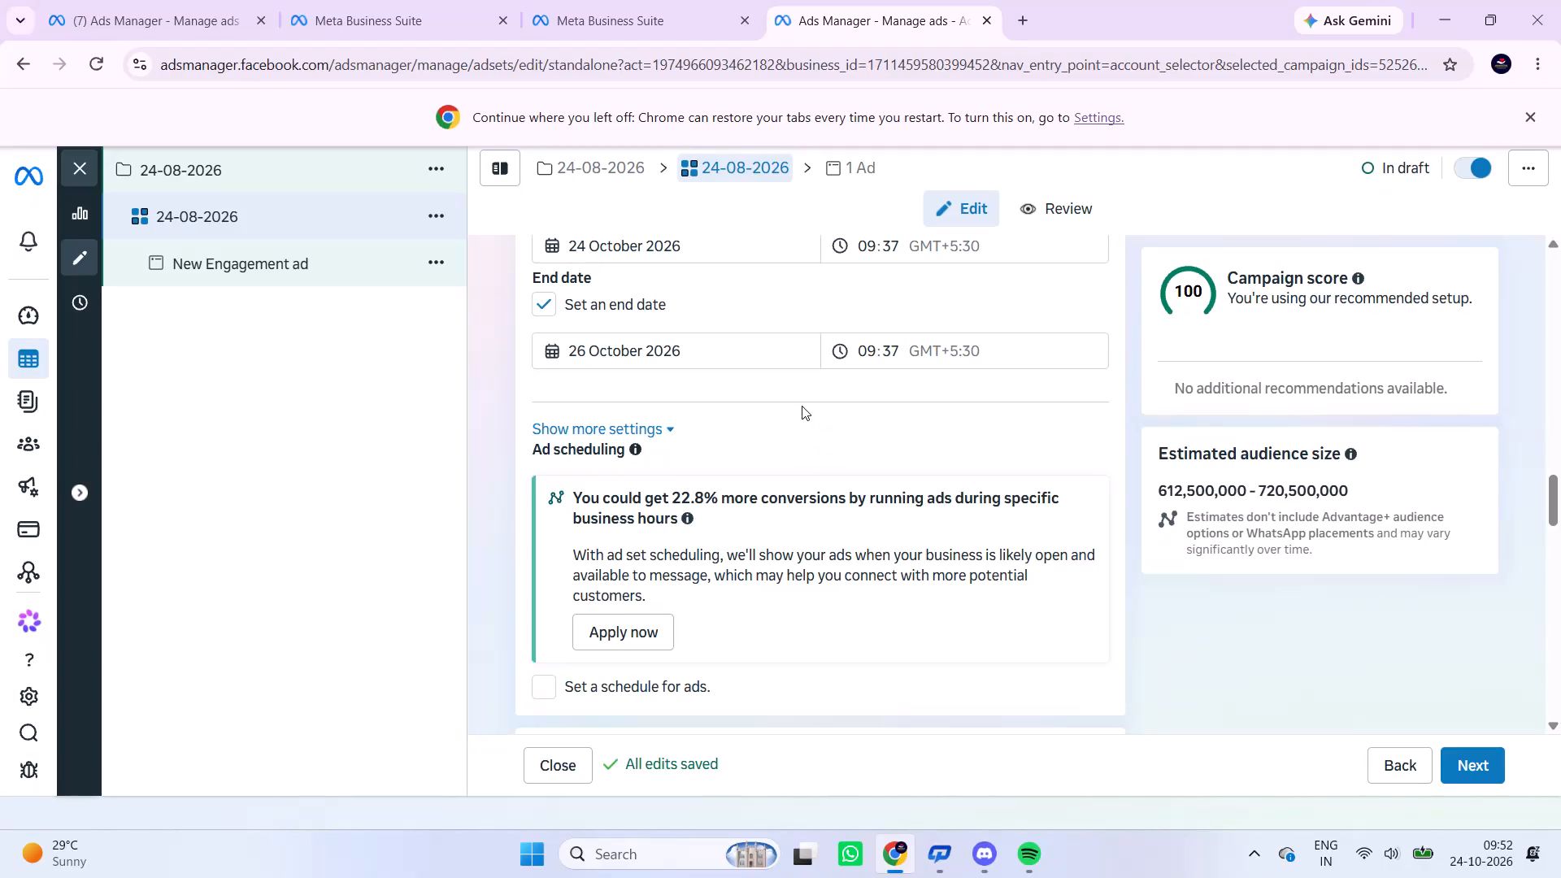
Review the ad set's audience controls, India policy requirements, placements, and brand safety and suitability settings.
scroll(759, 465, "down", 1)
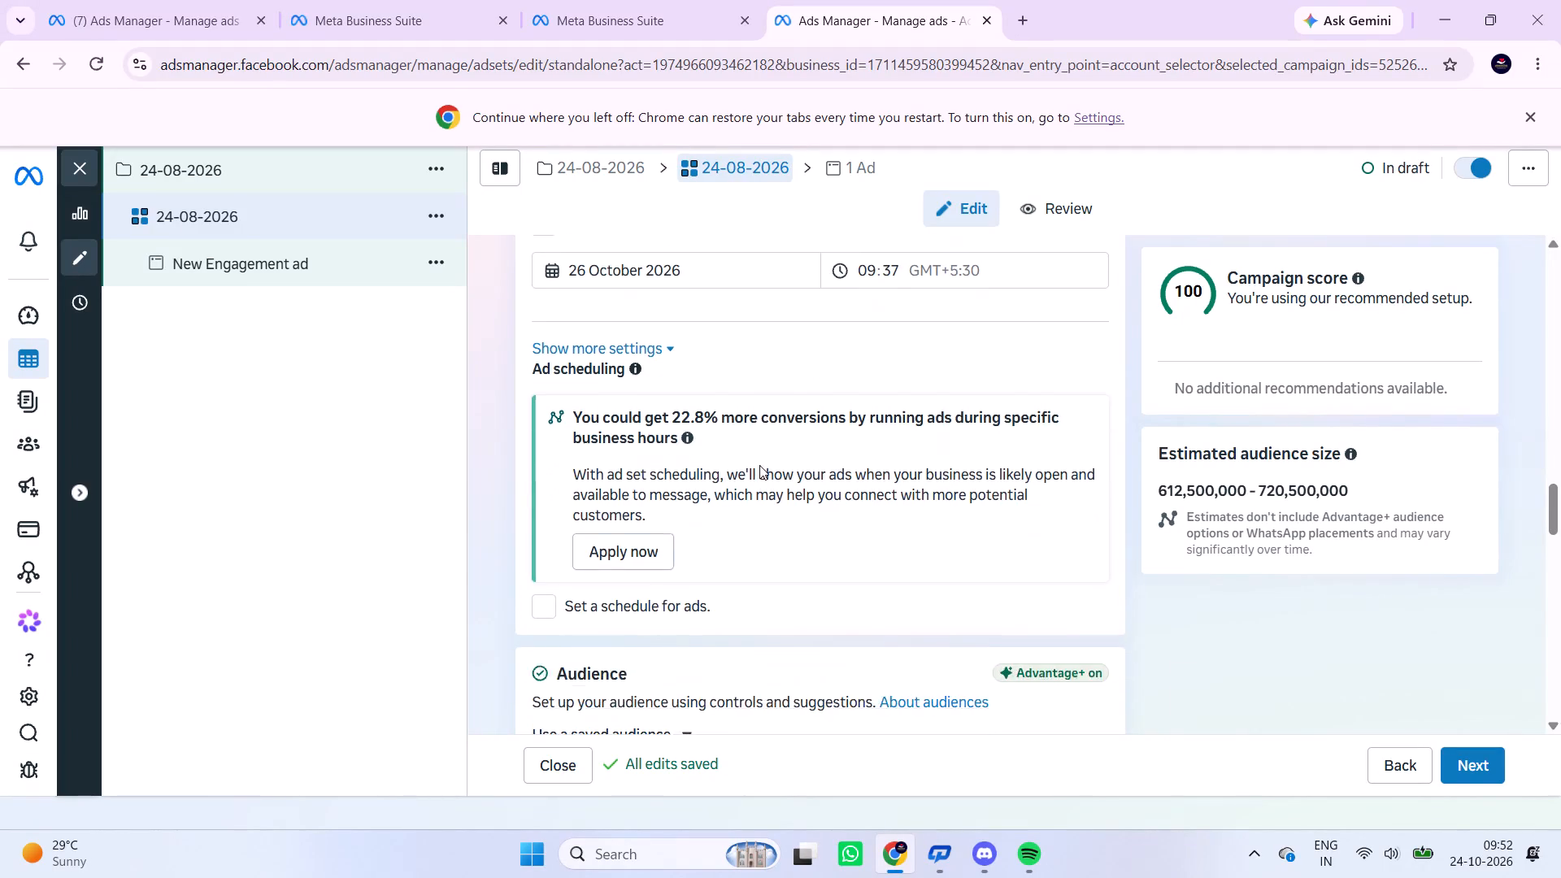
scroll(759, 465, "down", 4)
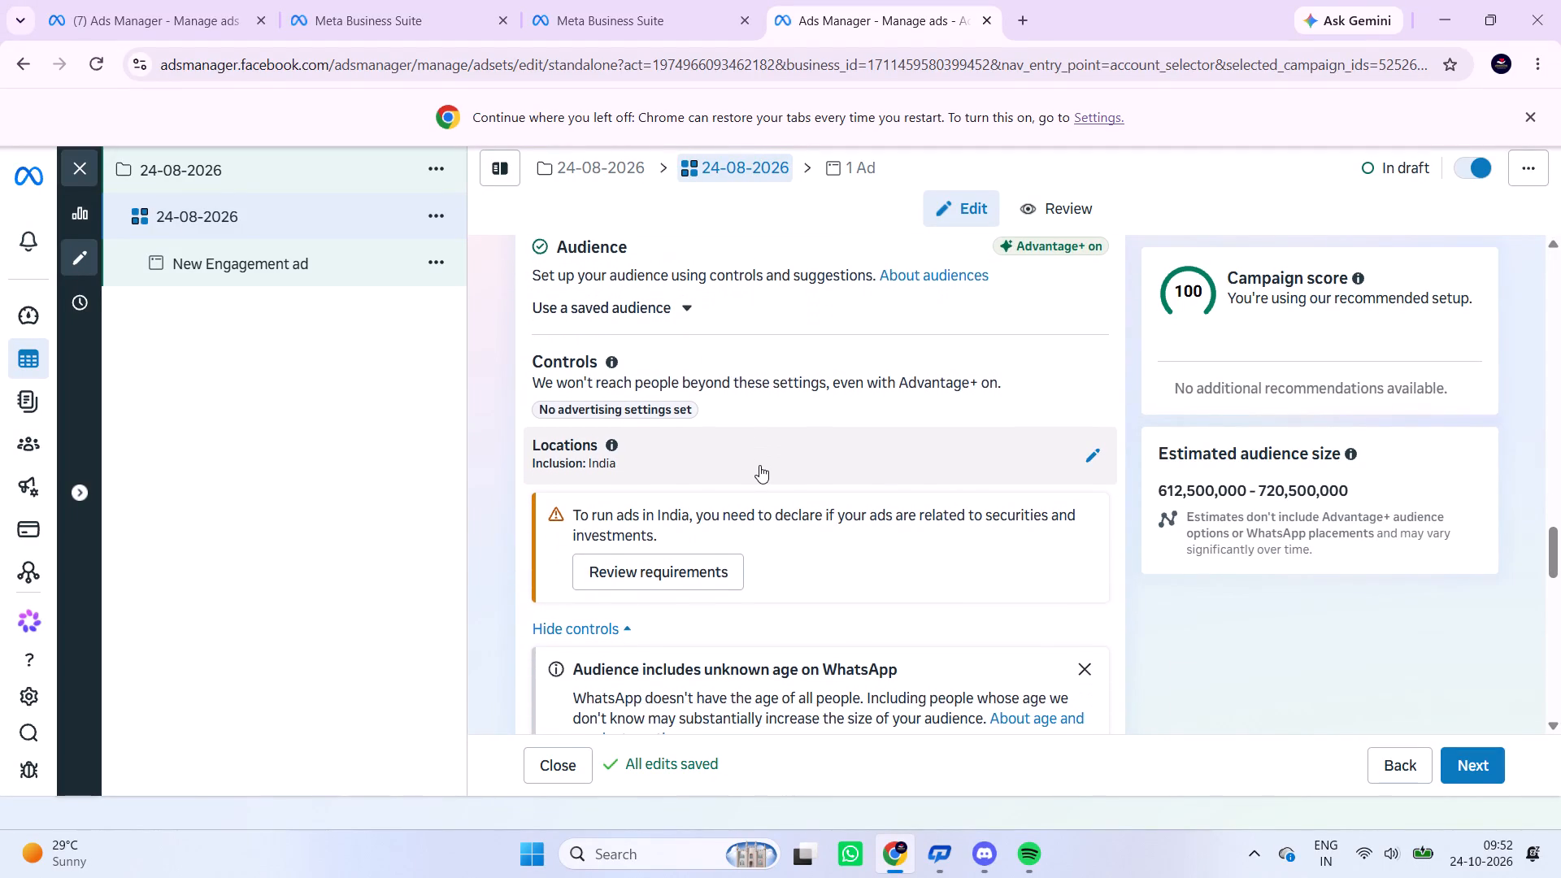
scroll(759, 465, "down", 3)
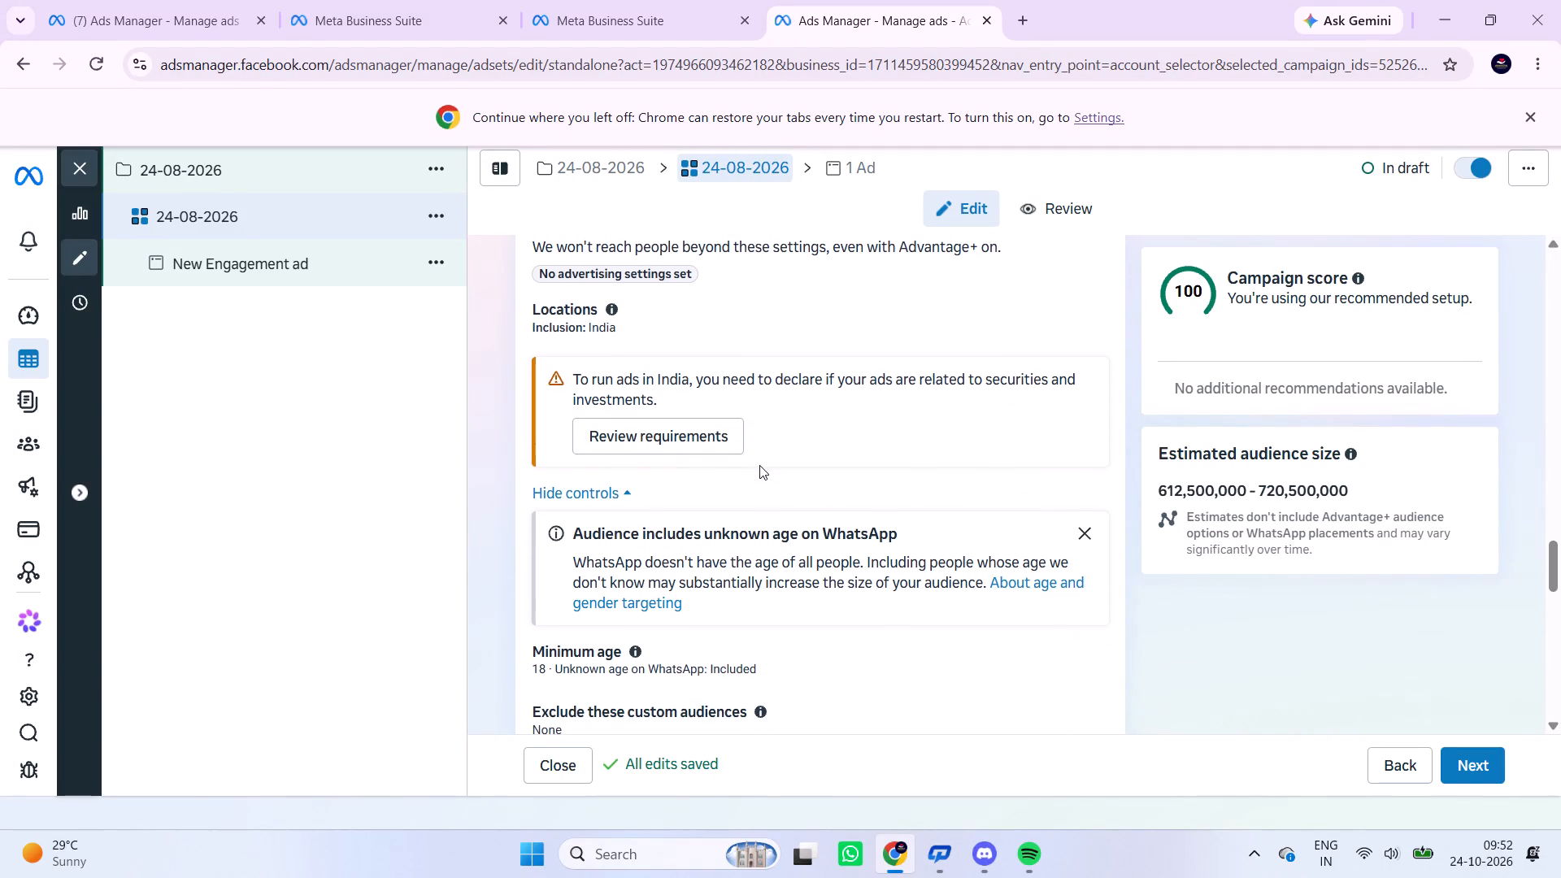
scroll(759, 465, "down", 2)
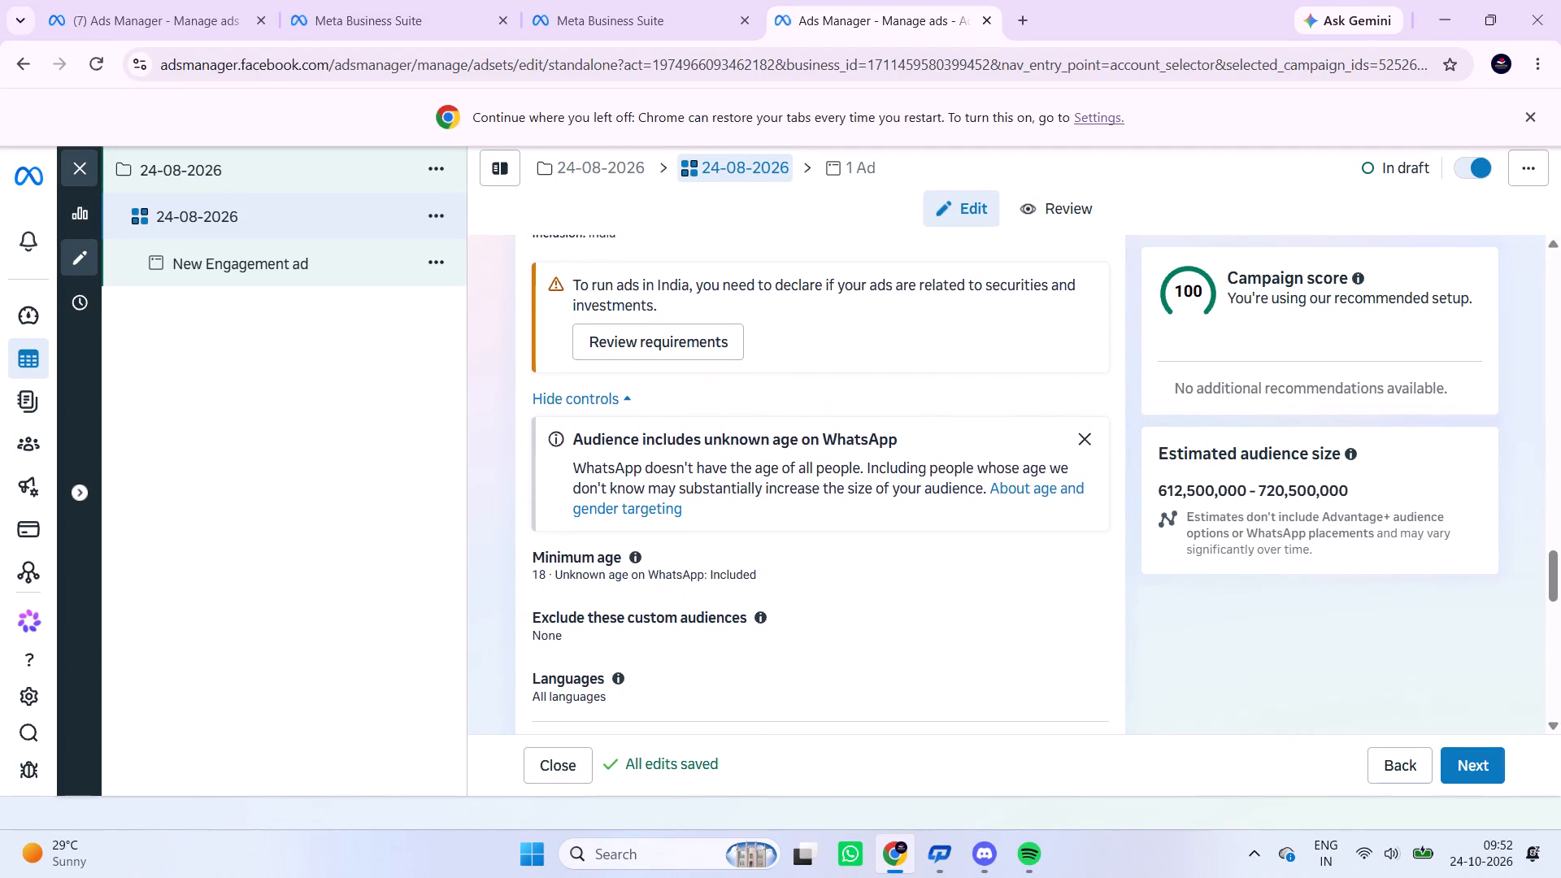
scroll(759, 465, "down", 1)
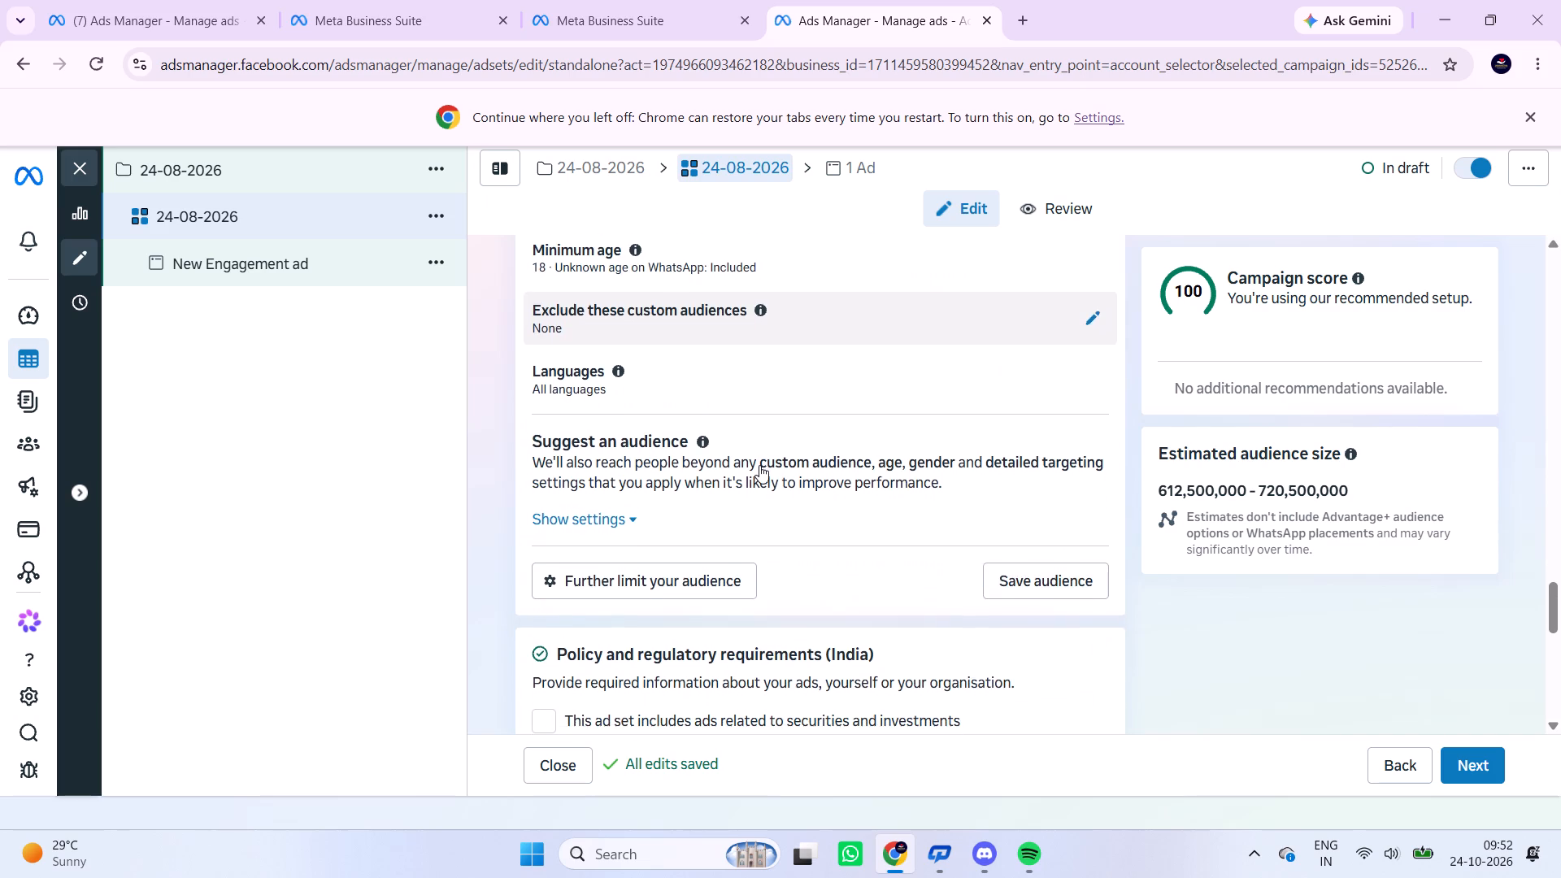
scroll(759, 465, "down", 7)
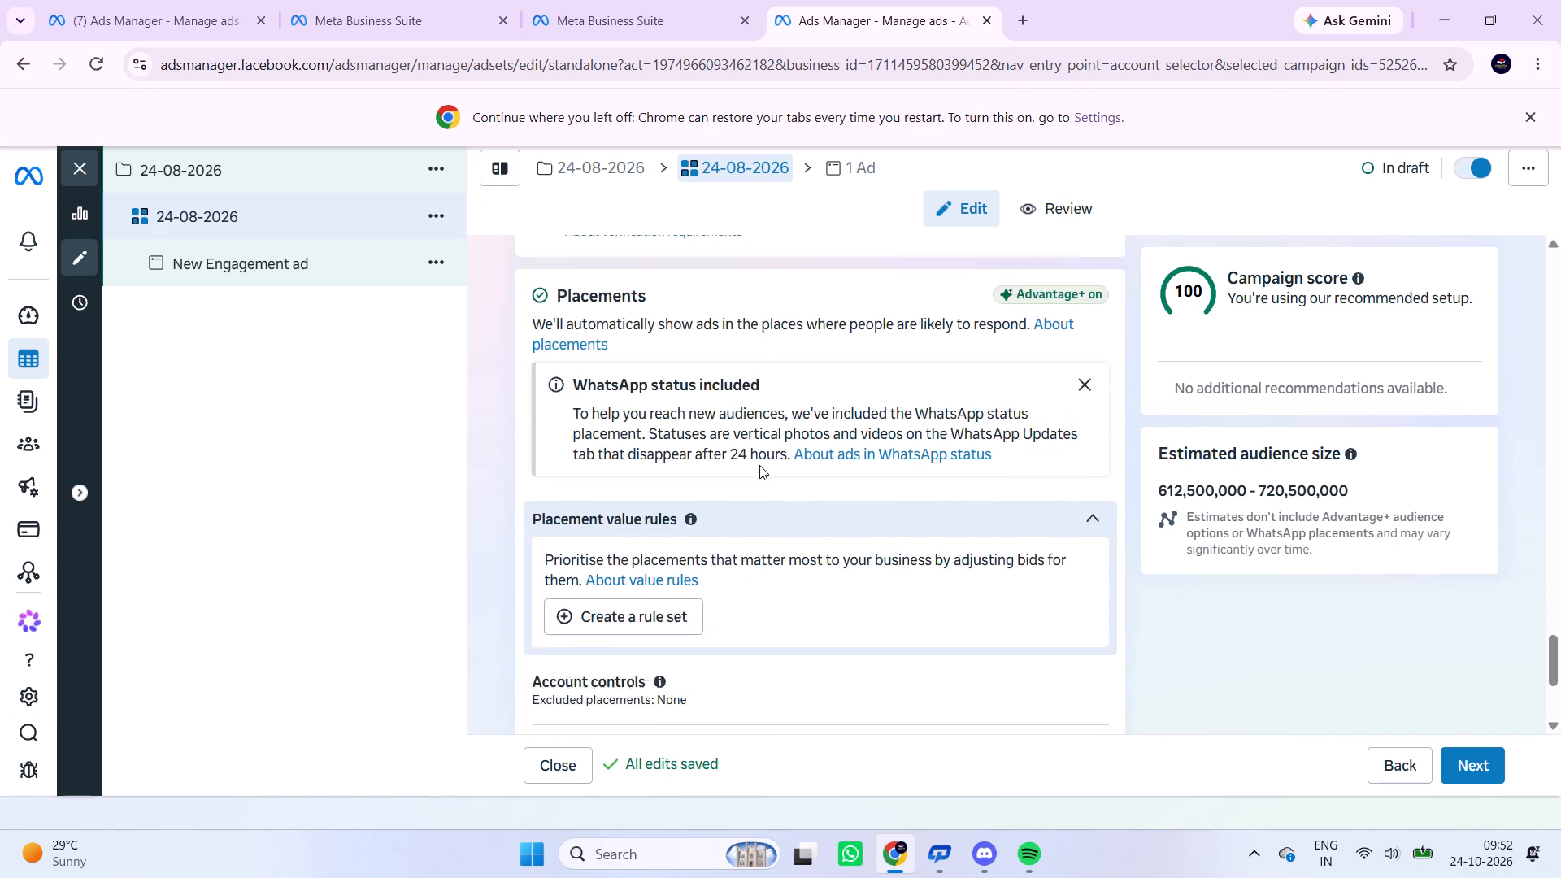
scroll(759, 465, "down", 5)
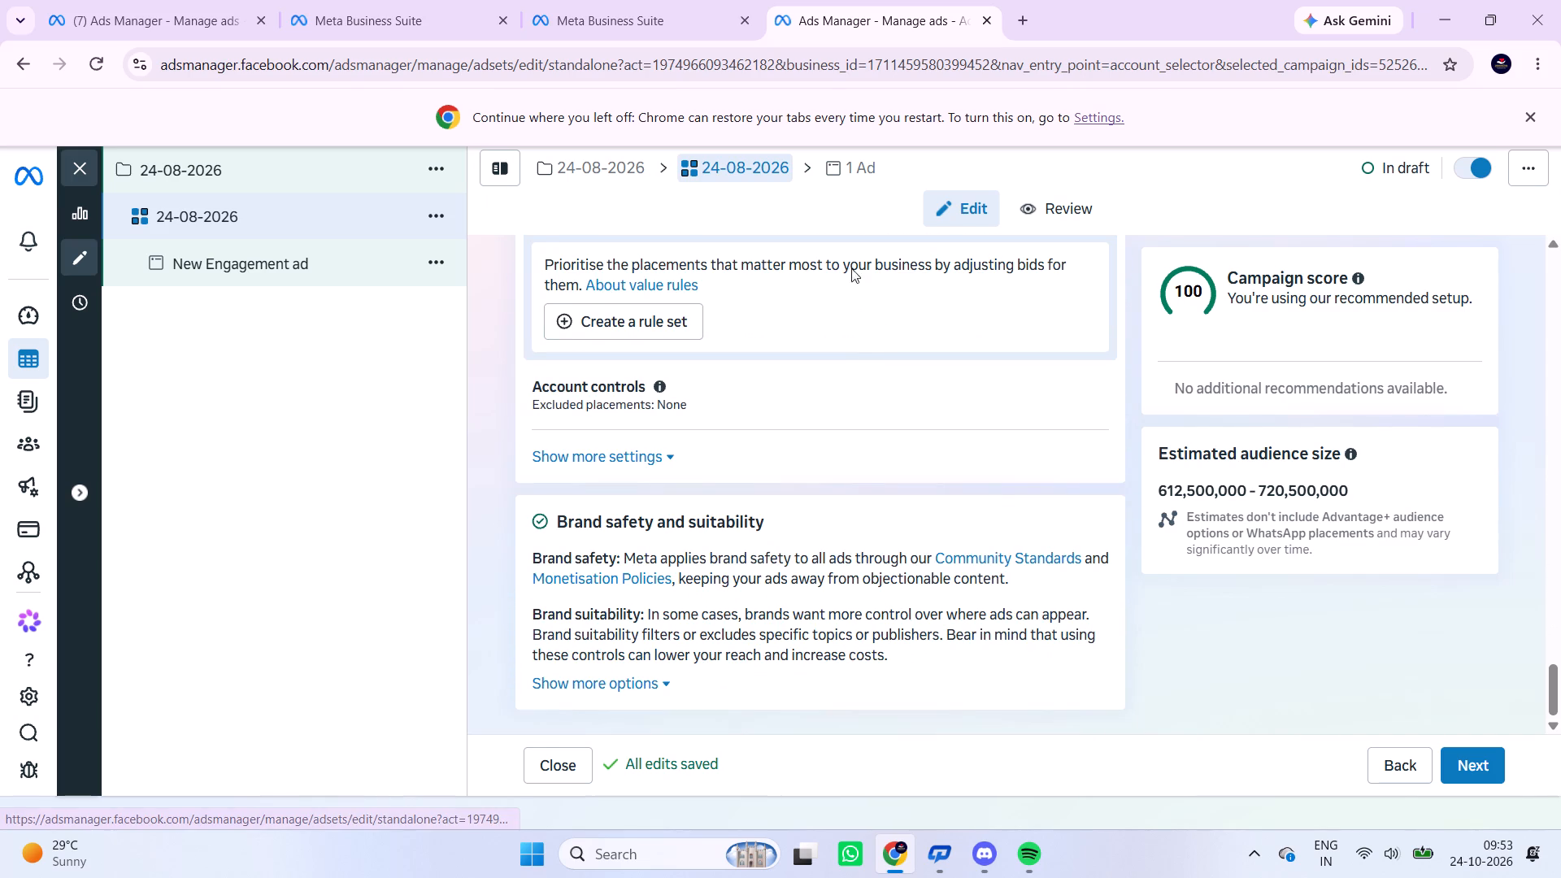
Open the New Engagement ad and look over its ad setup, destination, creative, message template and tracking sections.
left_click(859, 159)
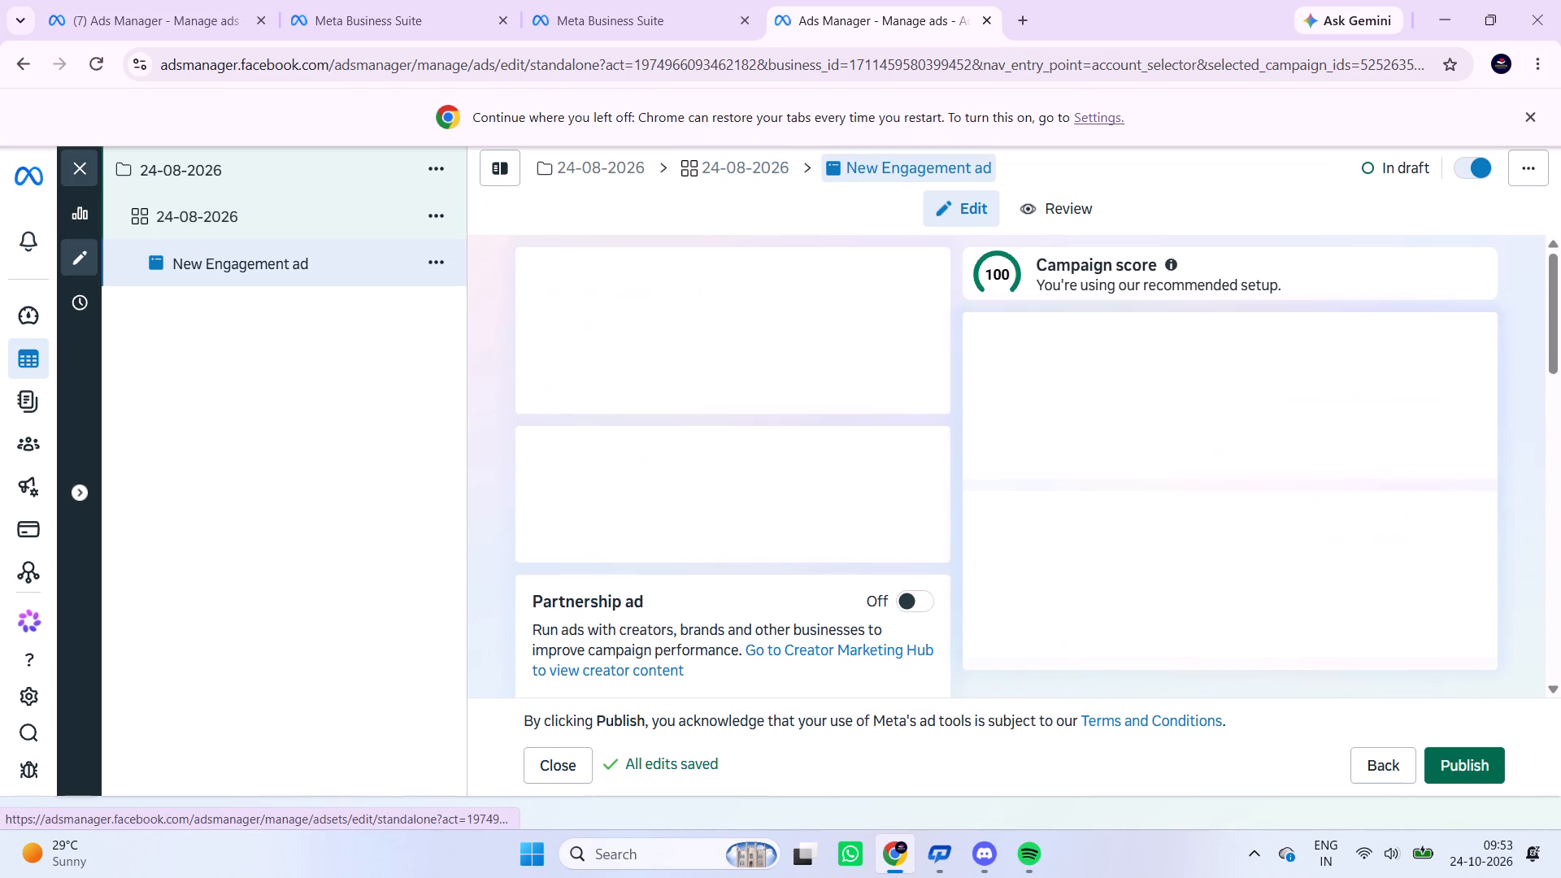
scroll(710, 572, "down", 5)
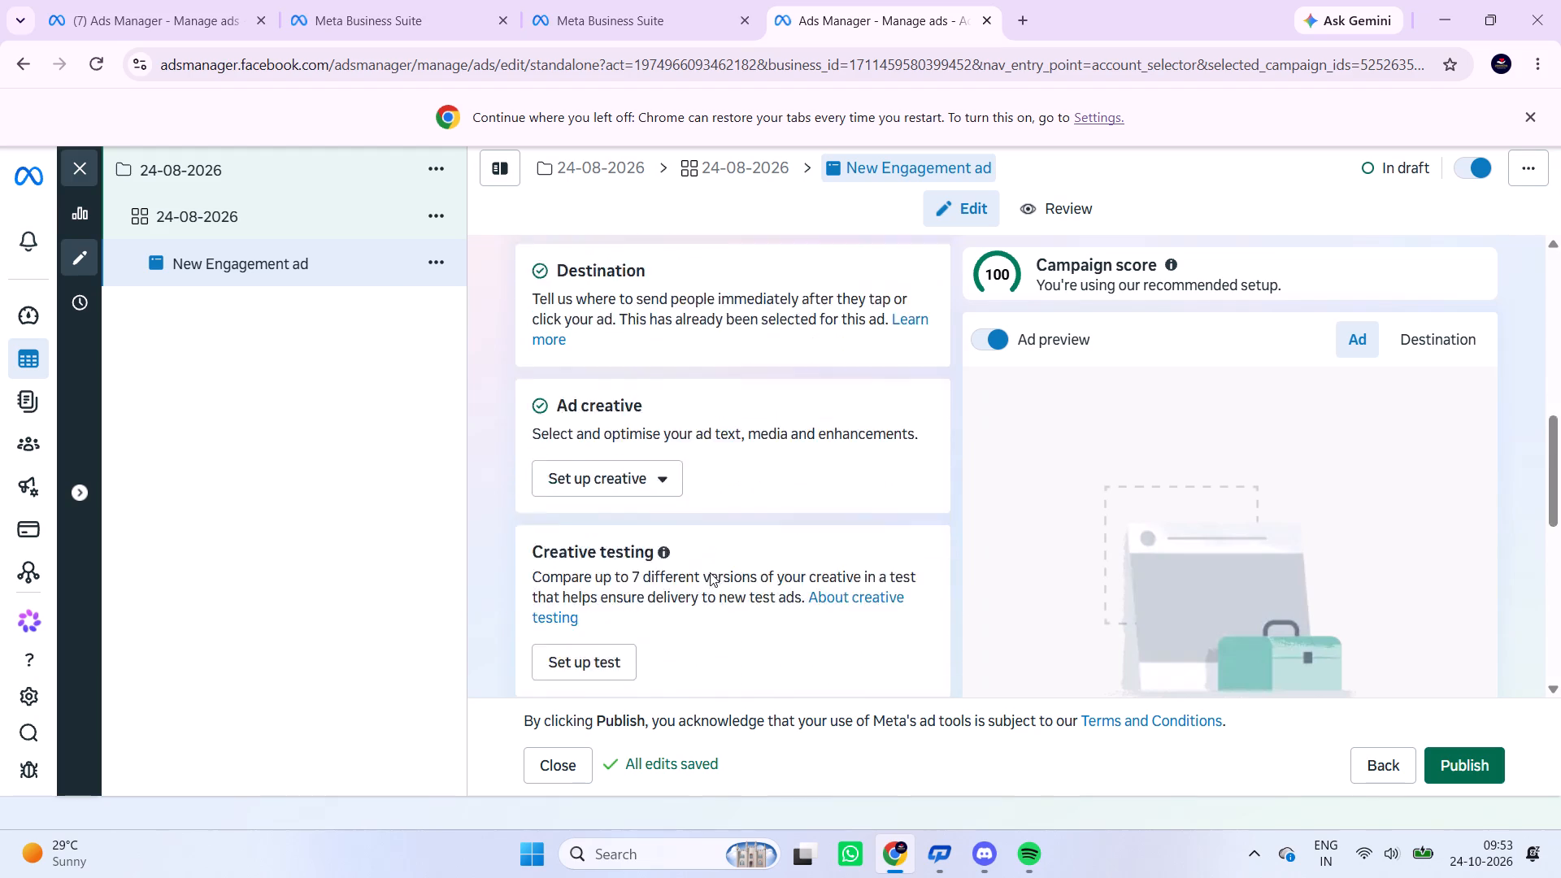
scroll(710, 572, "down", 6)
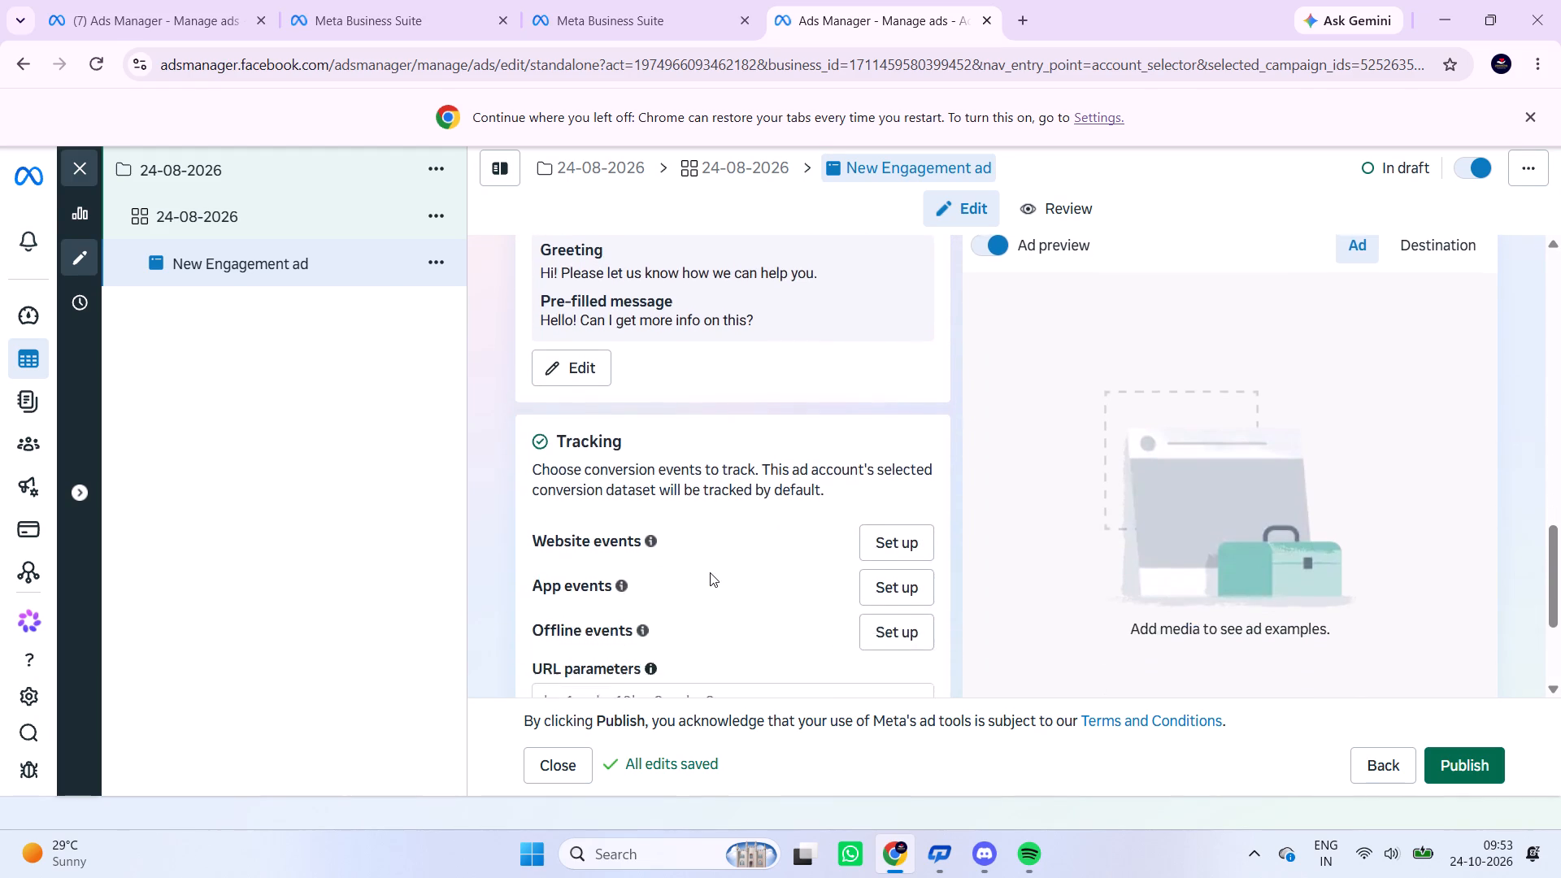
scroll(710, 572, "down", 5)
scroll(710, 572, "up", 7)
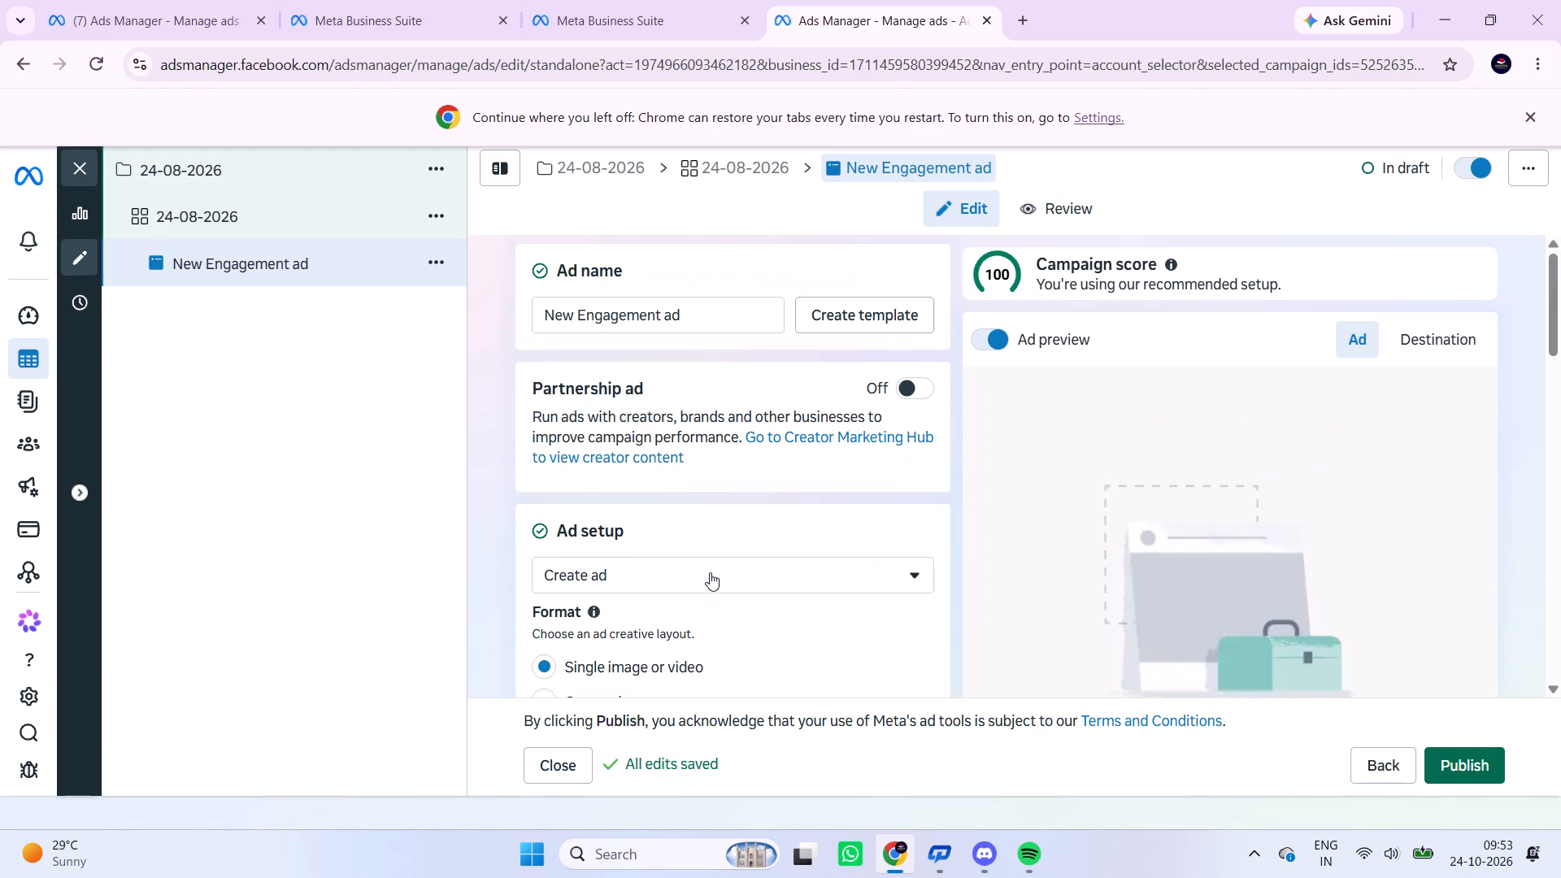
Return to the 24-08-2026 ad set and review its message destinations, performance goal, cost per result goal and value rules.
left_click(733, 170)
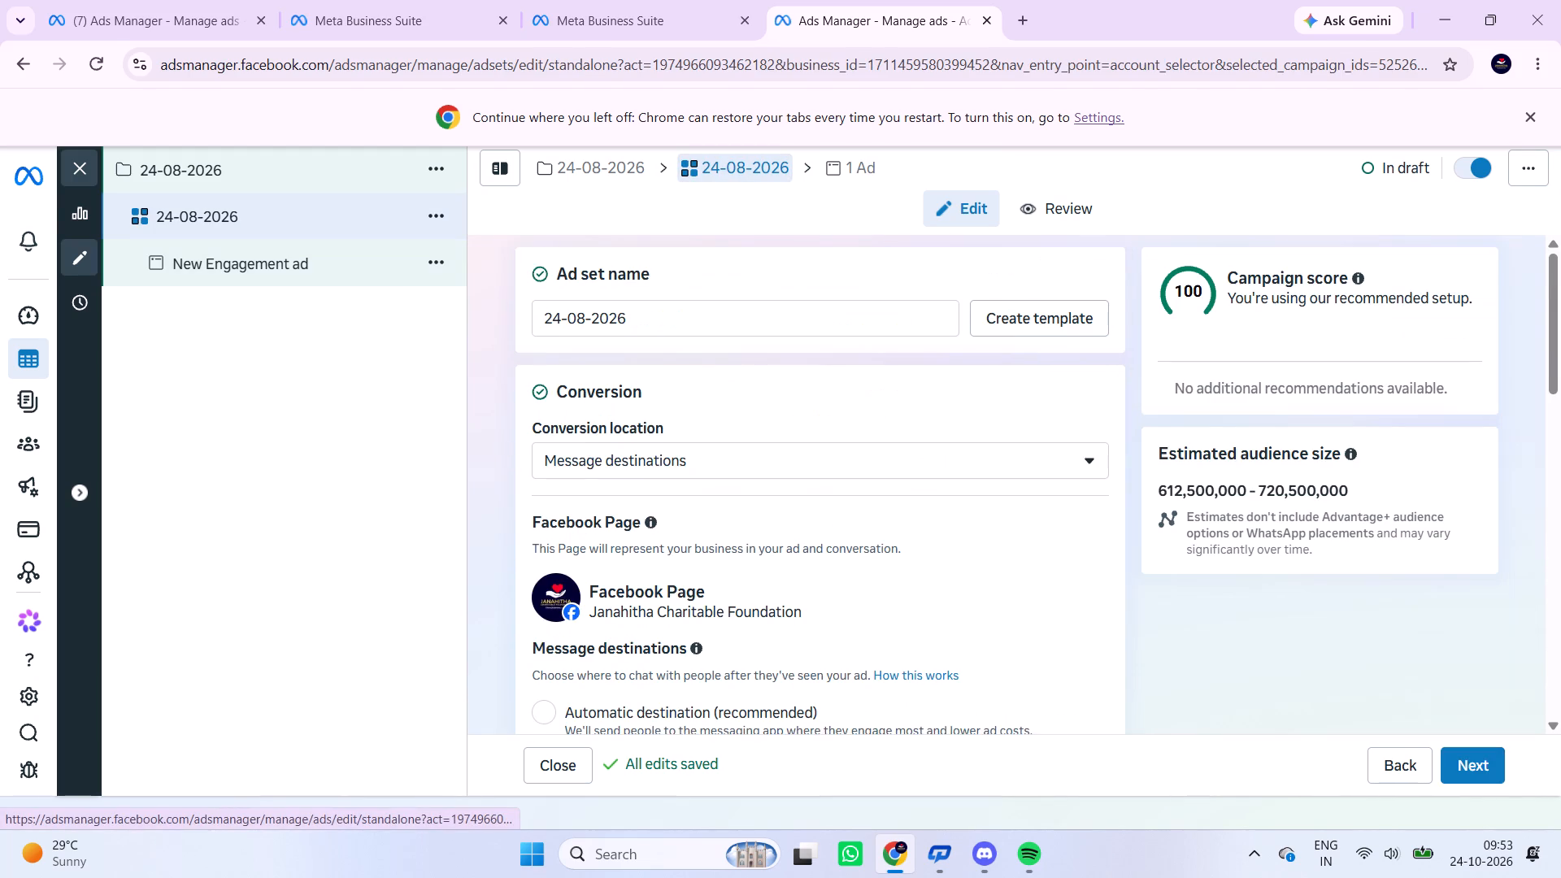
scroll(811, 519, "up", 5)
scroll(811, 519, "down", 3)
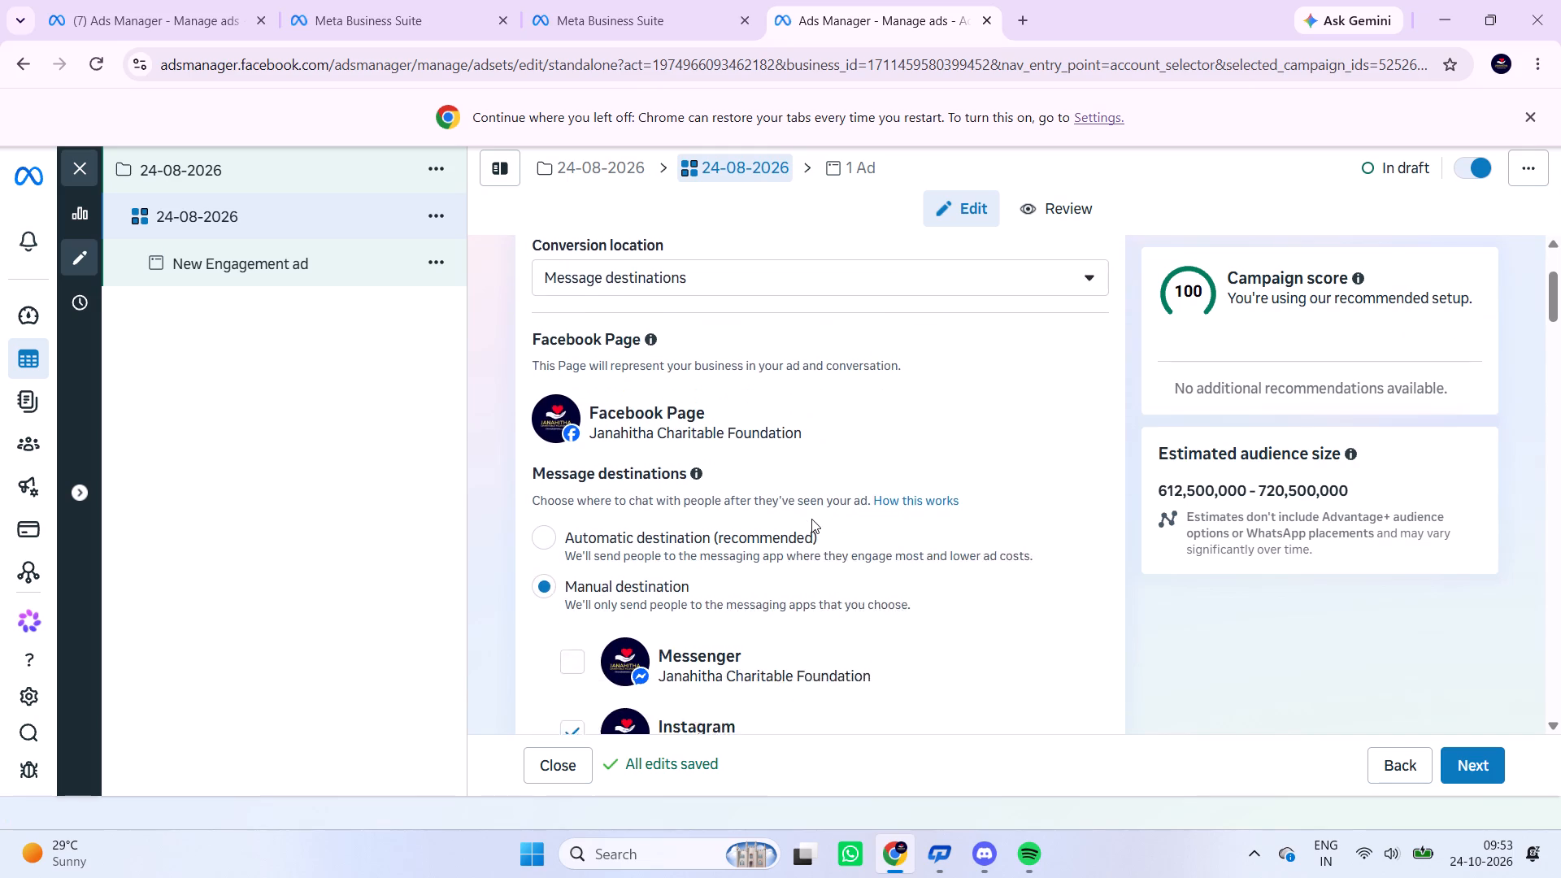
scroll(811, 519, "down", 3)
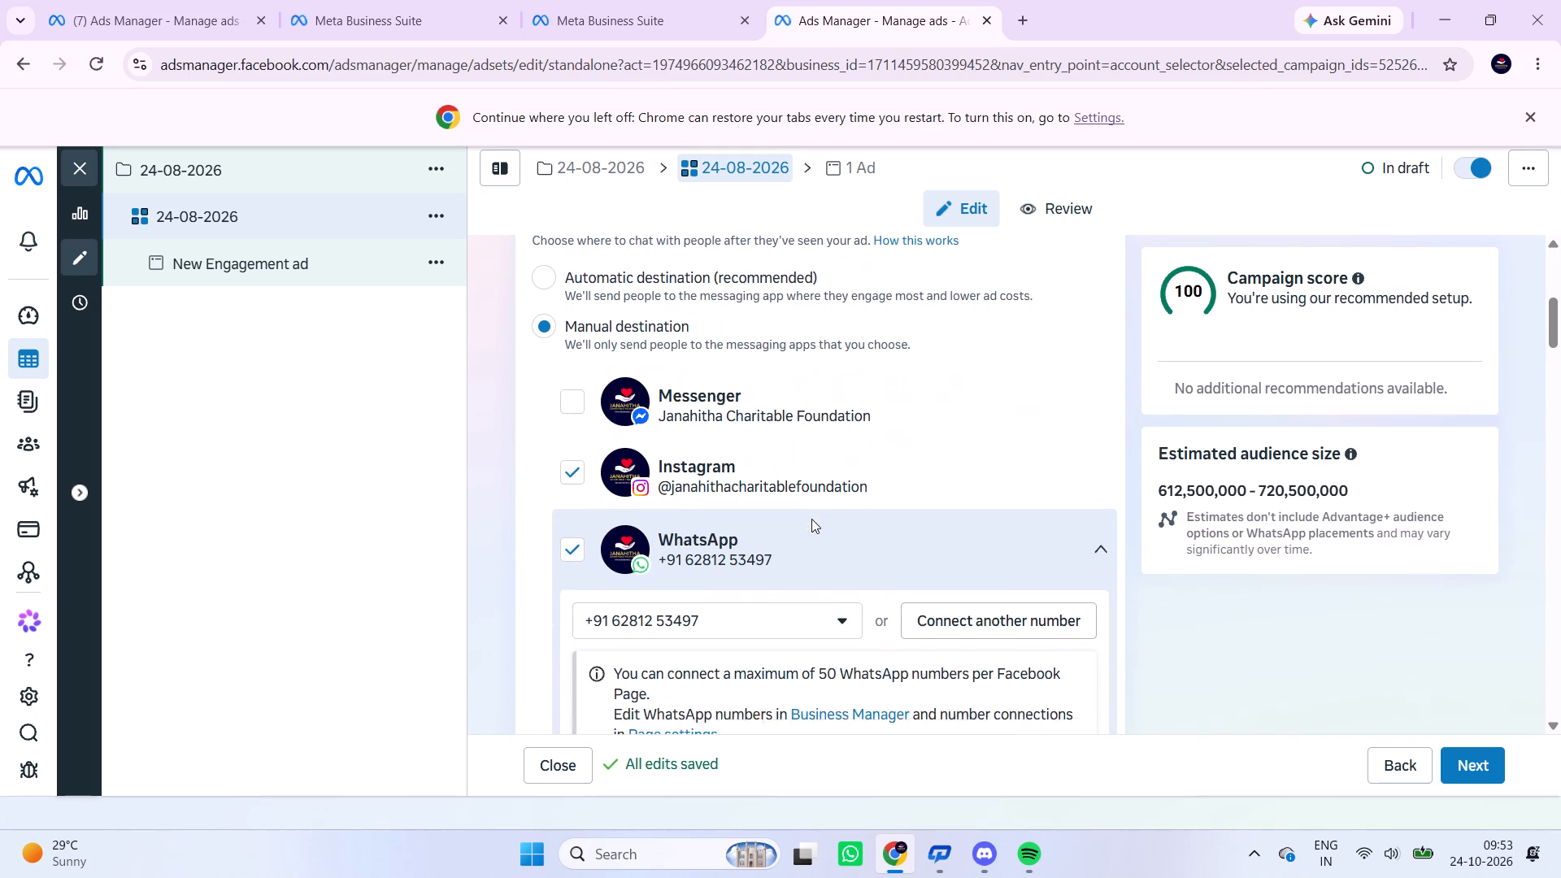
scroll(811, 519, "down", 6)
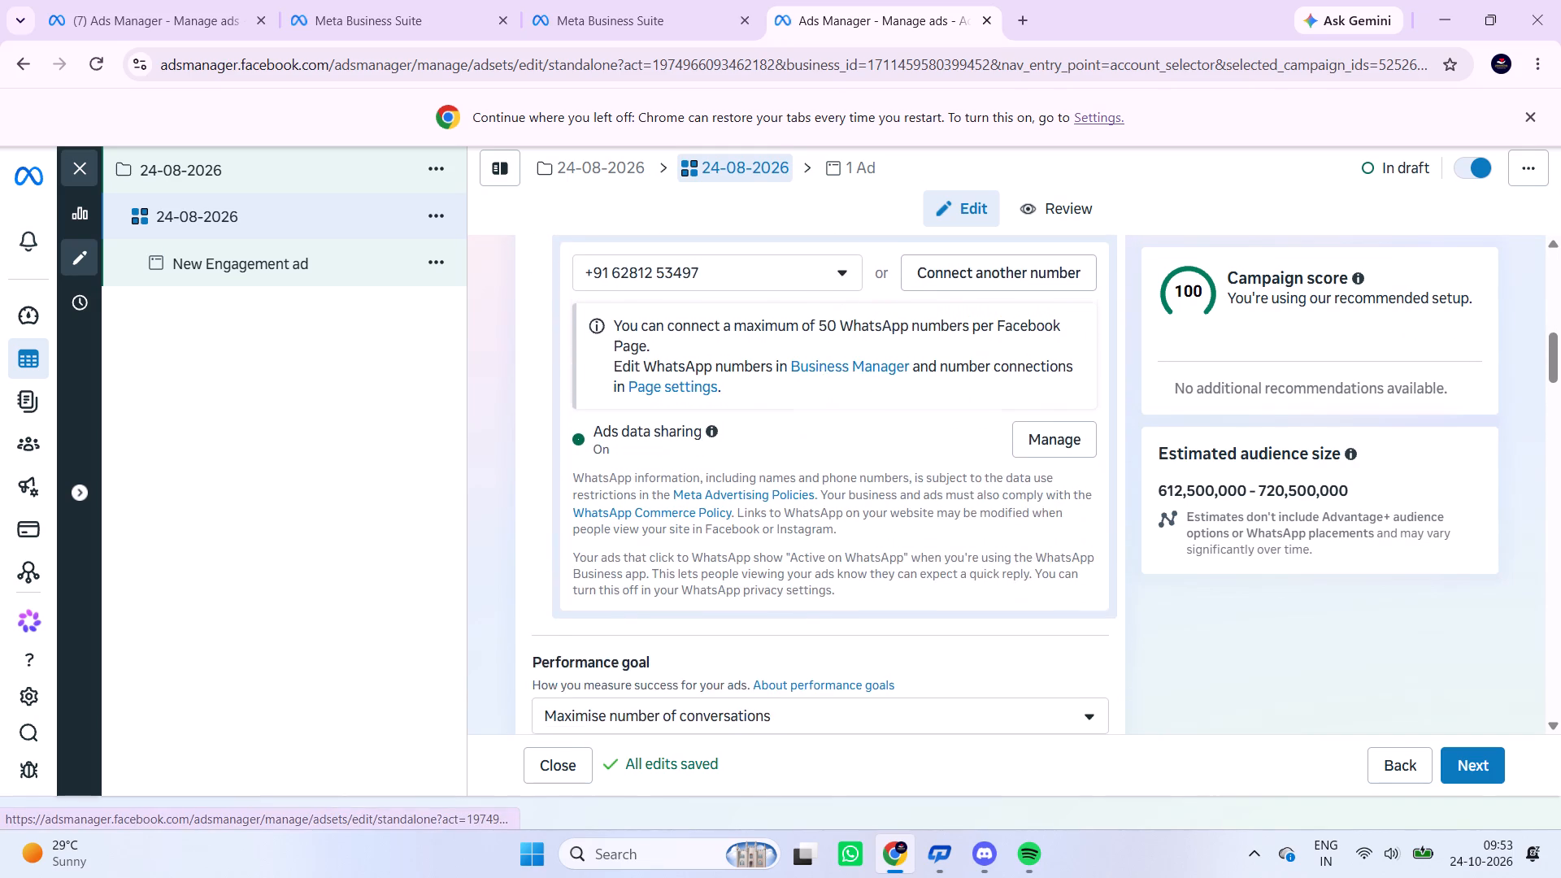
scroll(811, 519, "down", 3)
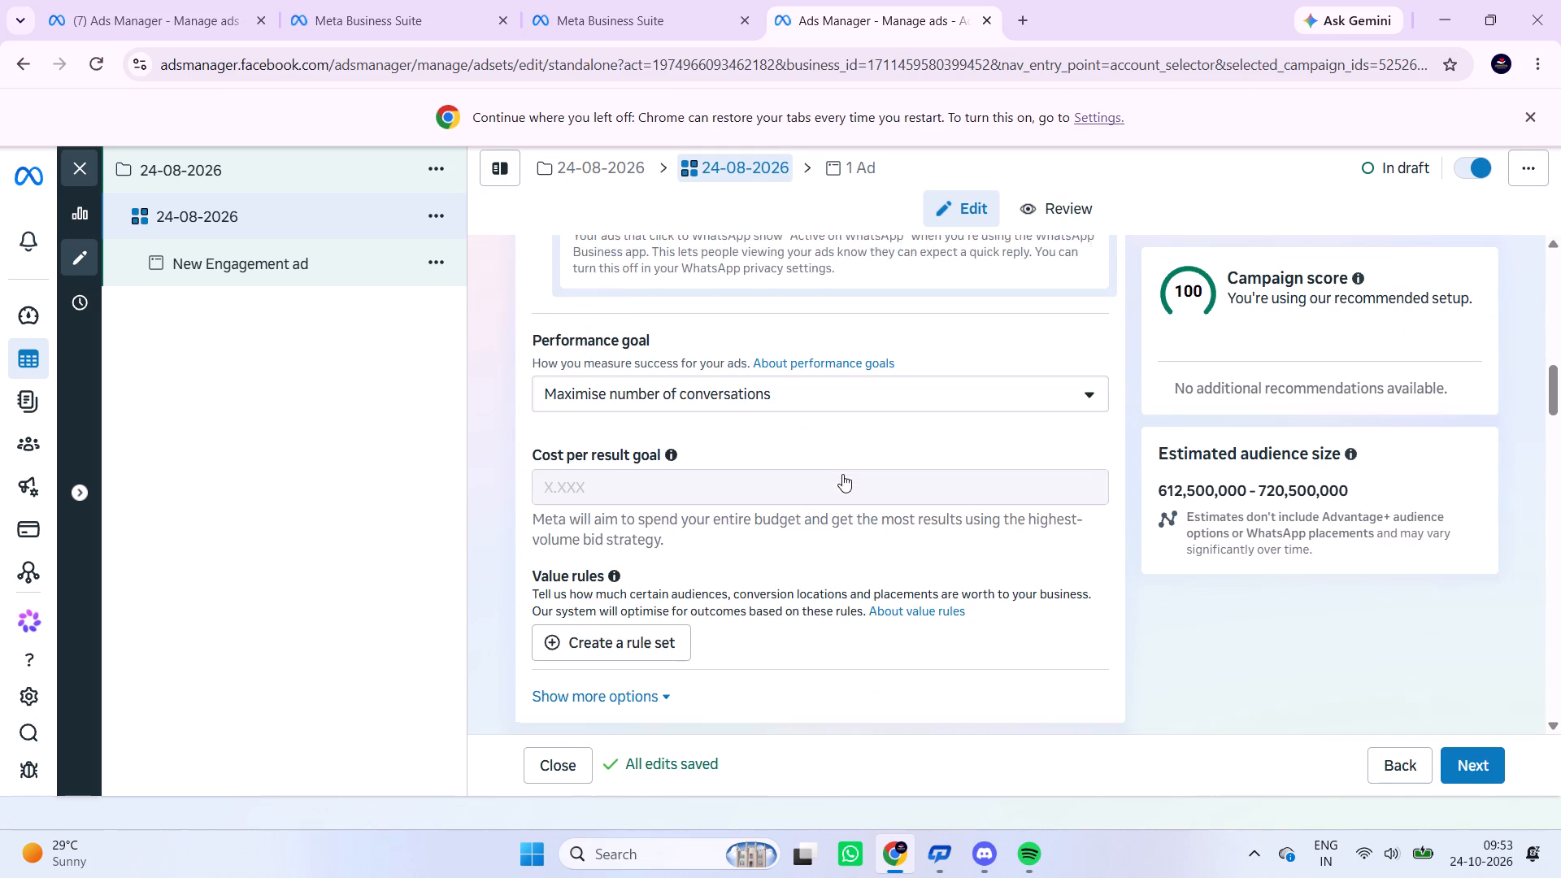
scroll(842, 474, "down", 2)
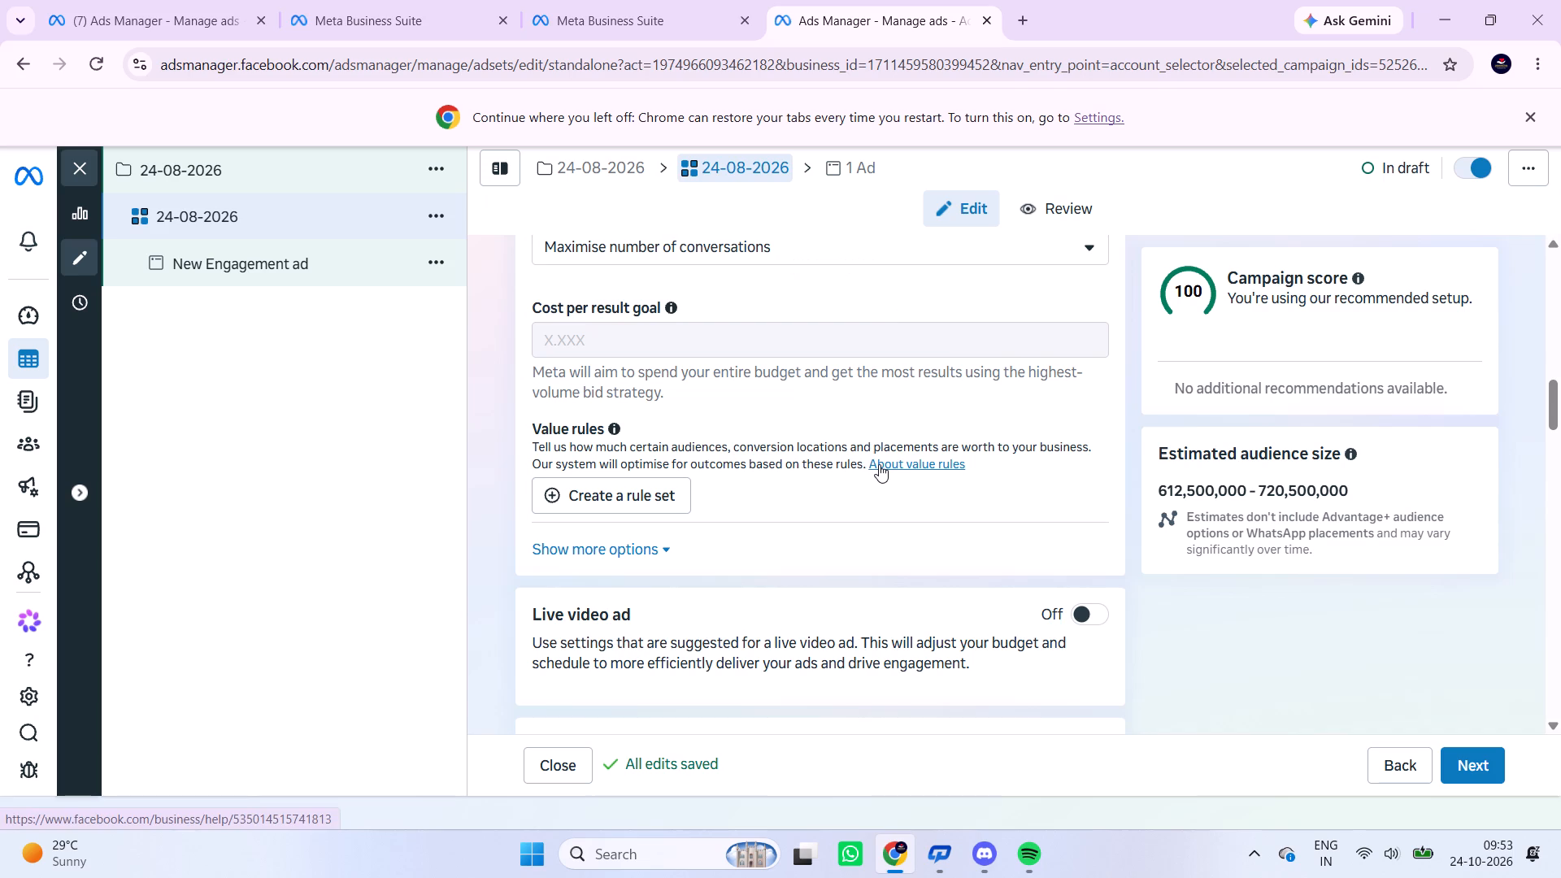
Expand the additional options under the ad set's value rules and review the live video ad and budget settings.
left_click(644, 546)
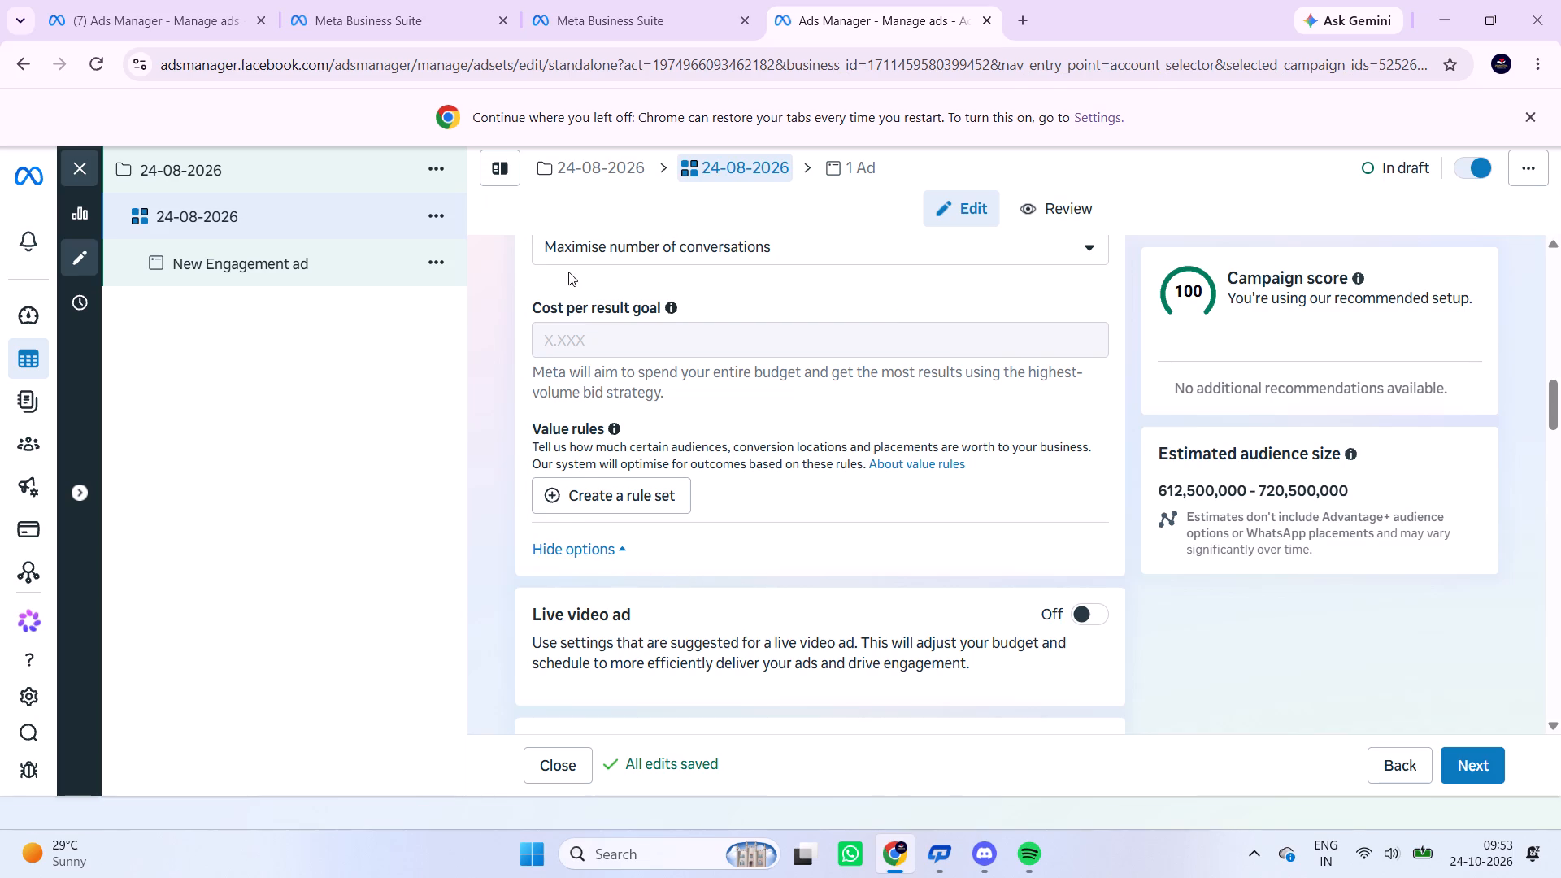
scroll(589, 577, "down", 2)
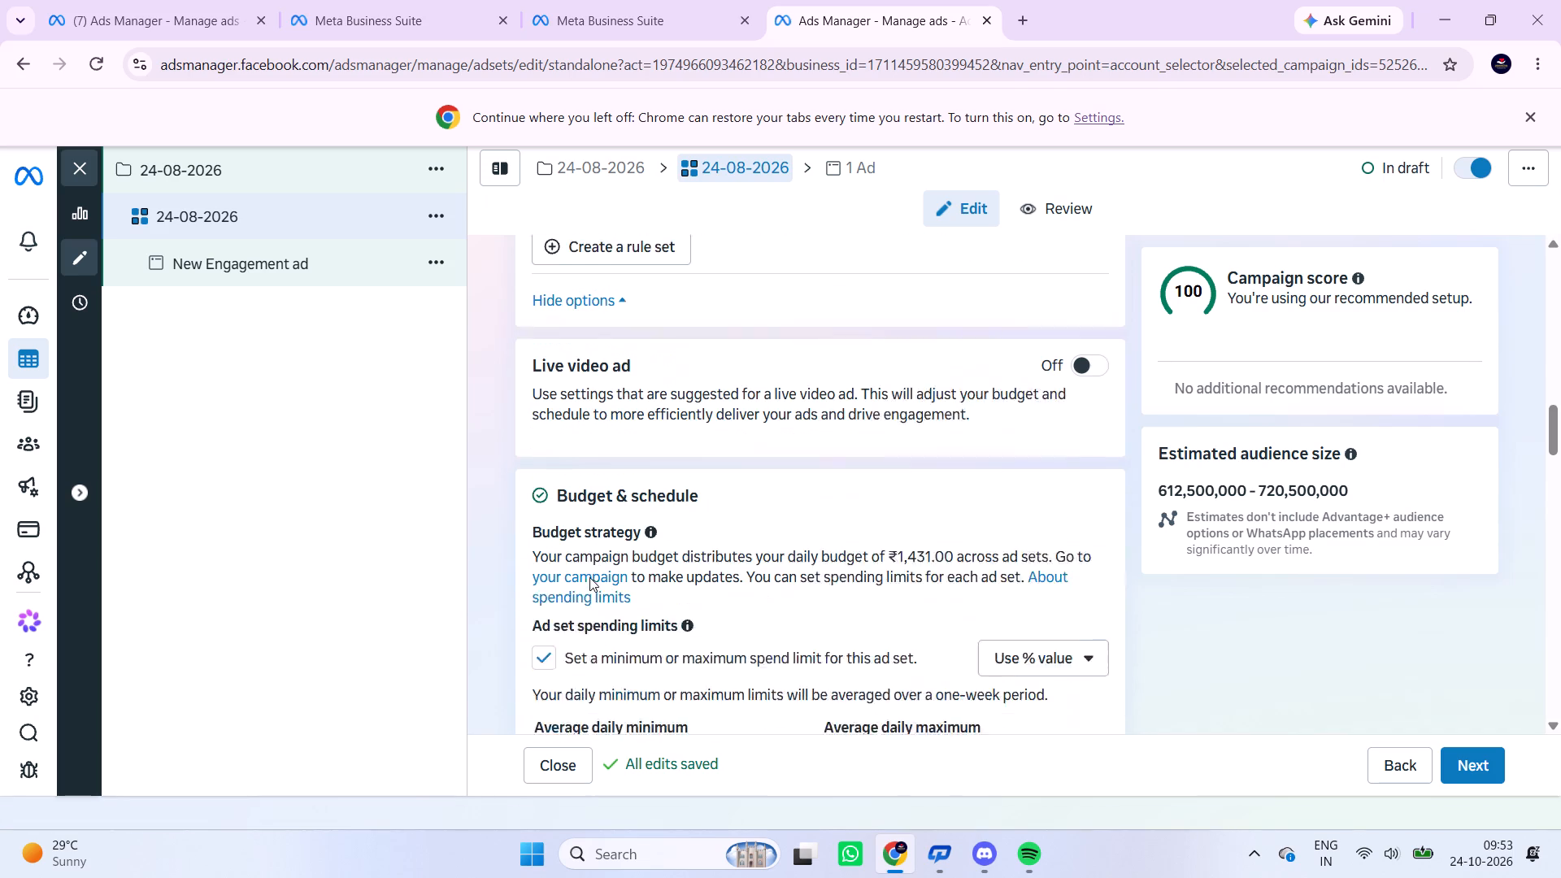
scroll(589, 577, "down", 1)
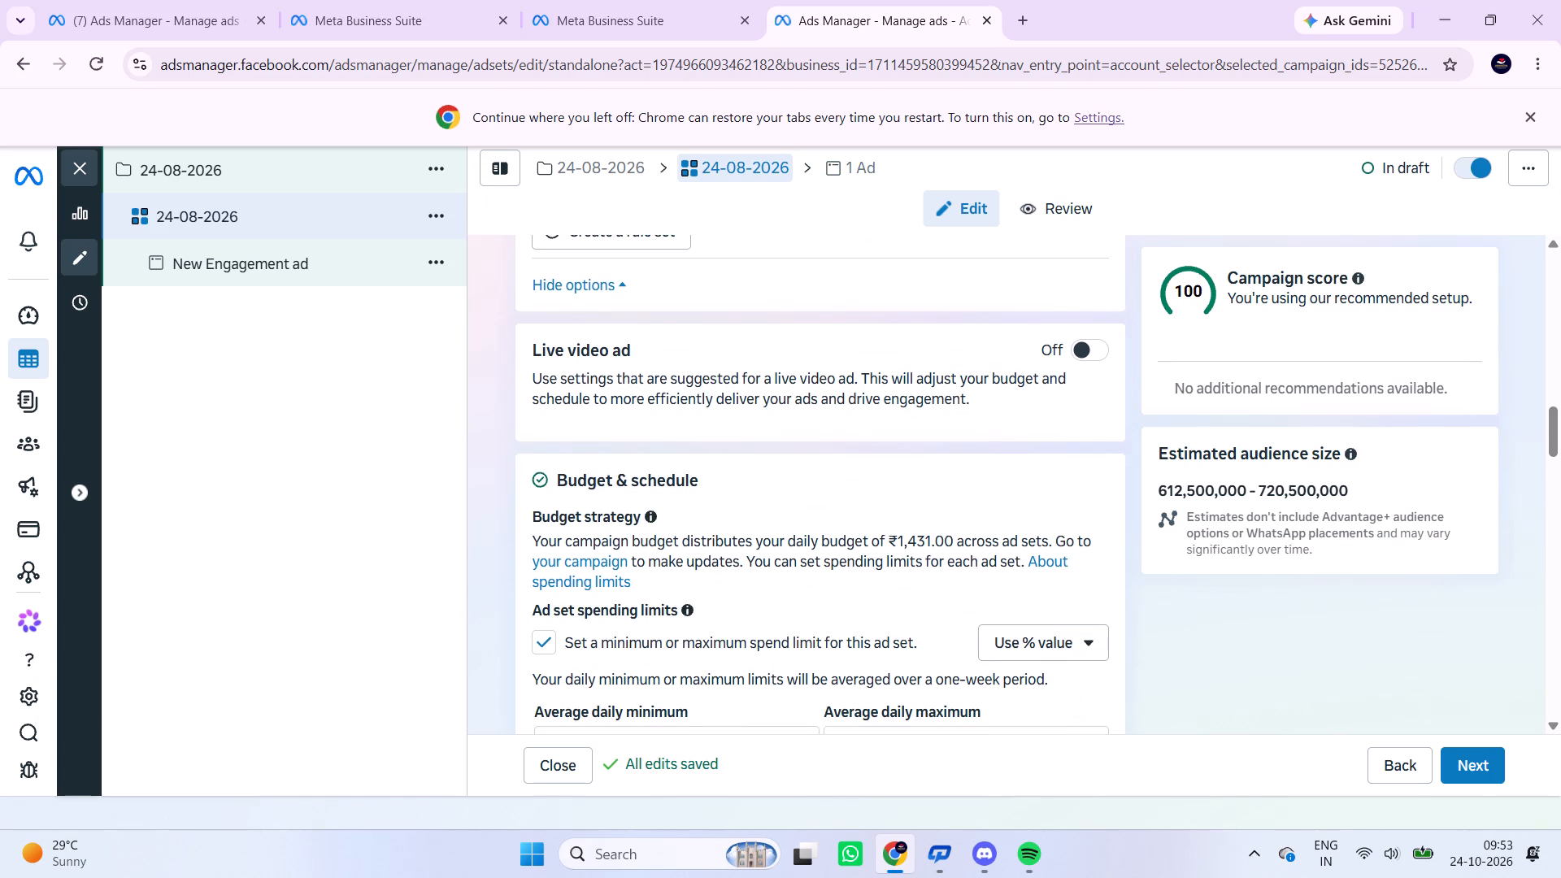
Check the percentage options for the ad set's average daily maximum spending limit, leaving the limit unset.
scroll(782, 567, "down", 2)
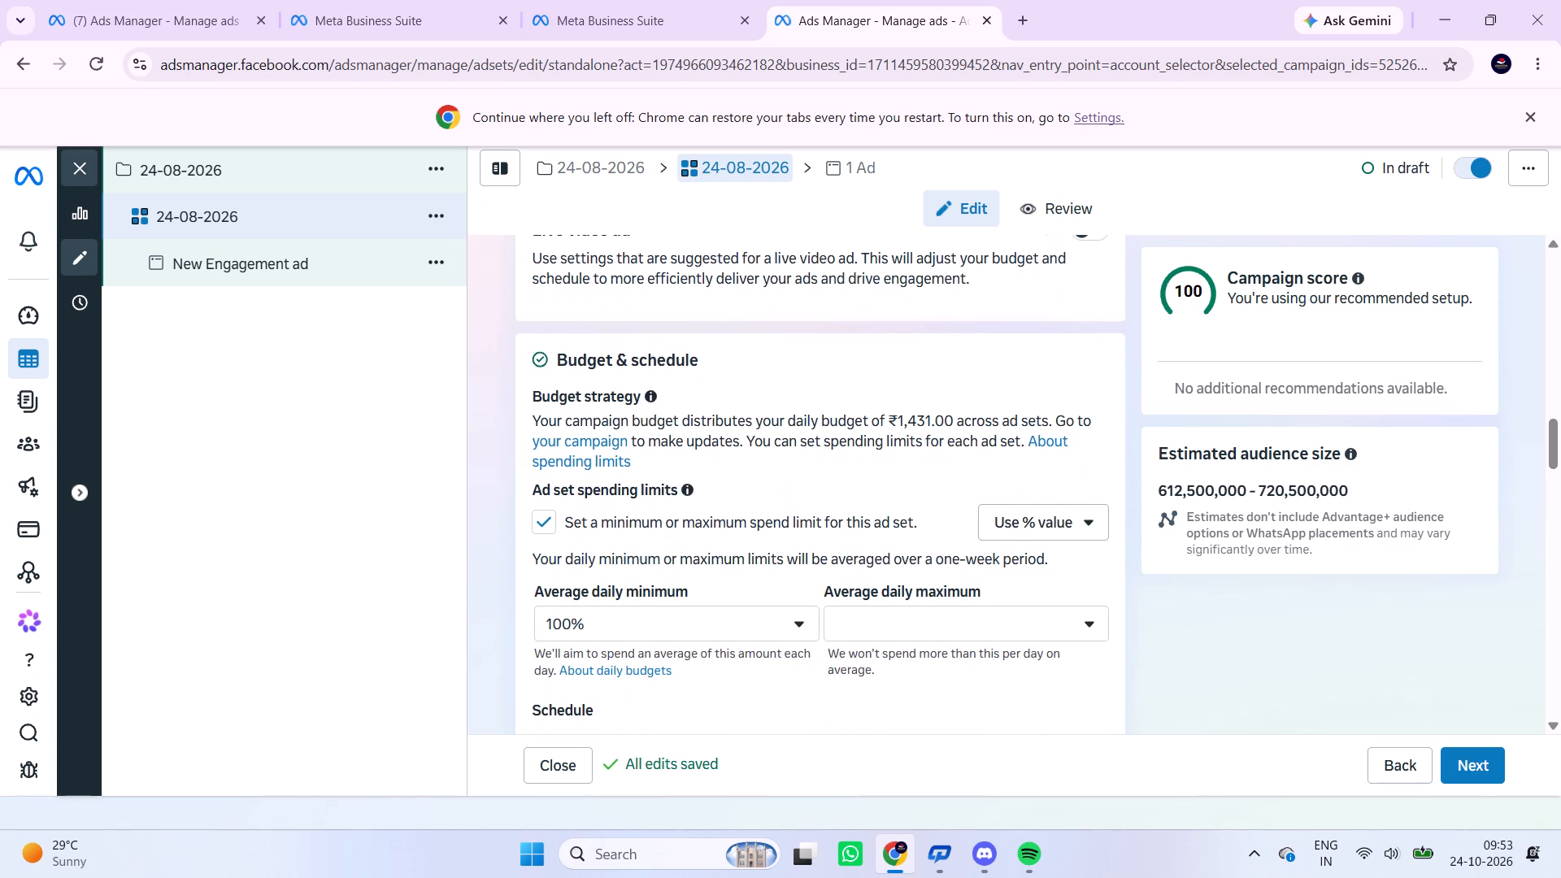
scroll(782, 567, "down", 2)
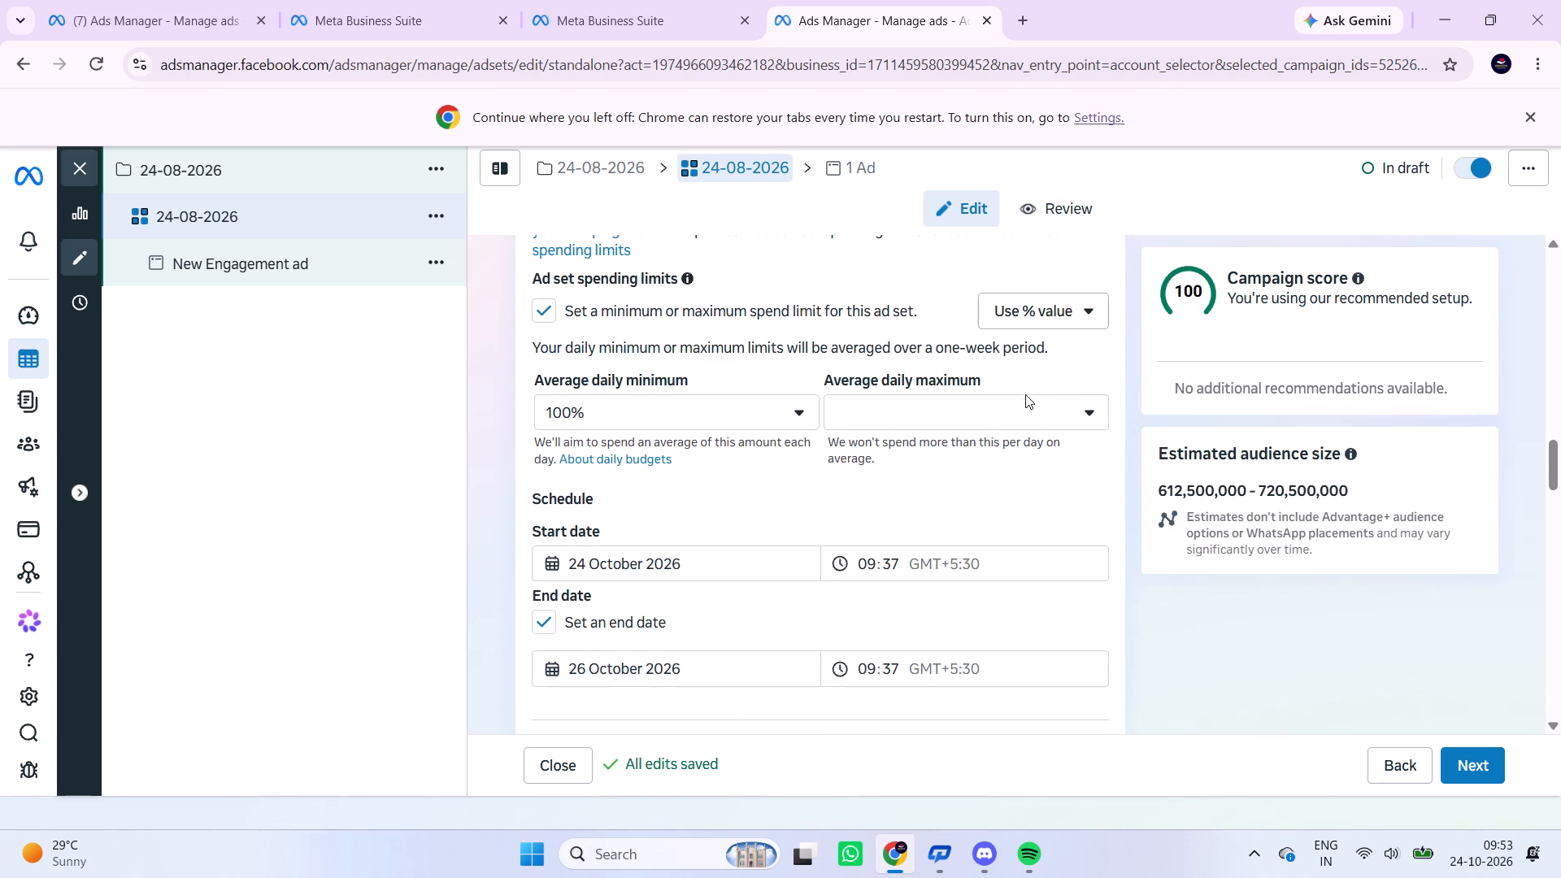
left_click(1020, 404)
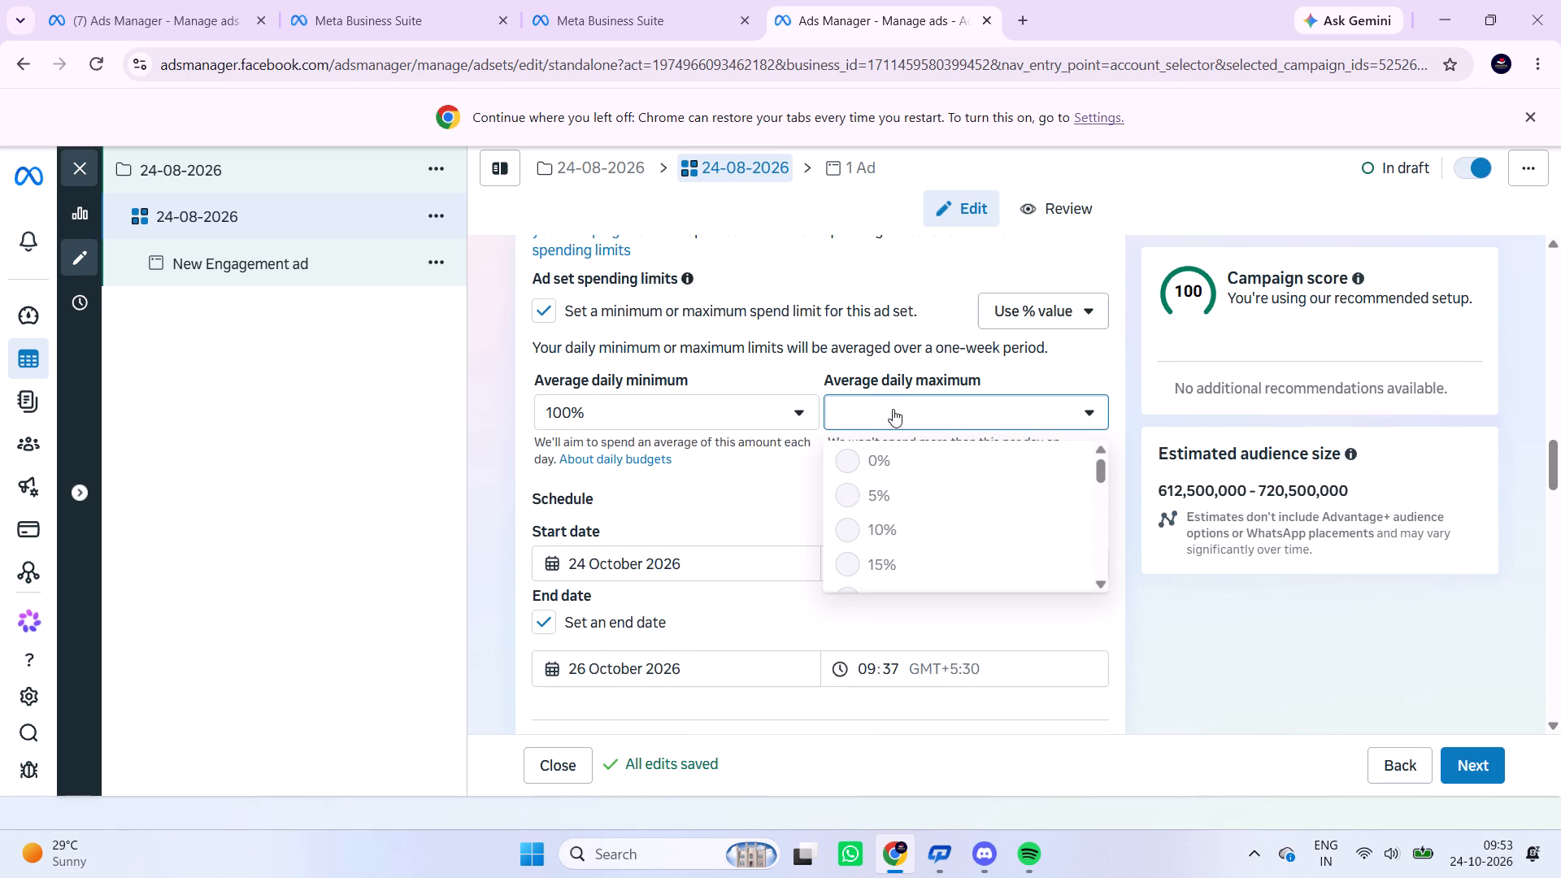
left_click(901, 421)
Search the saved audiences for "india" in the ad set's Audience section, and clear the search.
scroll(732, 641, "down", 3)
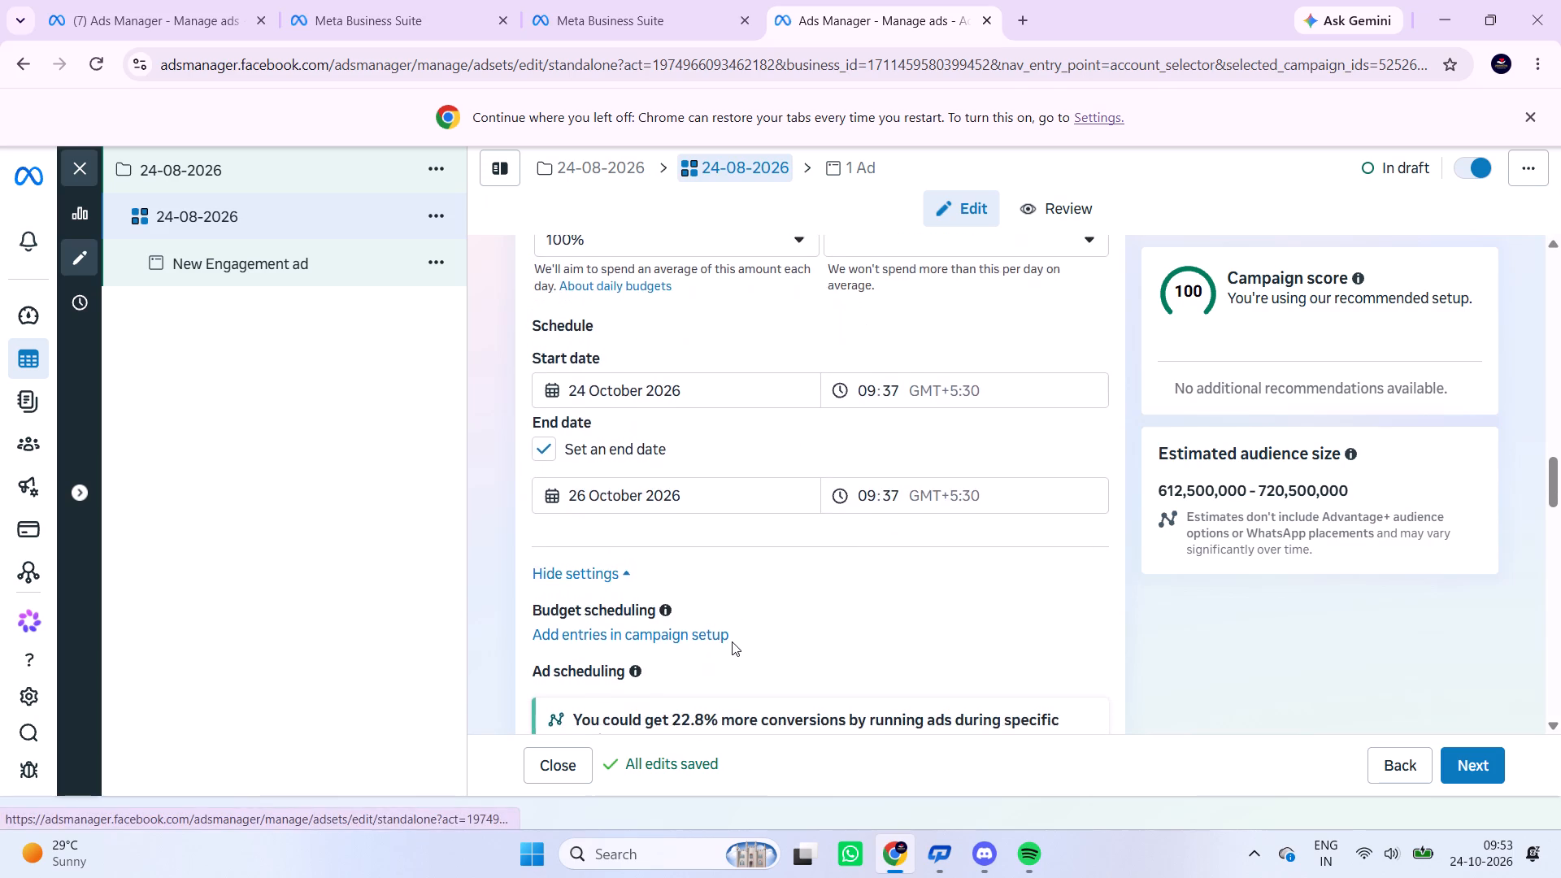
scroll(732, 641, "down", 3)
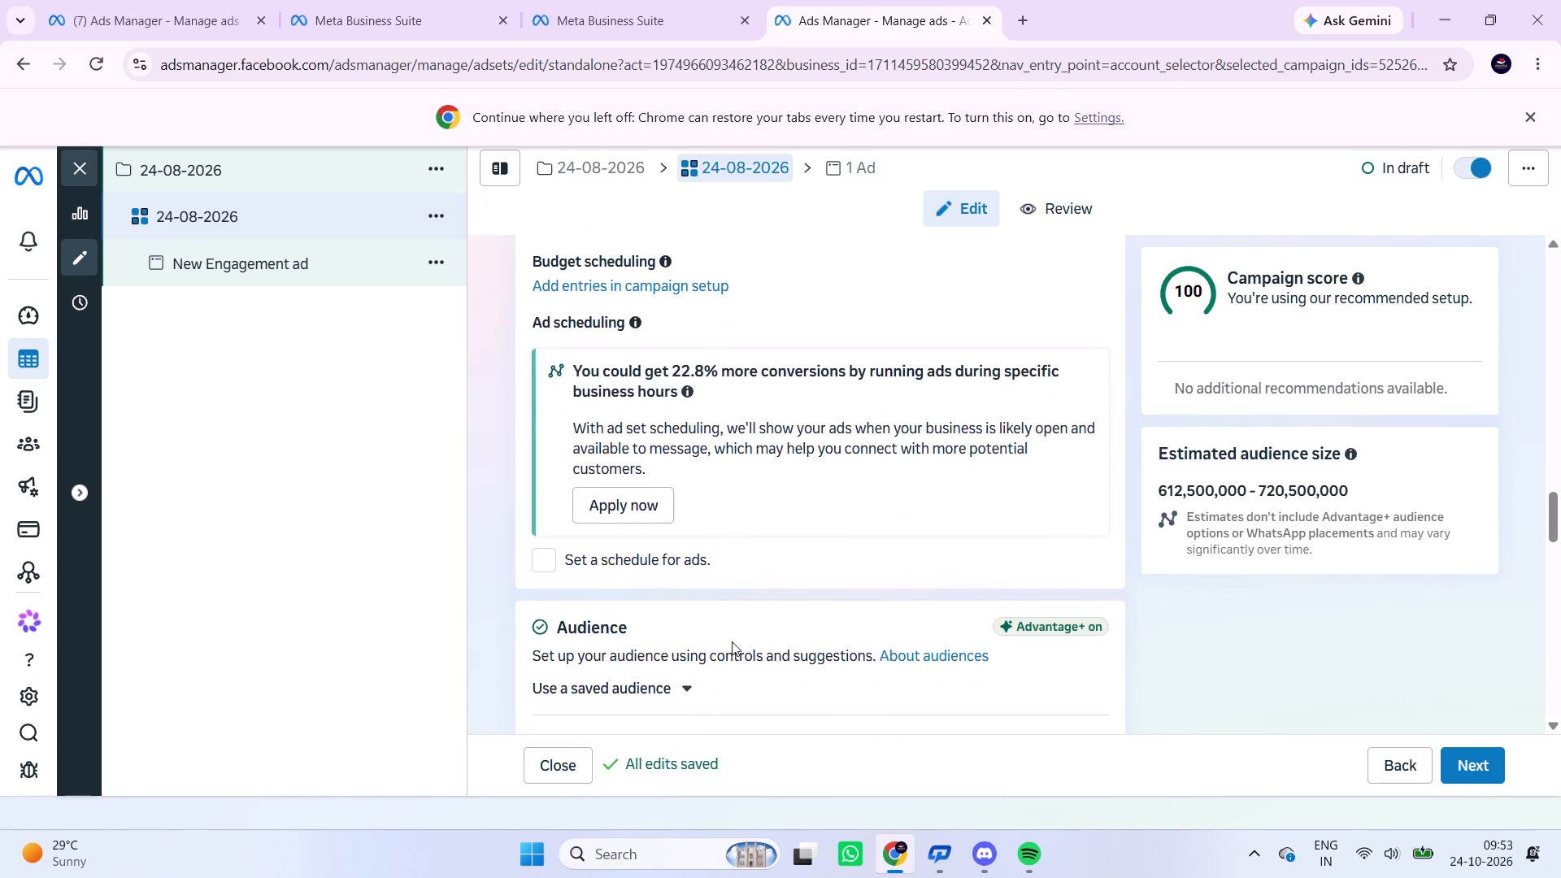
scroll(732, 641, "down", 2)
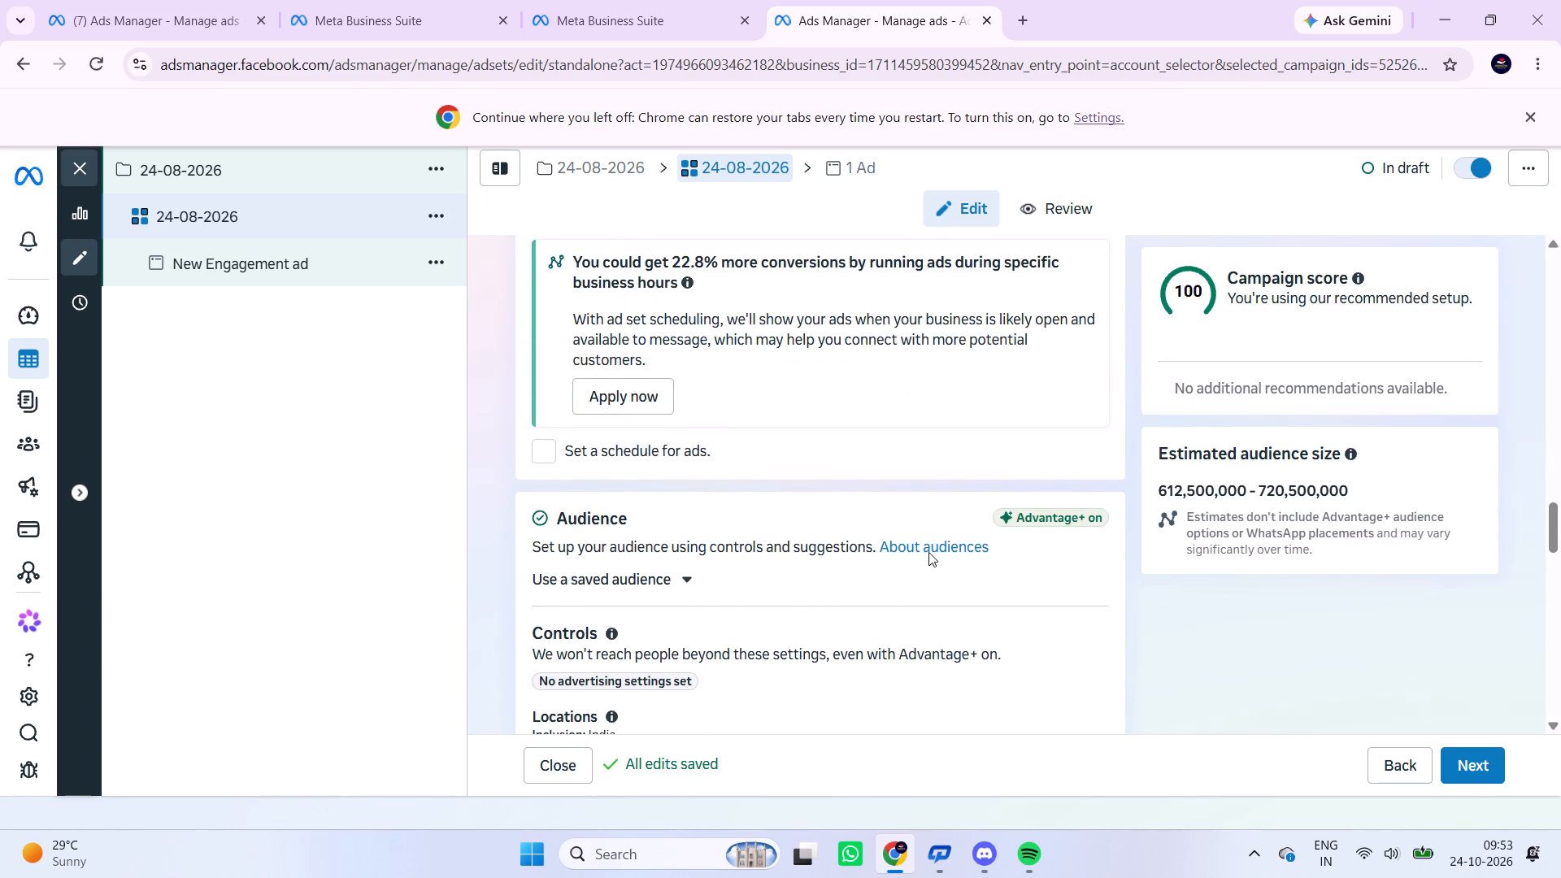
left_click(660, 576)
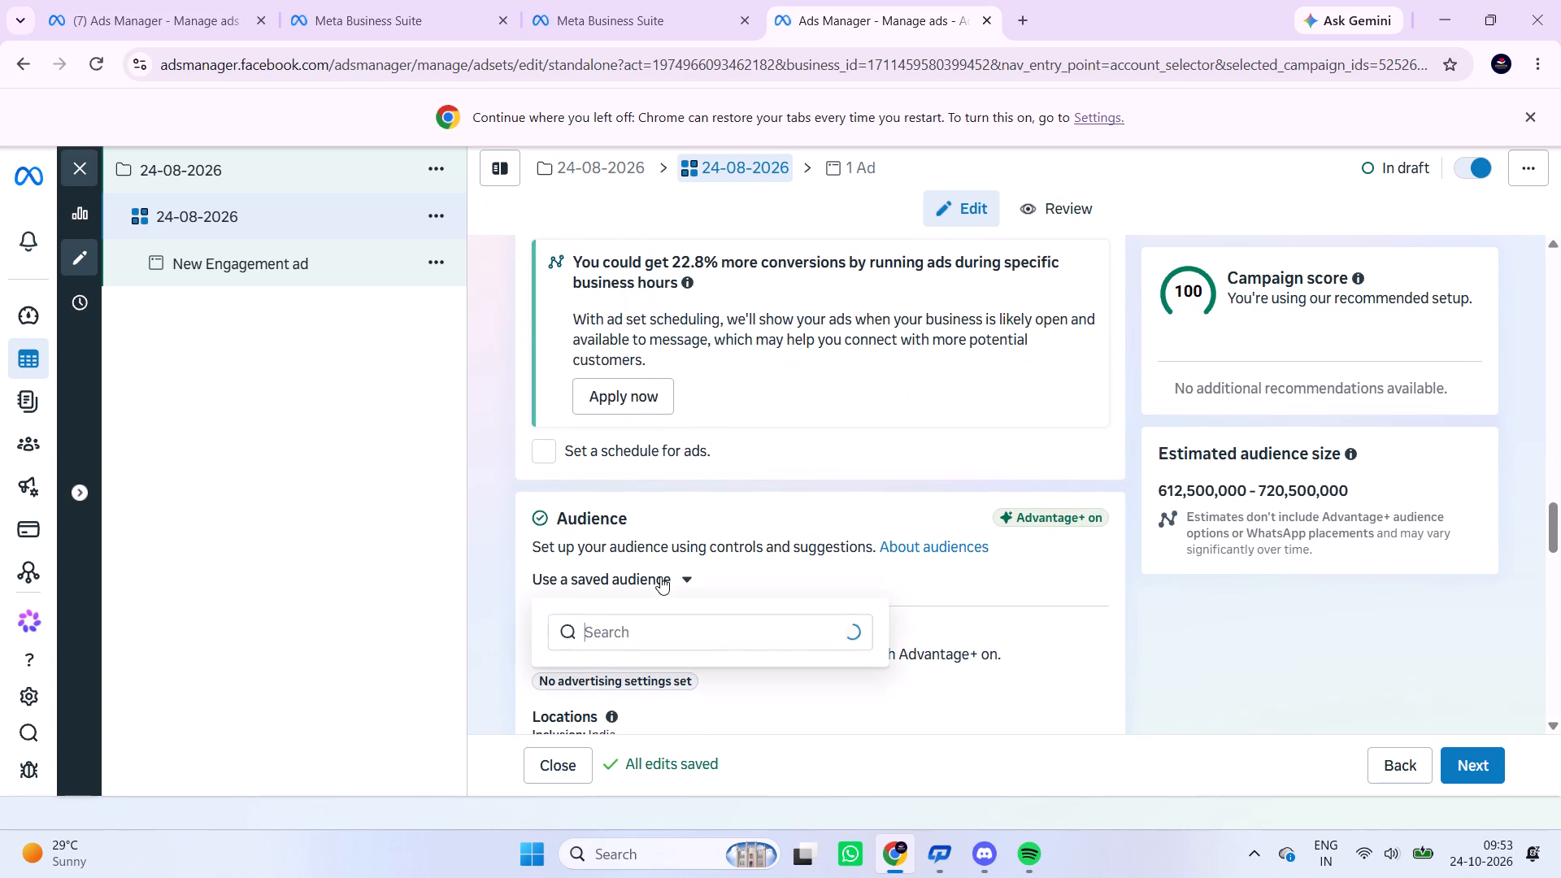
left_click(696, 650)
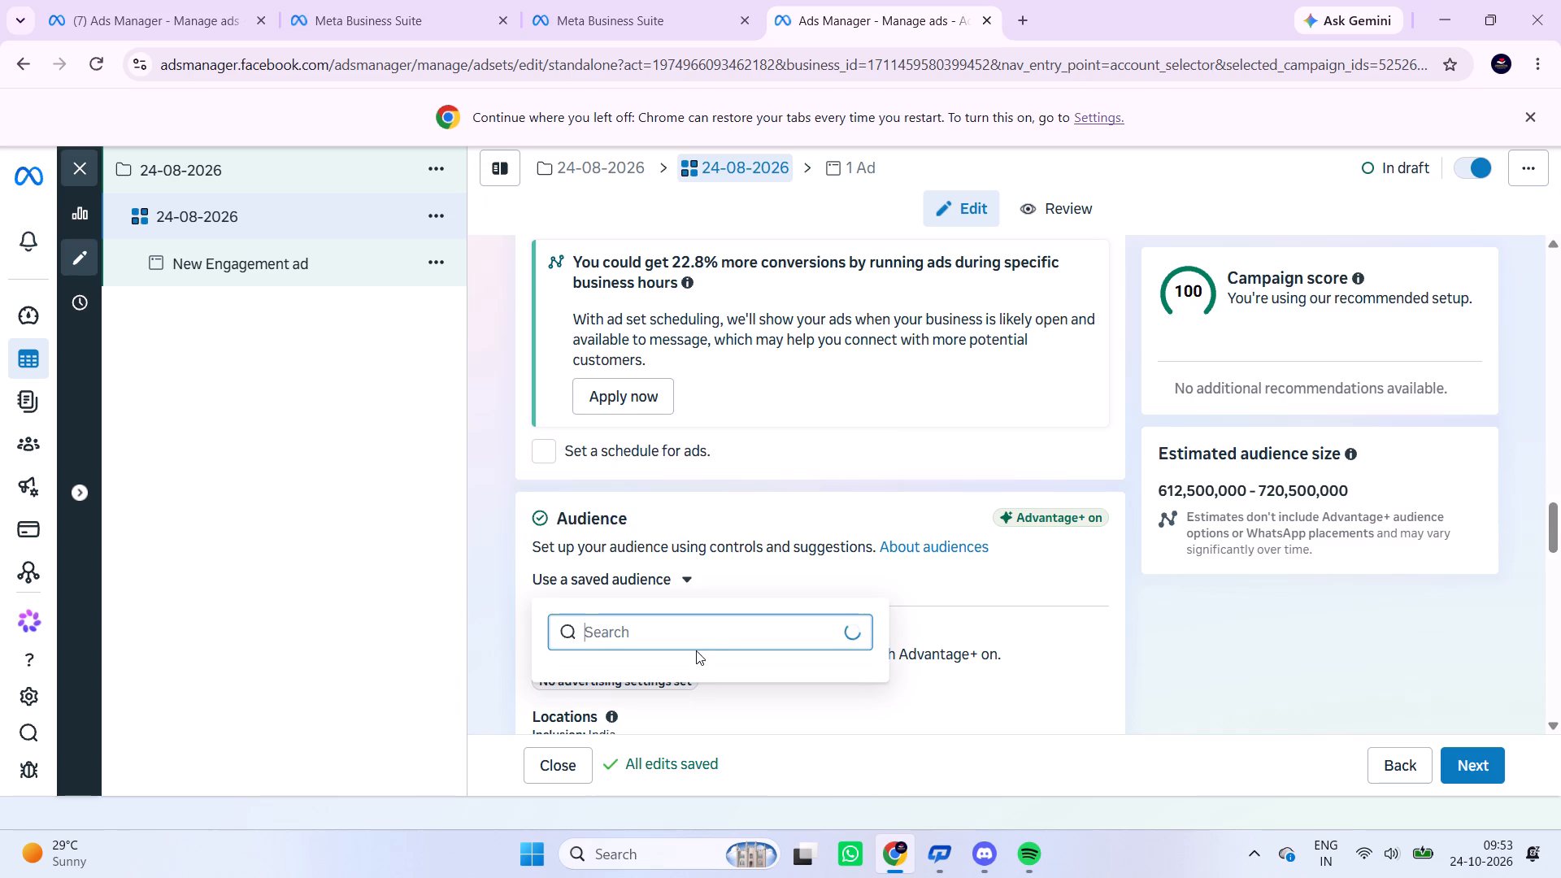
left_click(703, 630)
type("in")
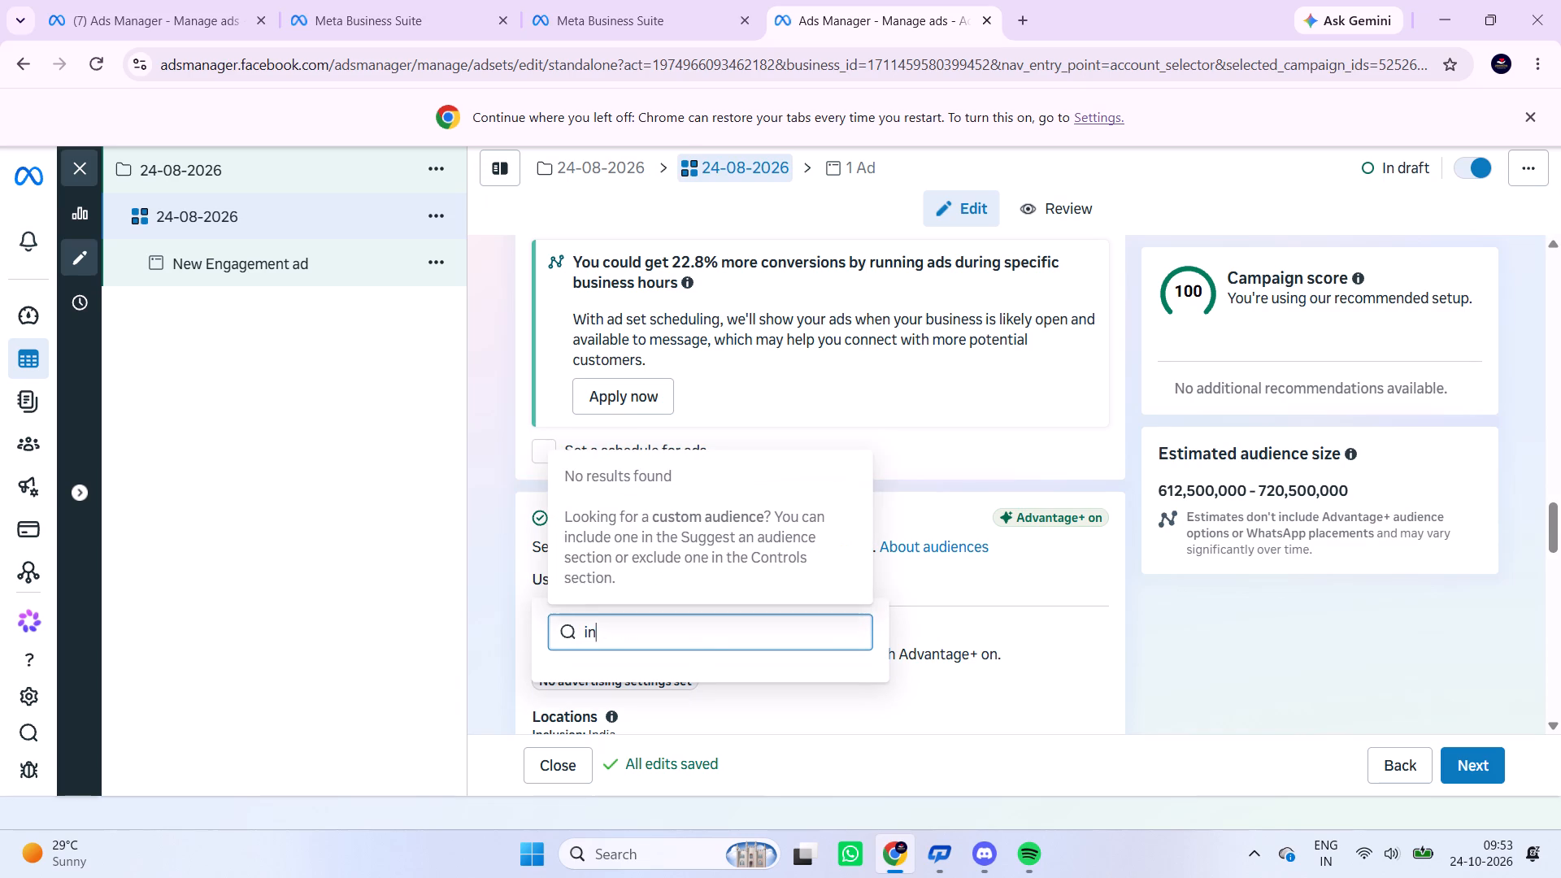
type("dia")
key("BackSpace")
key("BackSpace")
key("BackSpace")
key("BackSpace")
key("BackSpace")
key("BackSpace")
key("BackSpace")
key("BackSpace")
key("BackSpace")
key("BackSpace")
key("BackSpace")
key("BackSpace")
key("BackSpace")
key("BackSpace")
key("BackSpace")
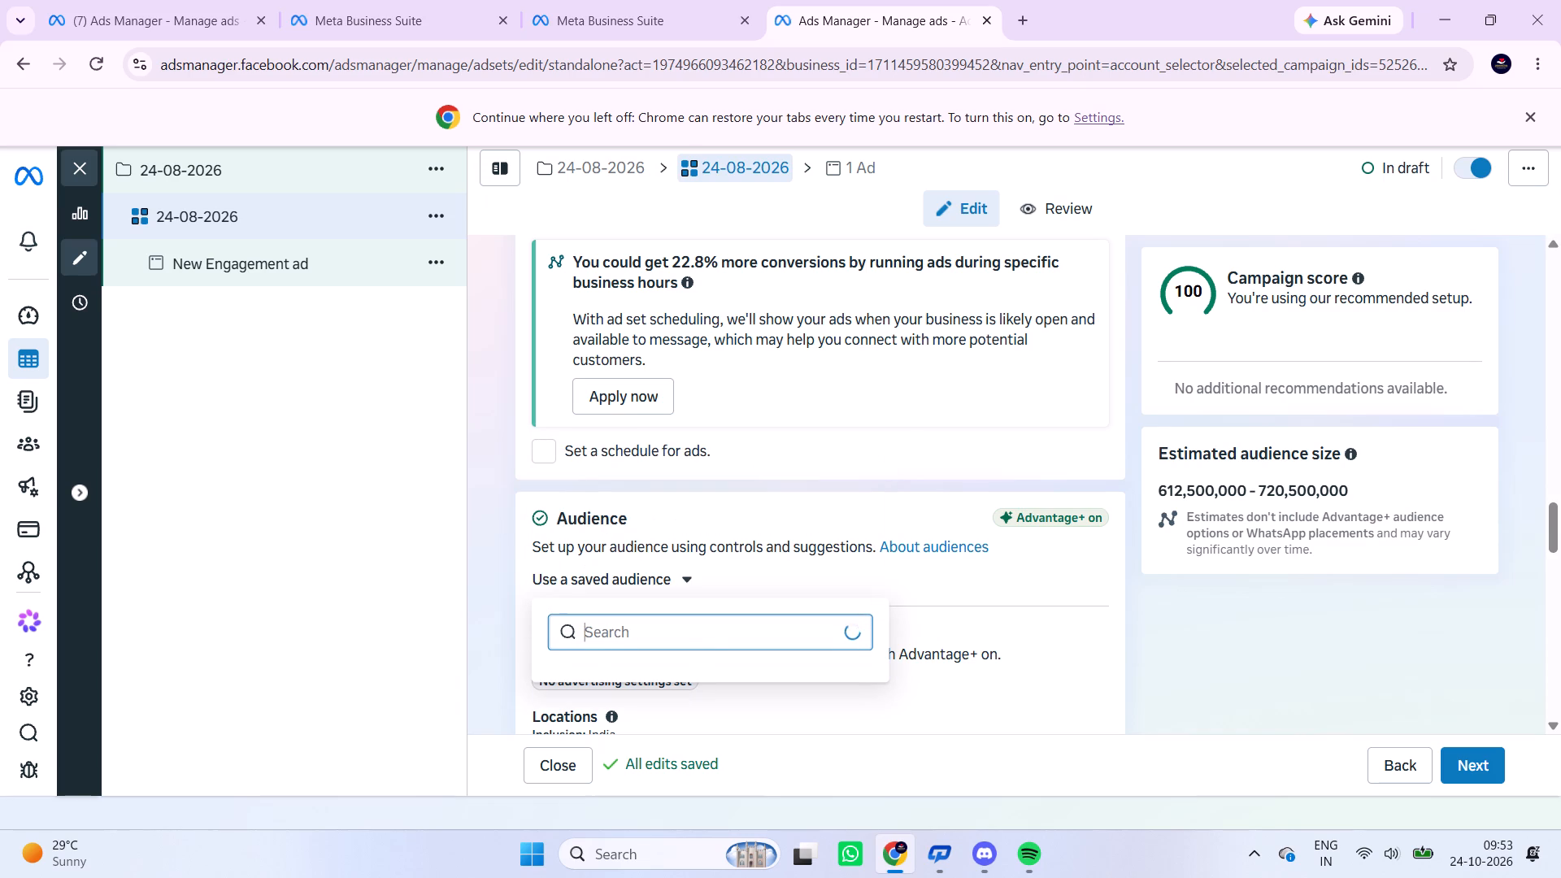
Search the saved audiences for "janahitha", clear the search and close the saved audience list.
type("janahitha")
key("BackSpace")
key("BackSpace")
key("BackSpace")
key("BackSpace")
key("BackSpace")
key("BackSpace")
key("BackSpace")
key("BackSpace")
key("BackSpace")
key("BackSpace")
key("BackSpace")
key("BackSpace")
key("BackSpace")
key("BackSpace")
key("BackSpace")
key("BackSpace")
key("BackSpace")
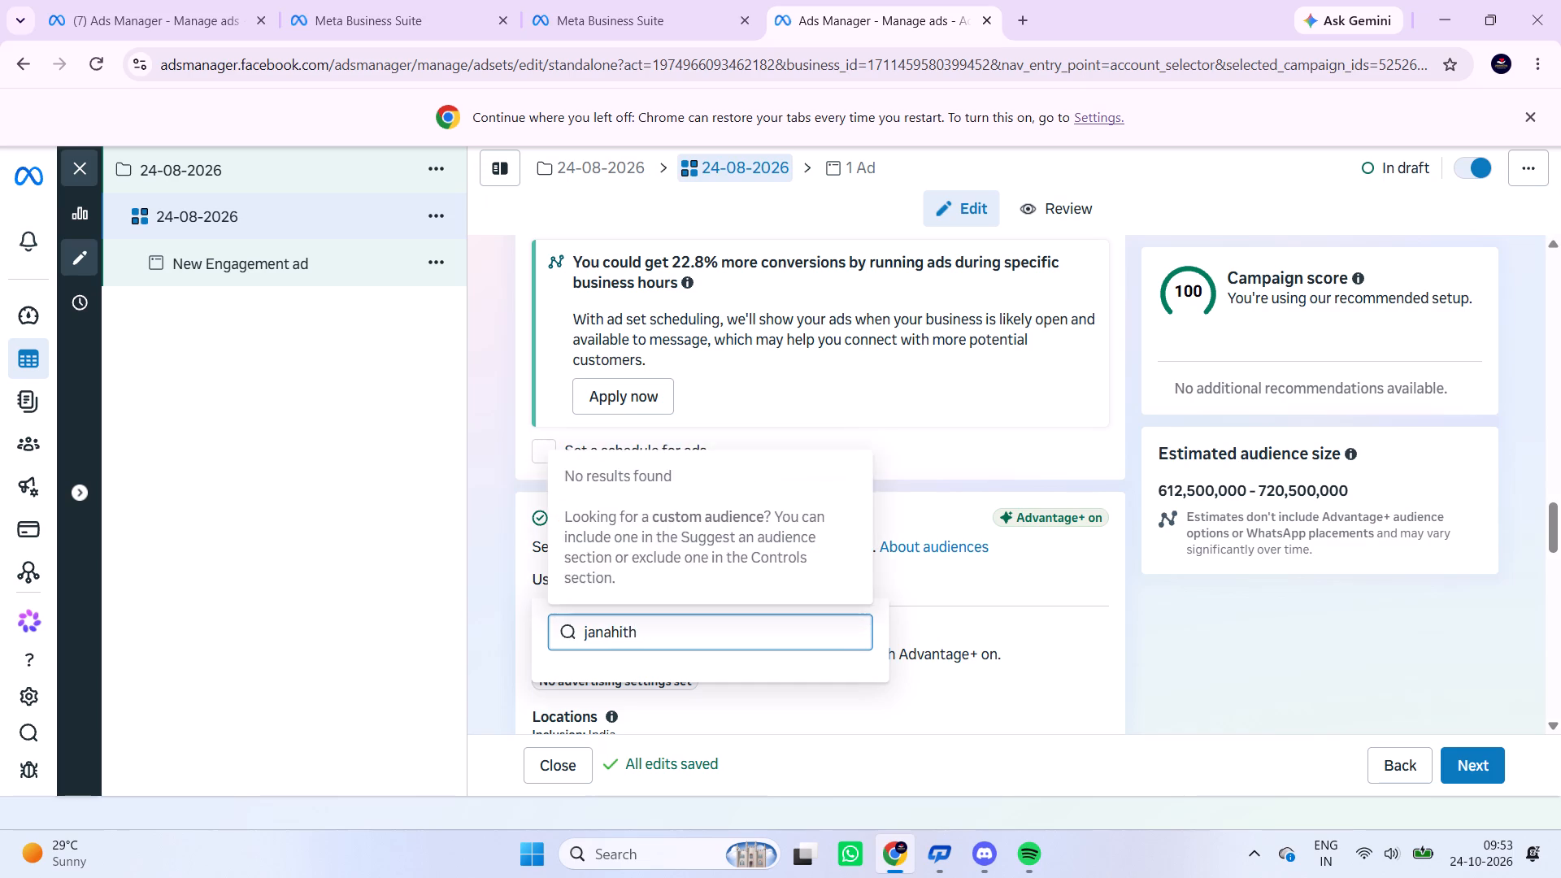
left_click(933, 606)
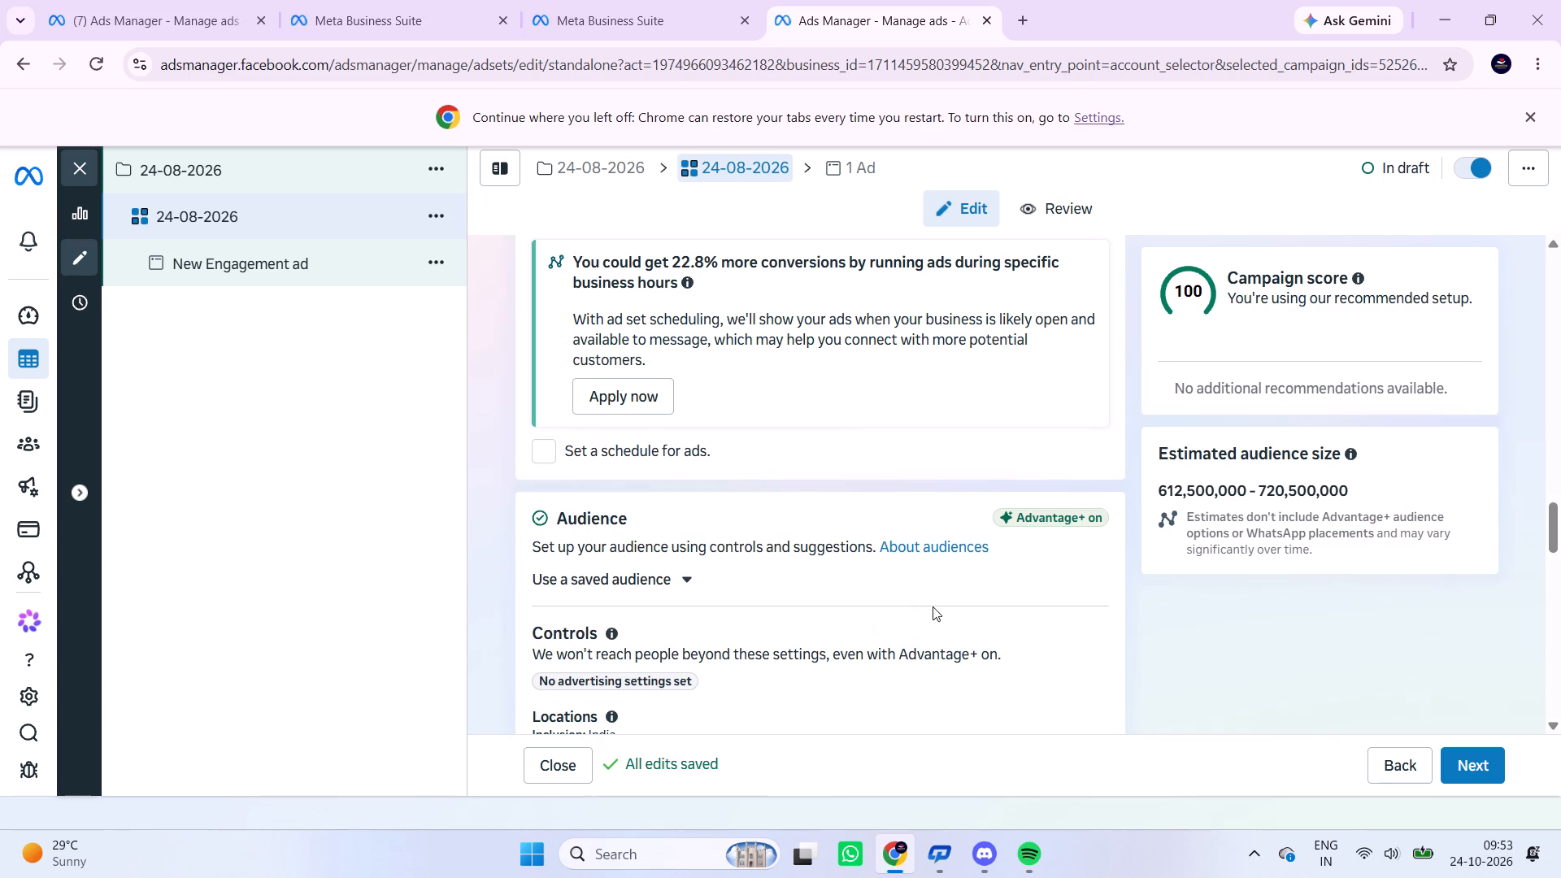
View the ad account's audience controls from the audience's advertising settings, and close them without changes.
scroll(766, 661, "down", 1)
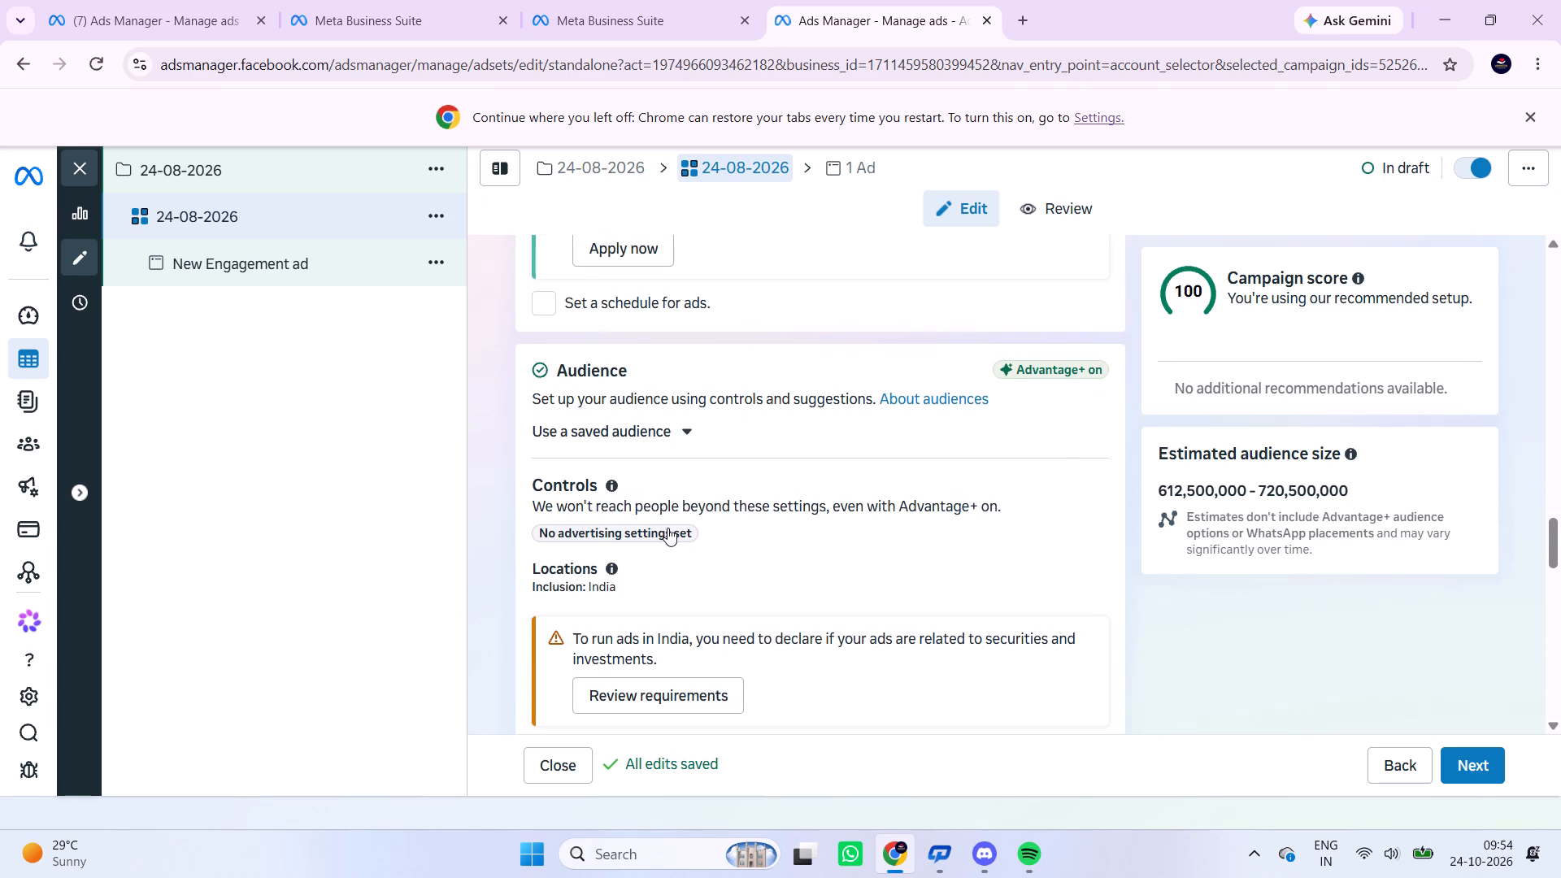
left_click(663, 525)
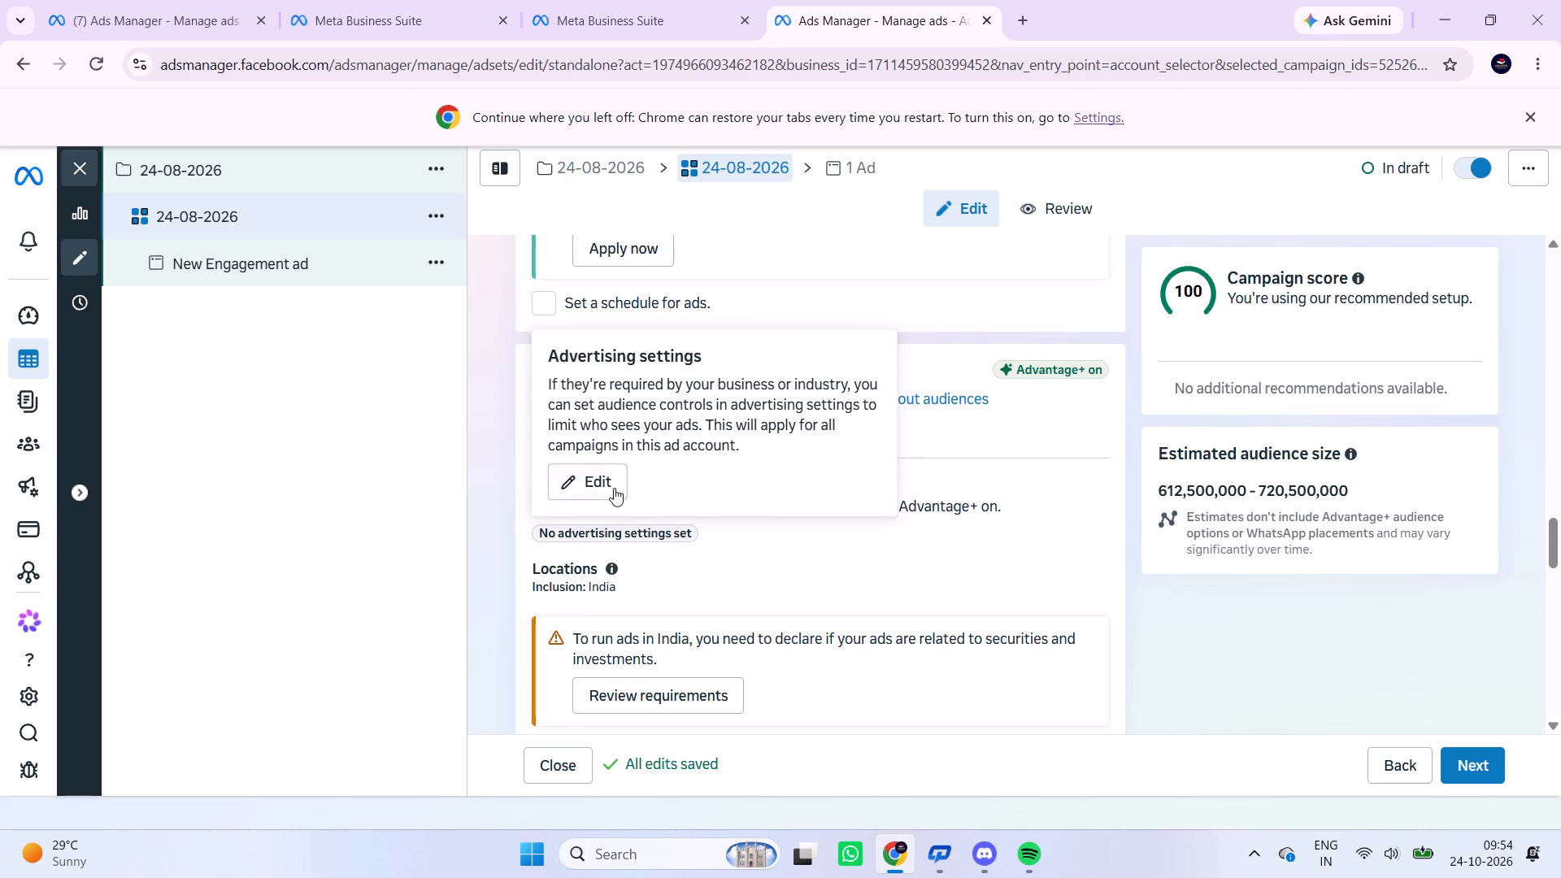
left_click(587, 471)
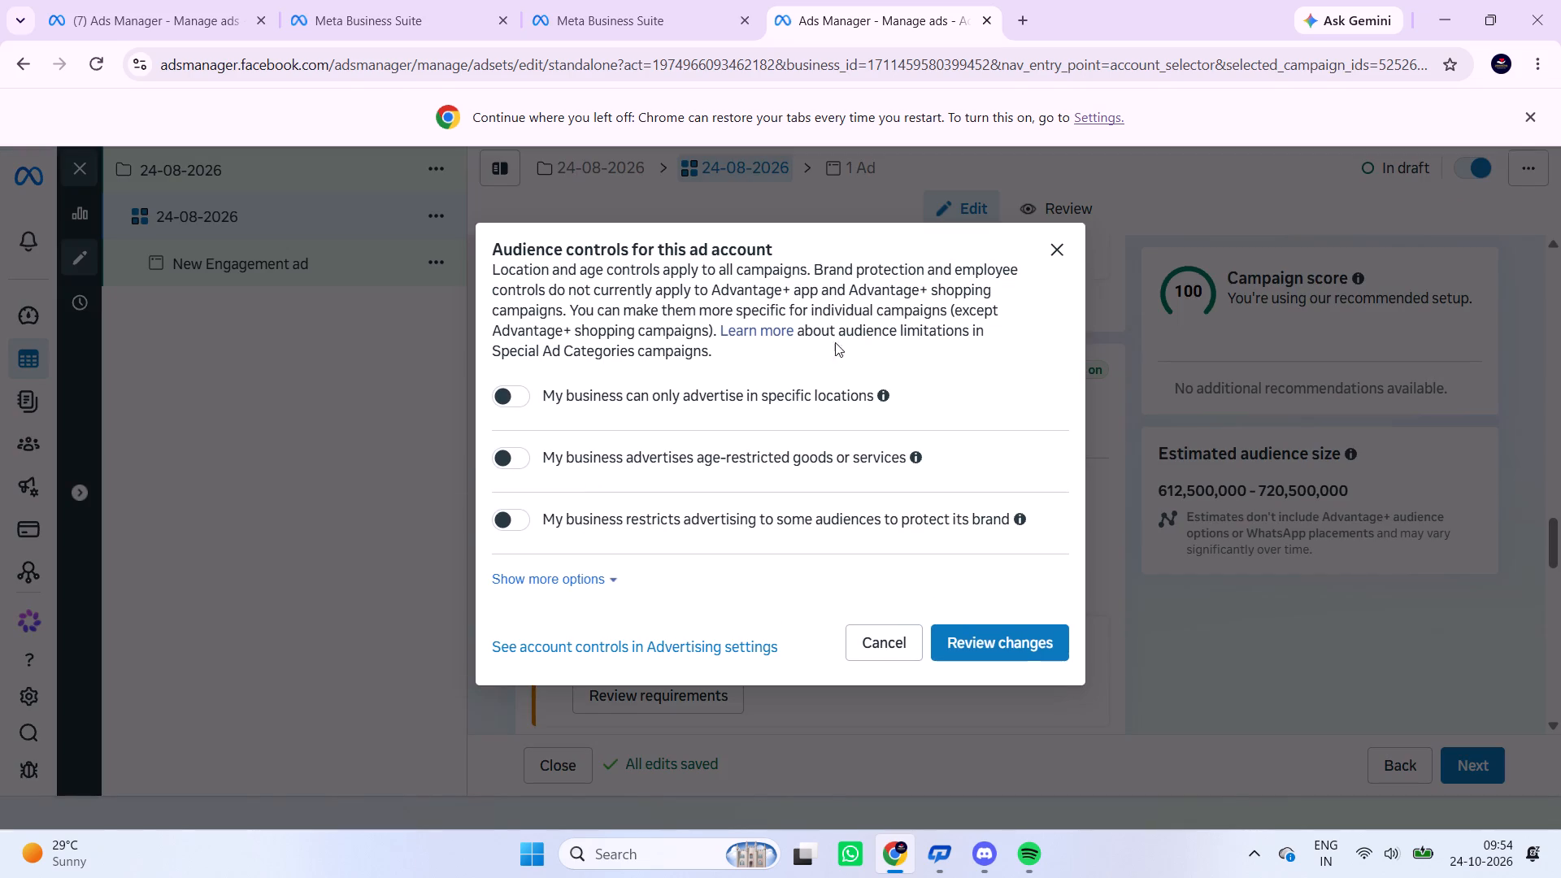
left_click(1061, 252)
View the location settings in the ad set's audience controls, and close them without changes.
scroll(853, 585, "down", 1)
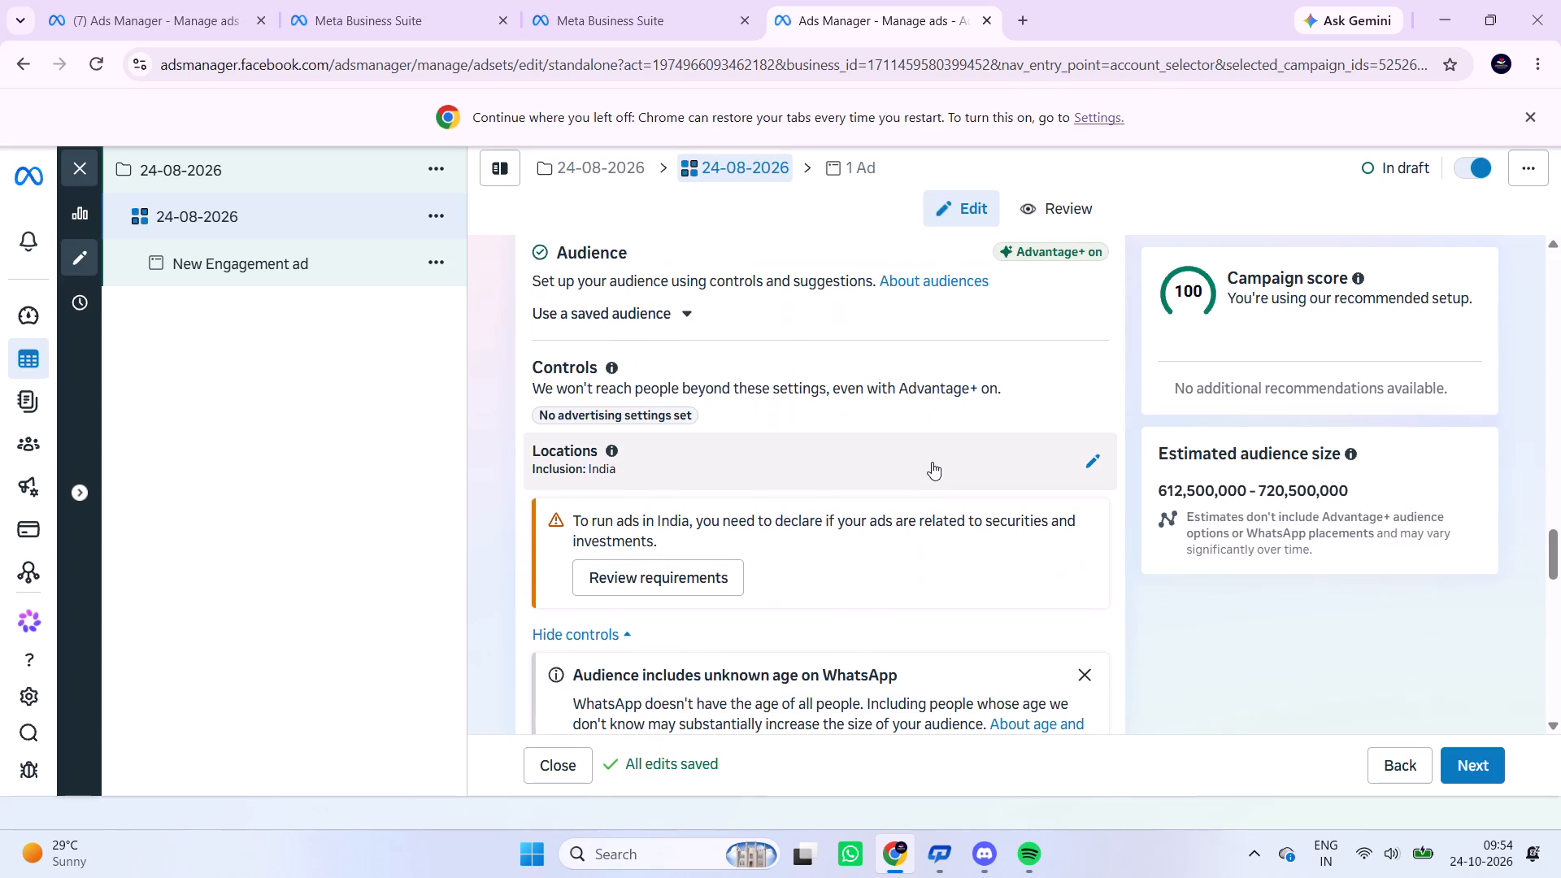
left_click(1085, 465)
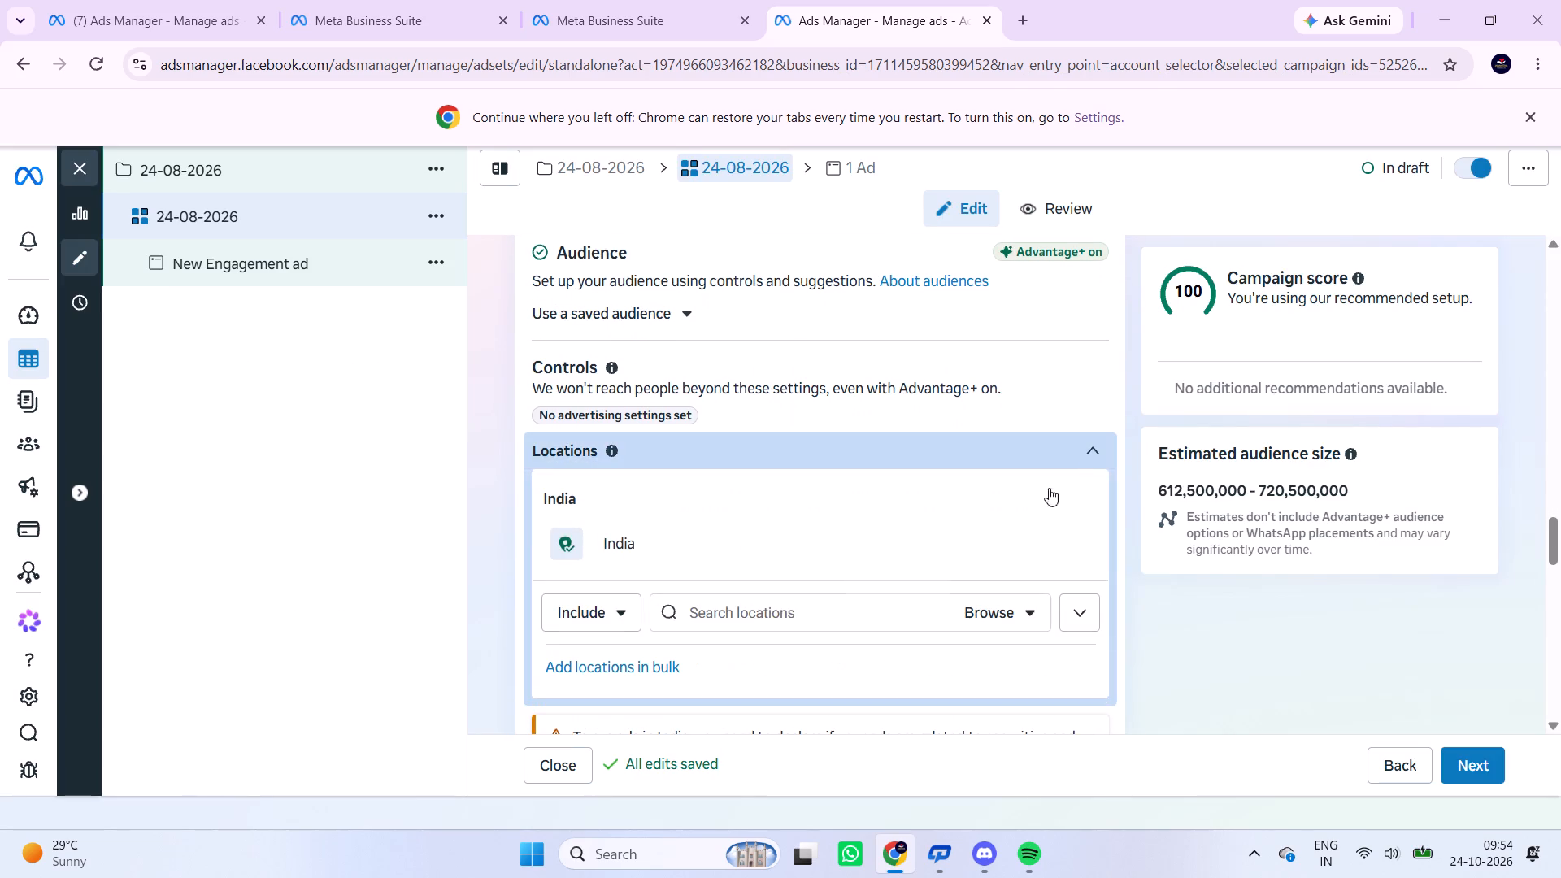
scroll(953, 549, "down", 2)
scroll(953, 549, "up", 1)
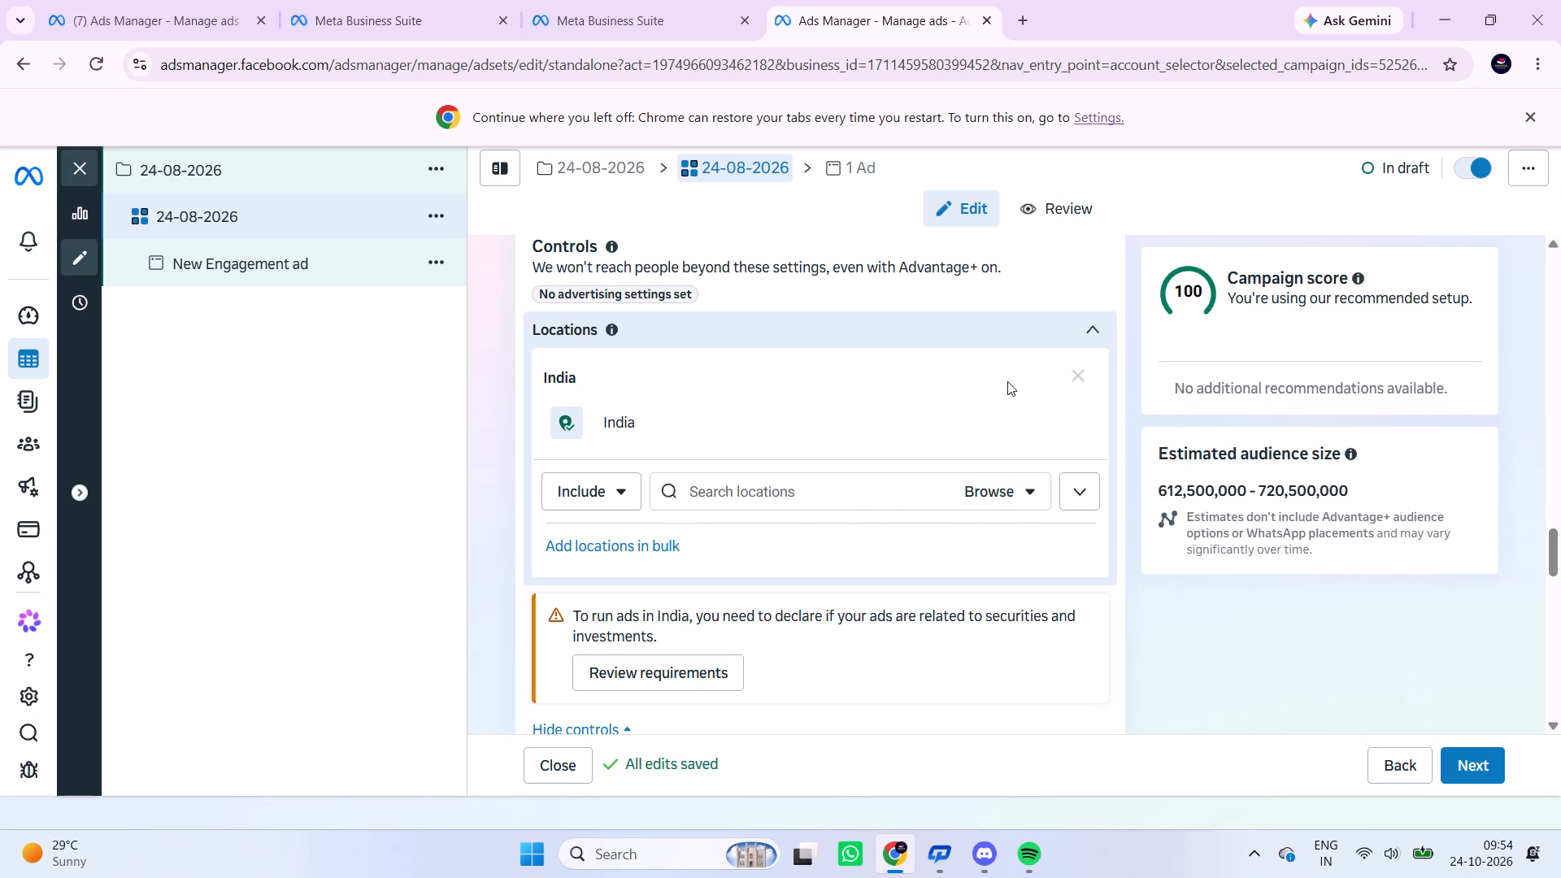
left_click(1086, 326)
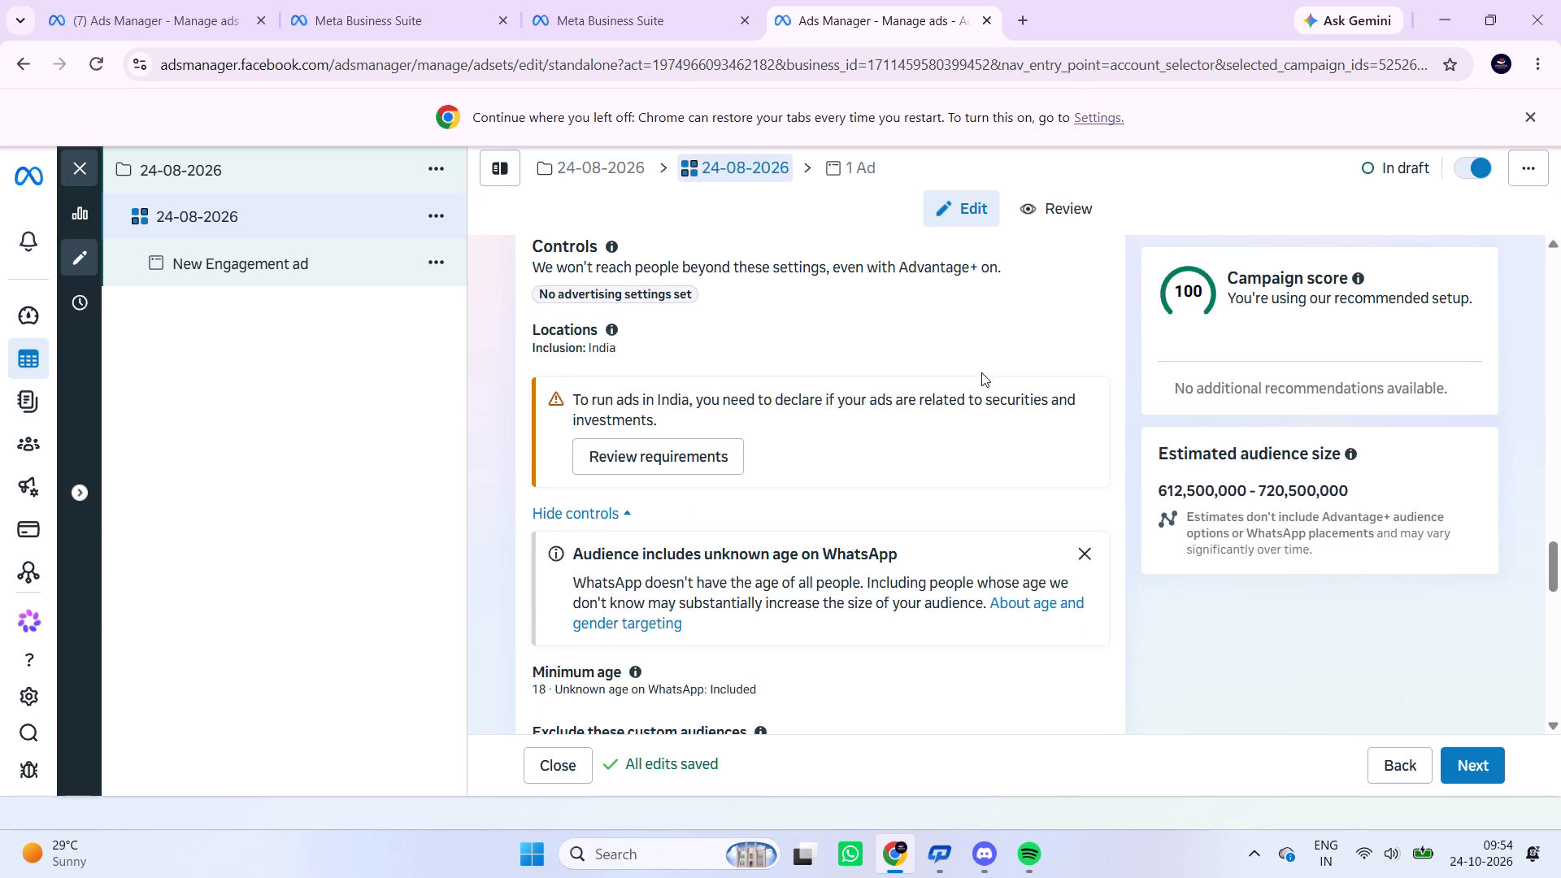
Review the India securities and investments declaration requirements from the ad set's audience controls.
left_click(682, 468)
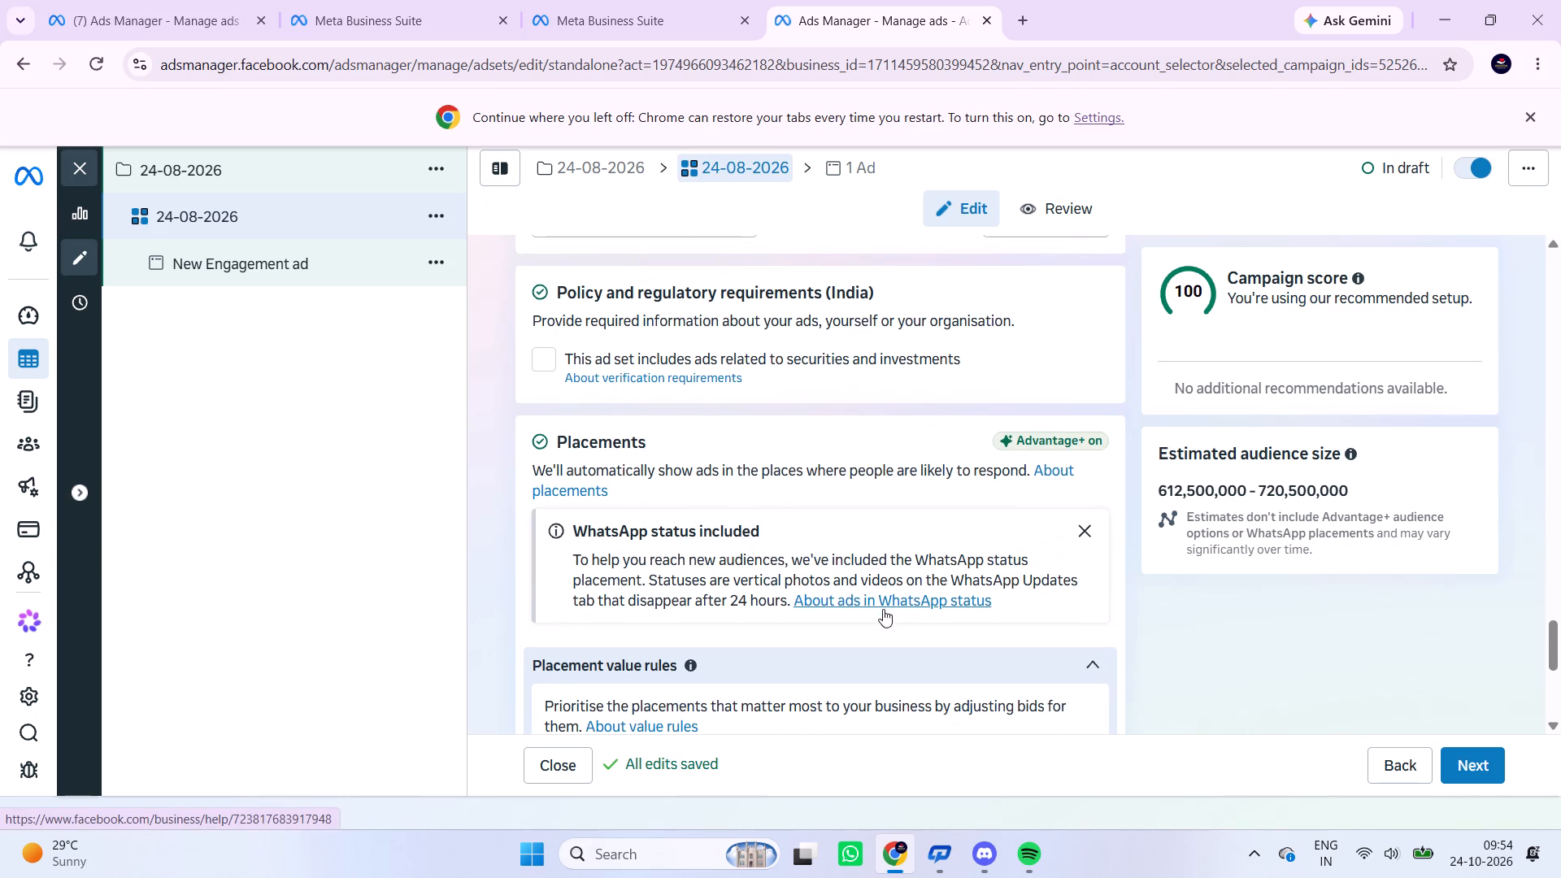
Show more settings in the Placements section, and examine the devices, platforms and placement categories from Feeds to Apps and sites.
scroll(883, 609, "down", 6)
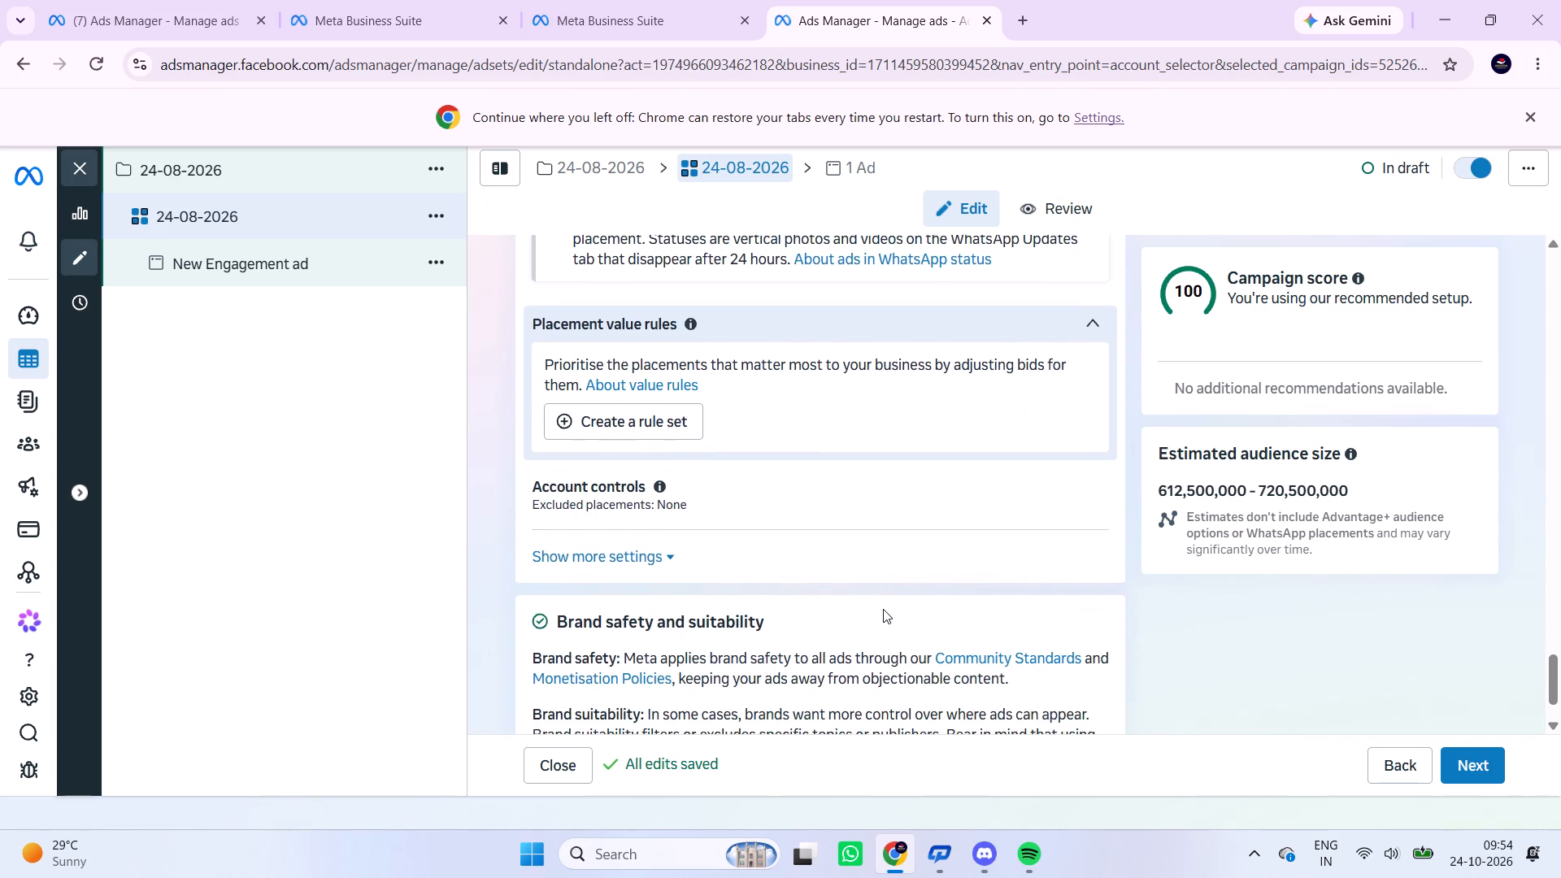
scroll(883, 609, "down", 1)
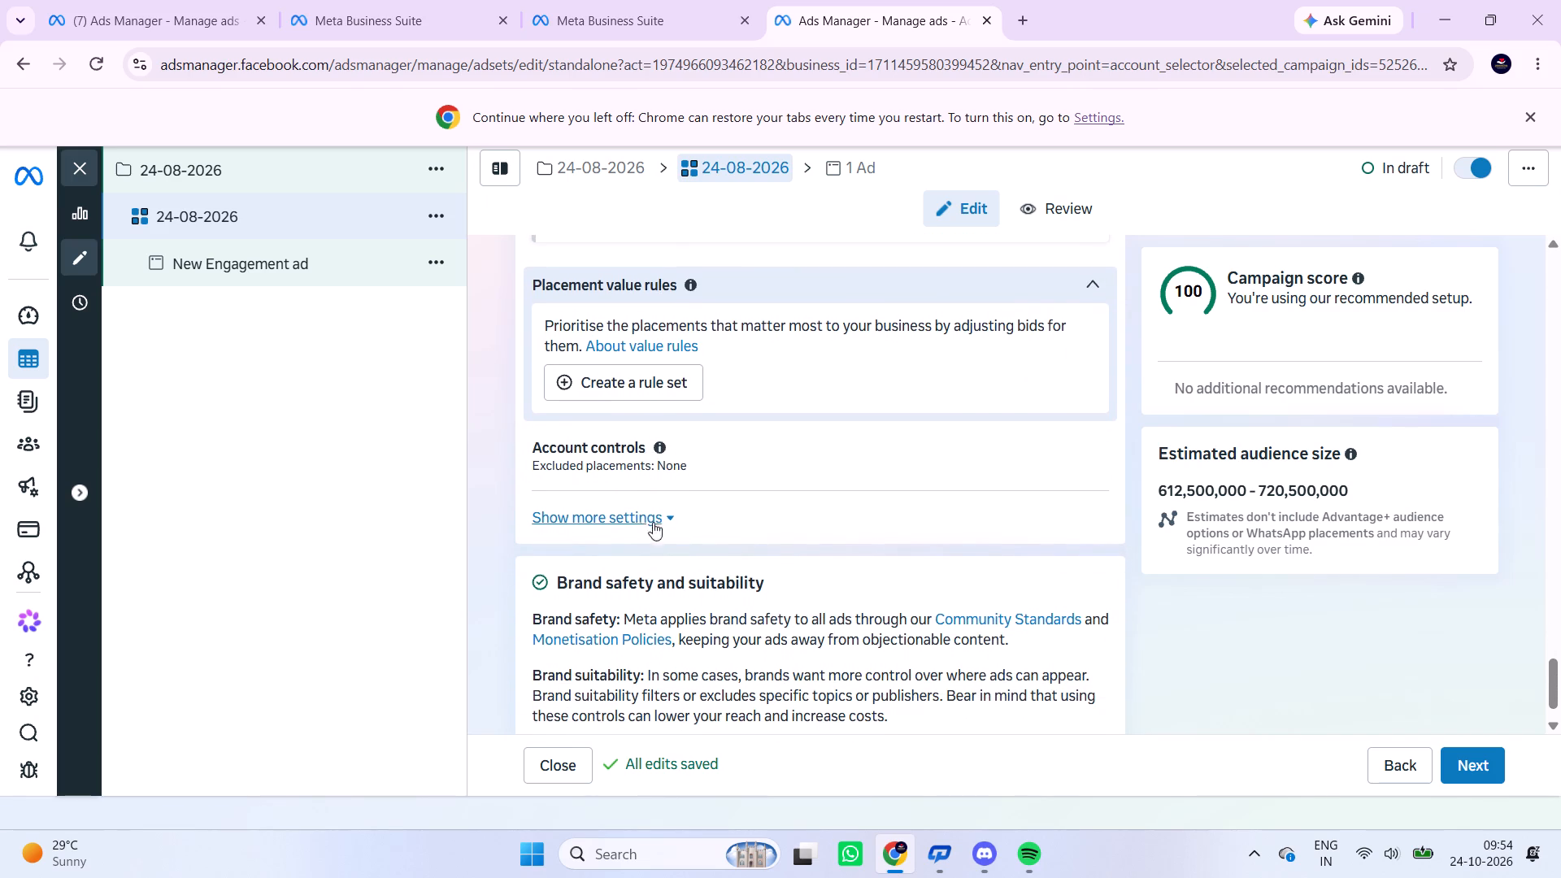
left_click(644, 508)
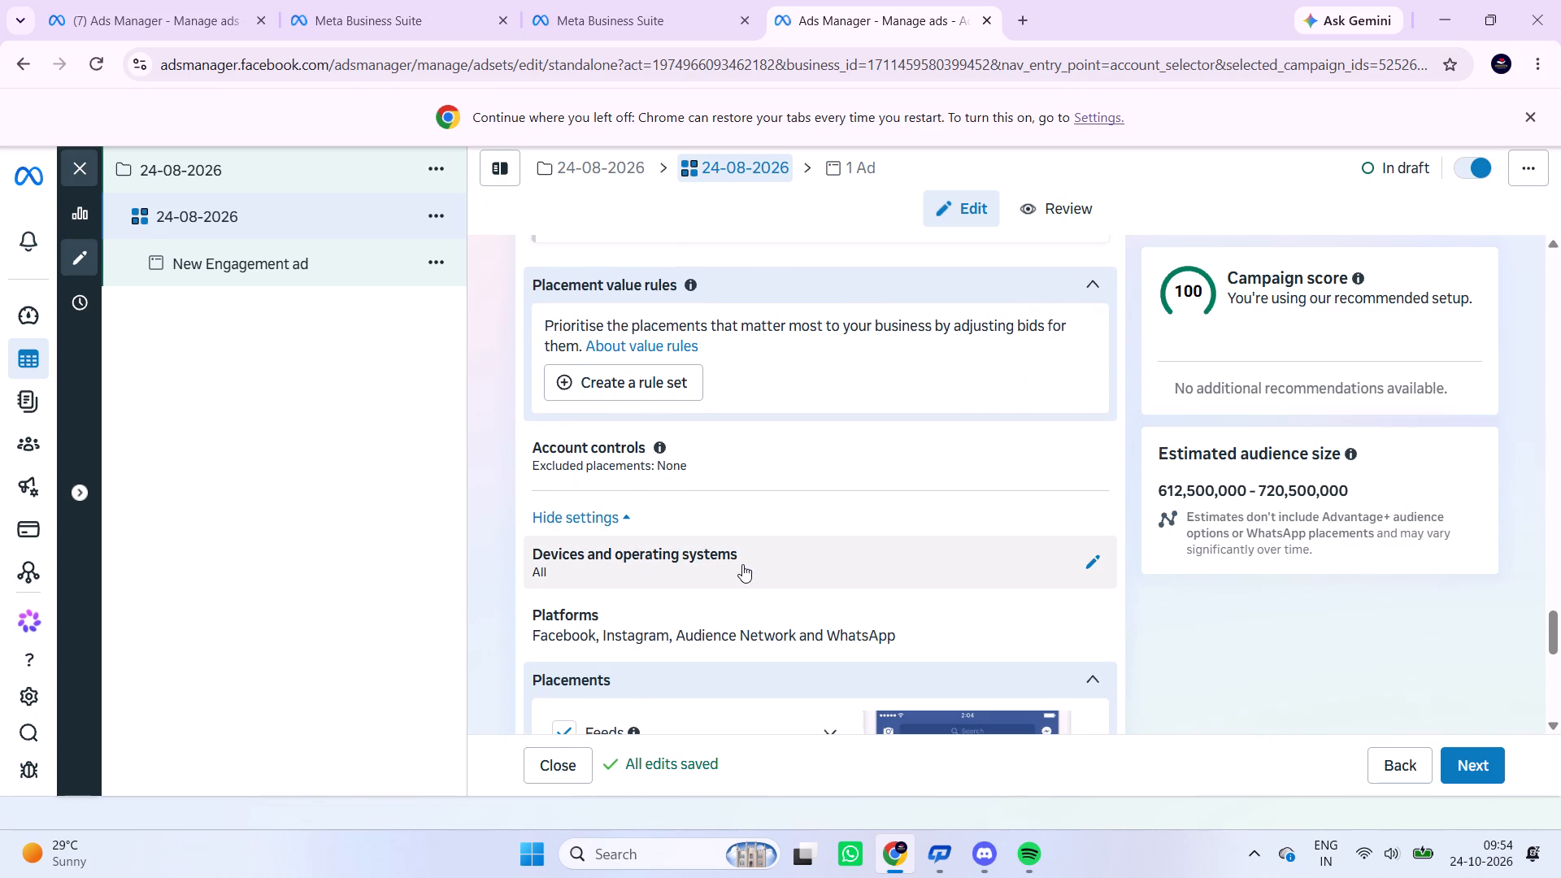
scroll(742, 564, "down", 3)
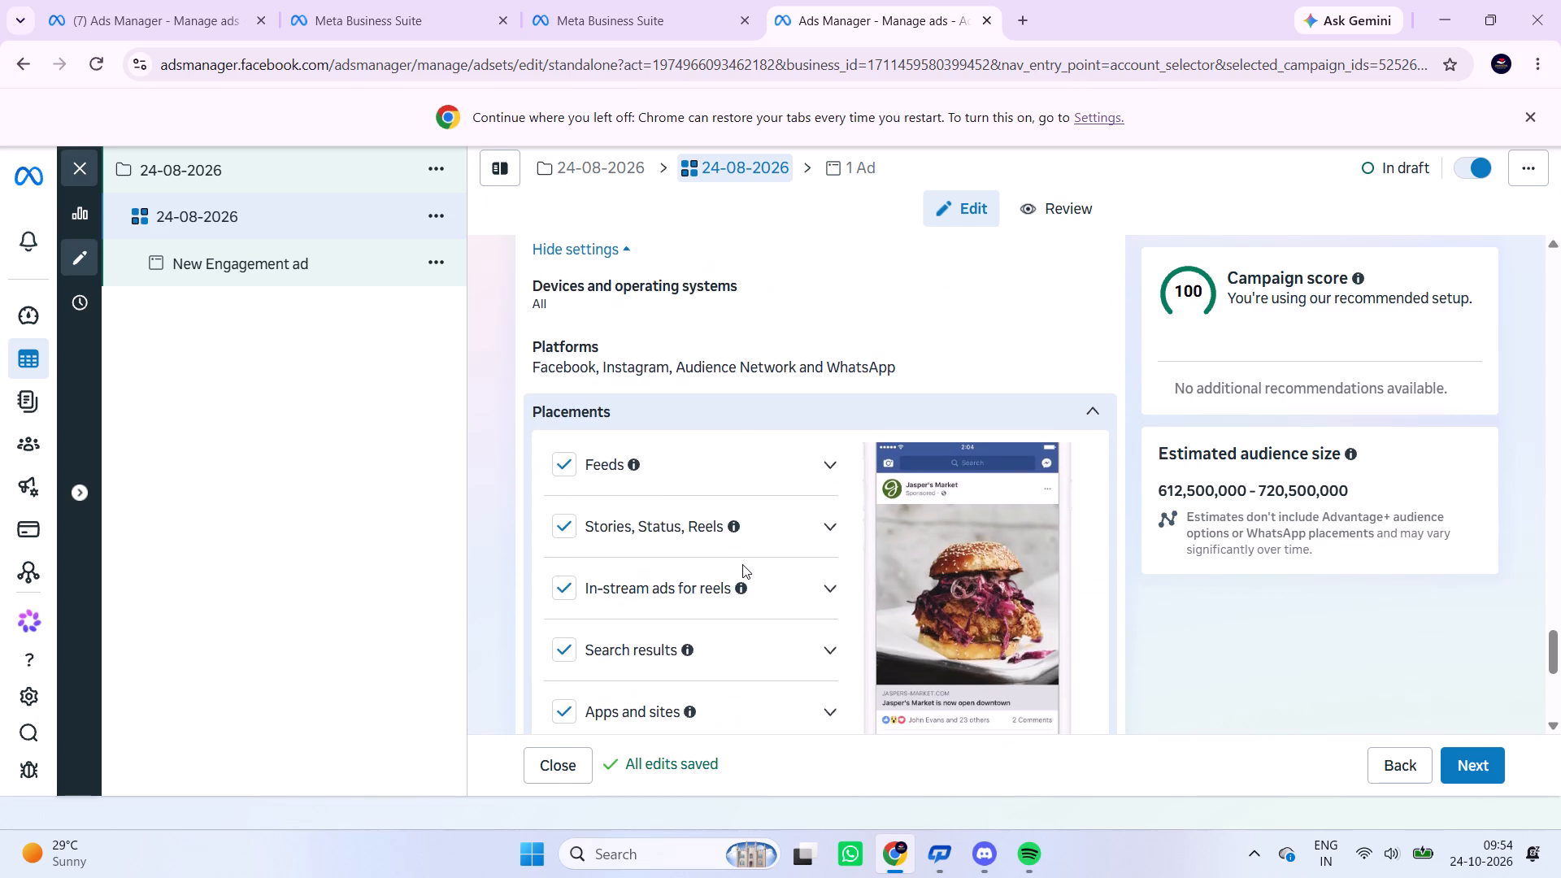
scroll(742, 564, "down", 2)
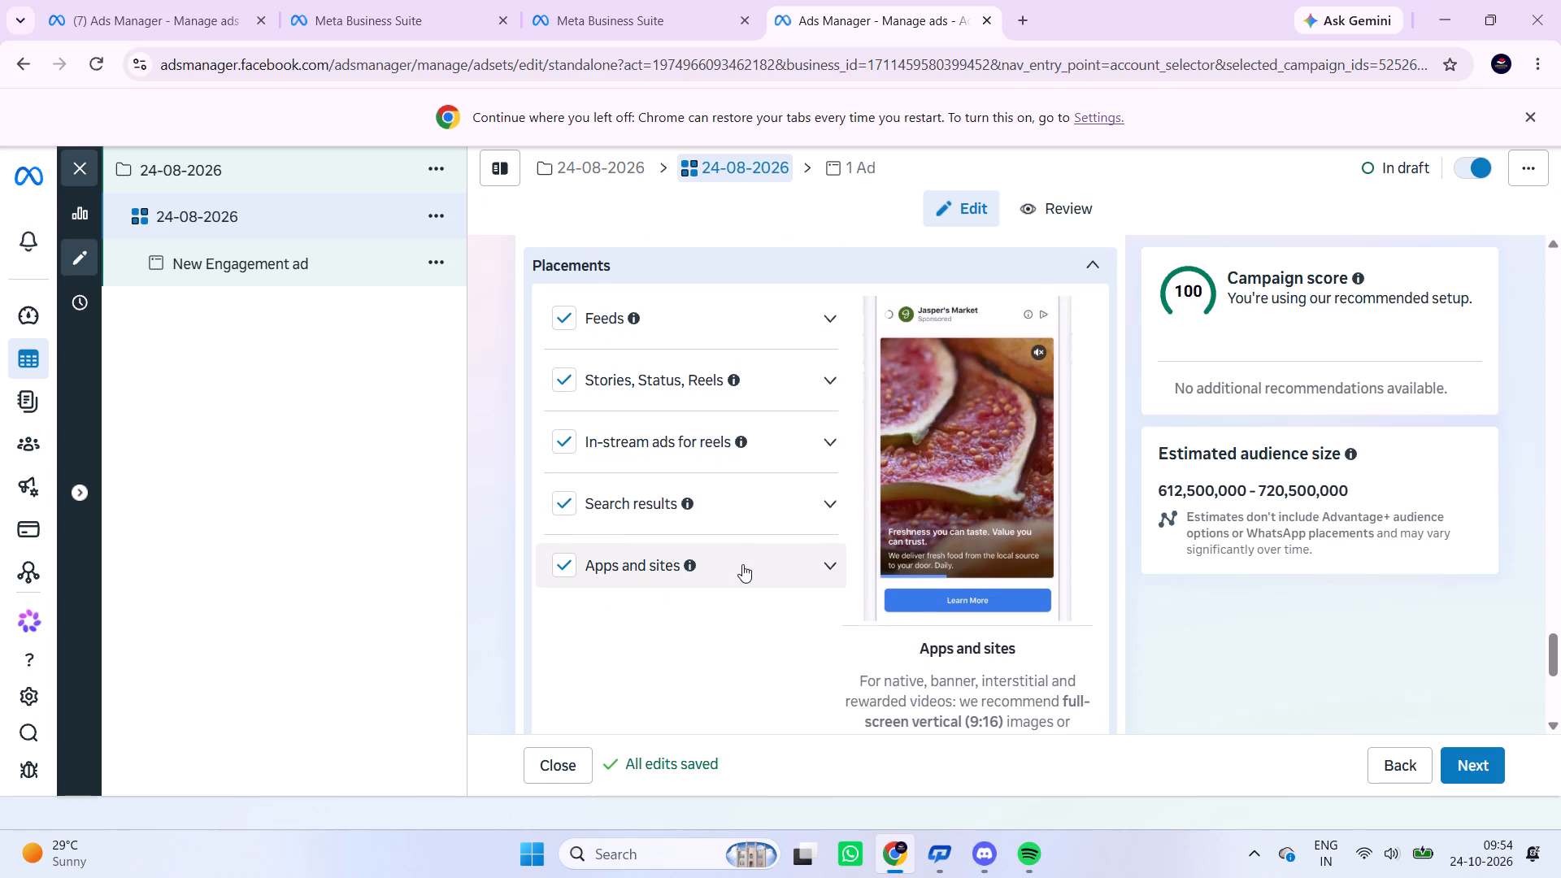
scroll(742, 564, "down", 1)
scroll(616, 672, "up", 2)
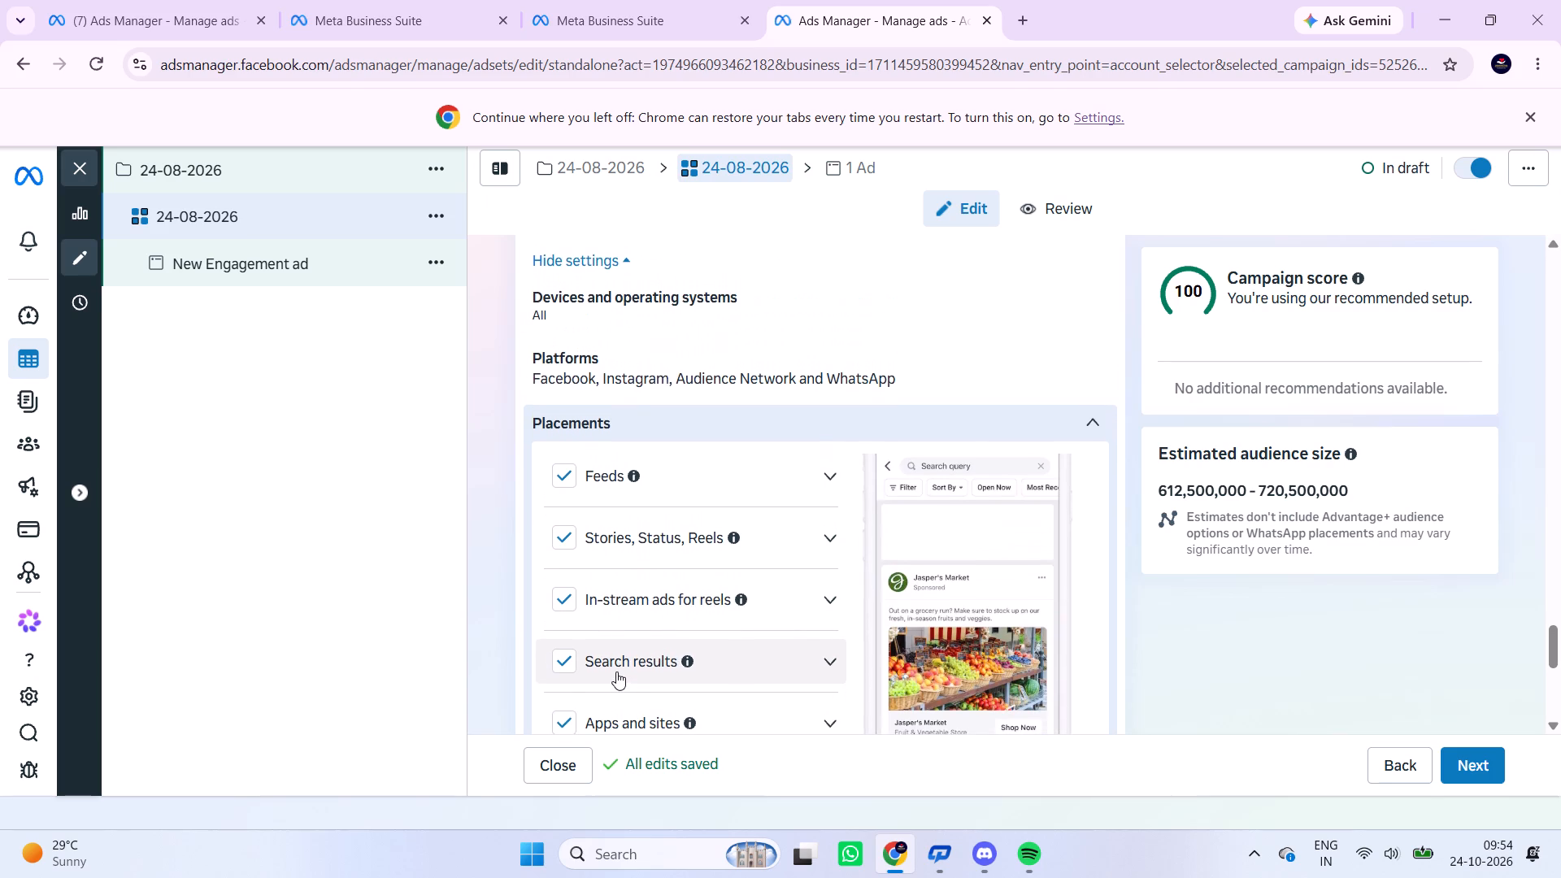
scroll(616, 672, "up", 1)
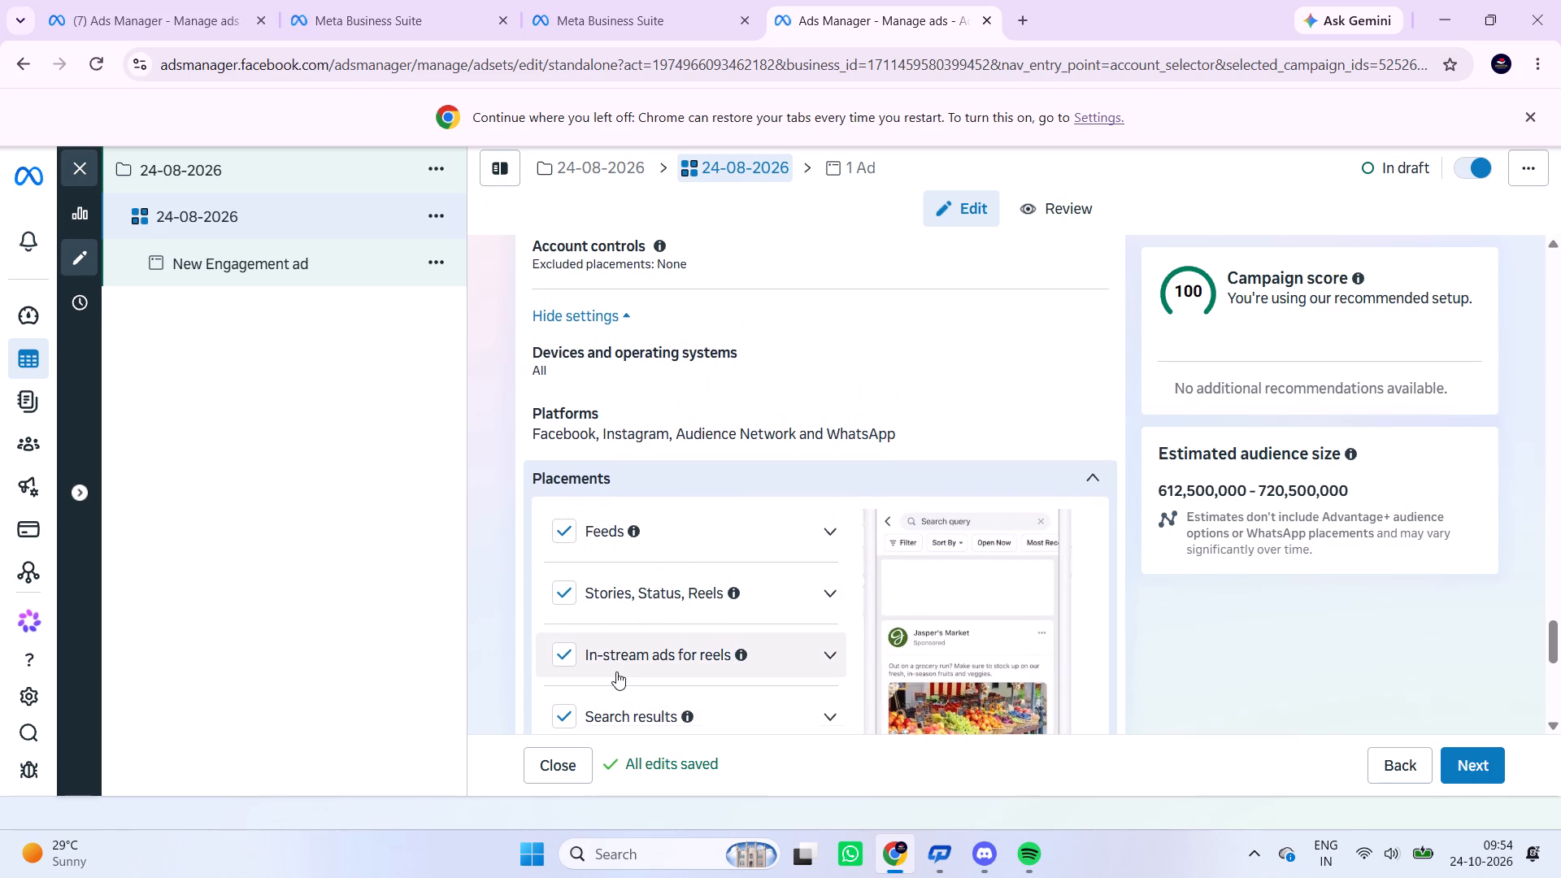
scroll(616, 672, "up", 1)
scroll(616, 672, "down", 1)
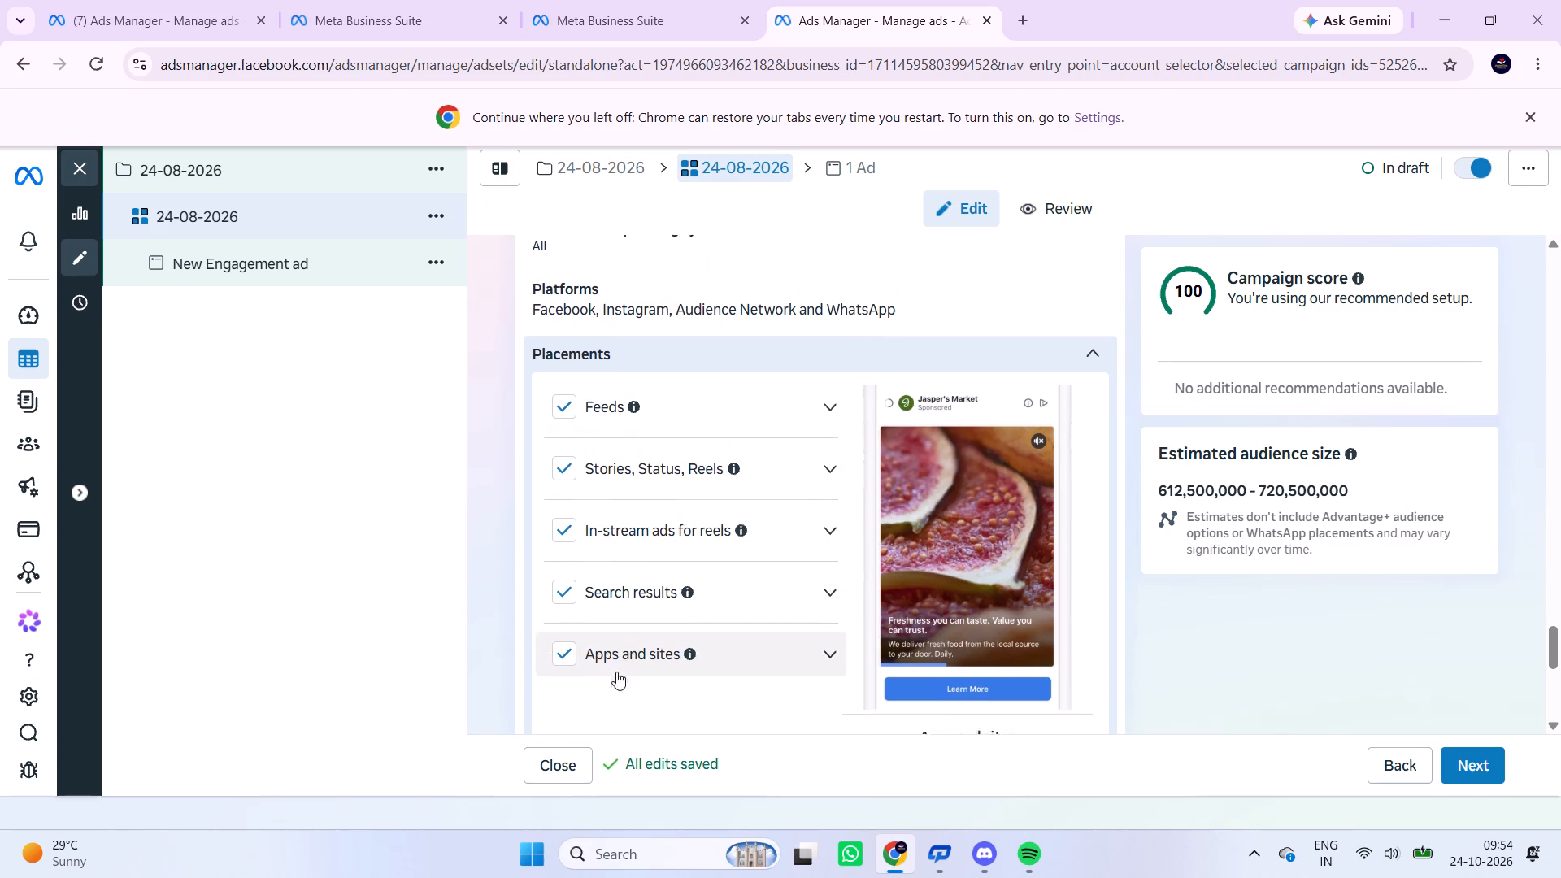
scroll(616, 672, "down", 1)
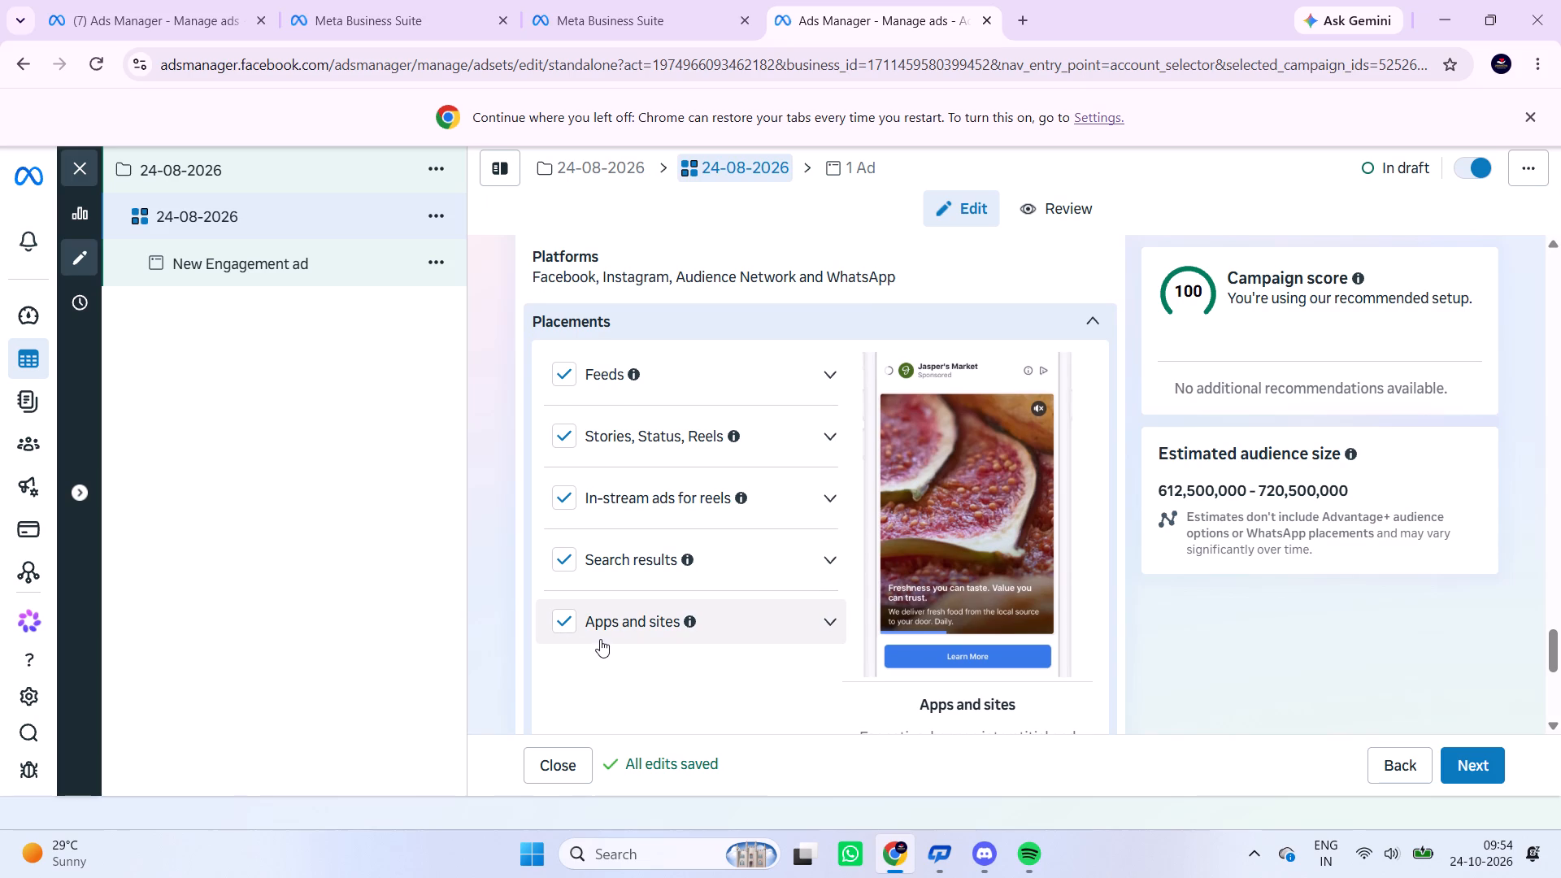
scroll(615, 636, "up", 2)
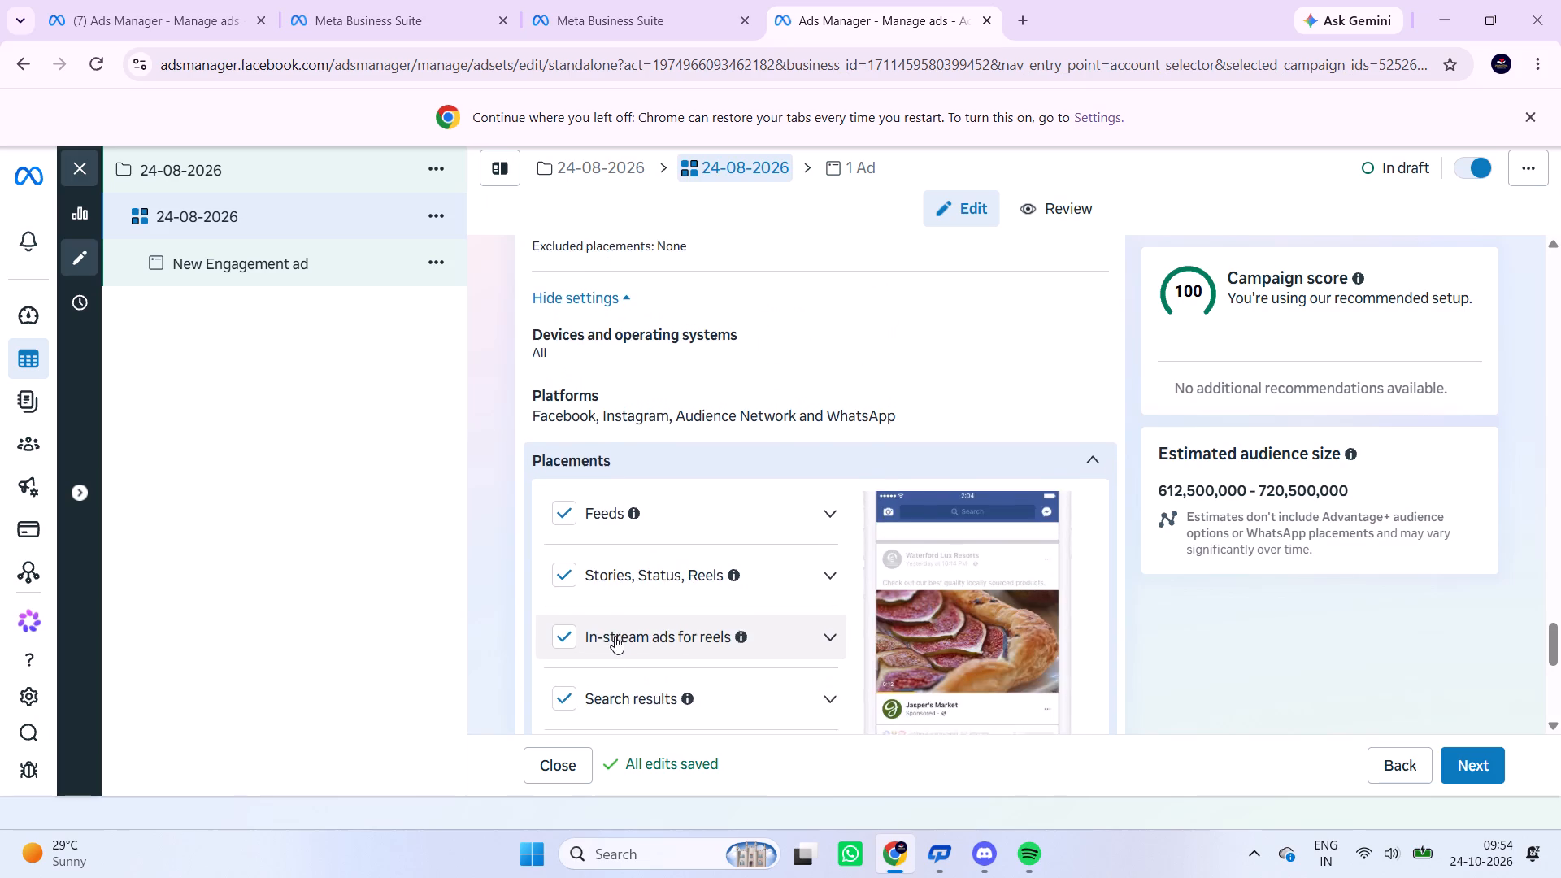
scroll(615, 636, "up", 1)
scroll(615, 636, "down", 1)
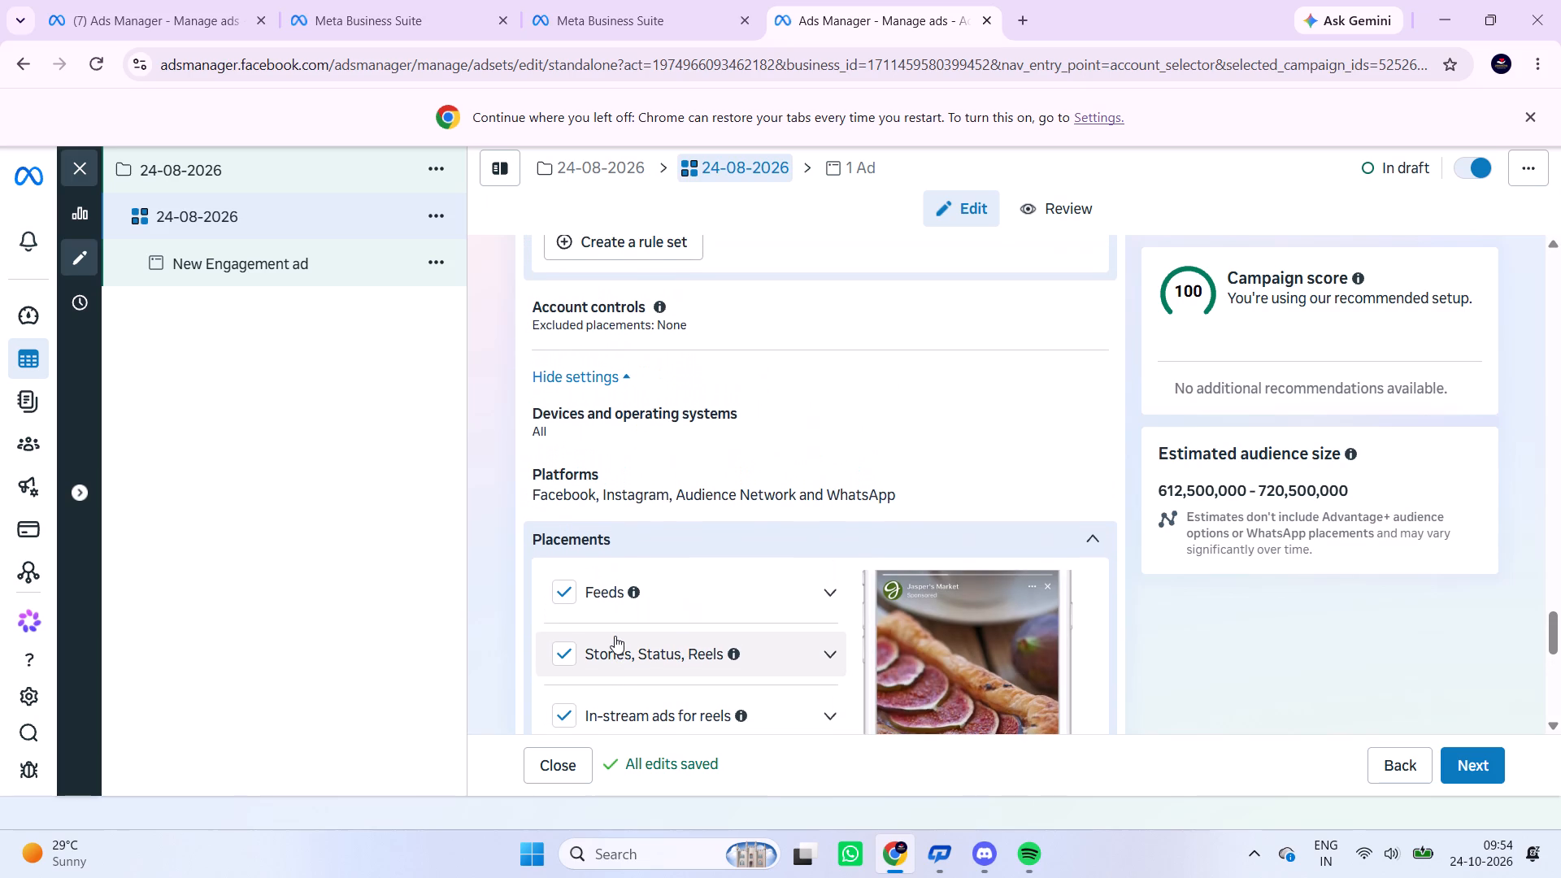
scroll(615, 636, "down", 1)
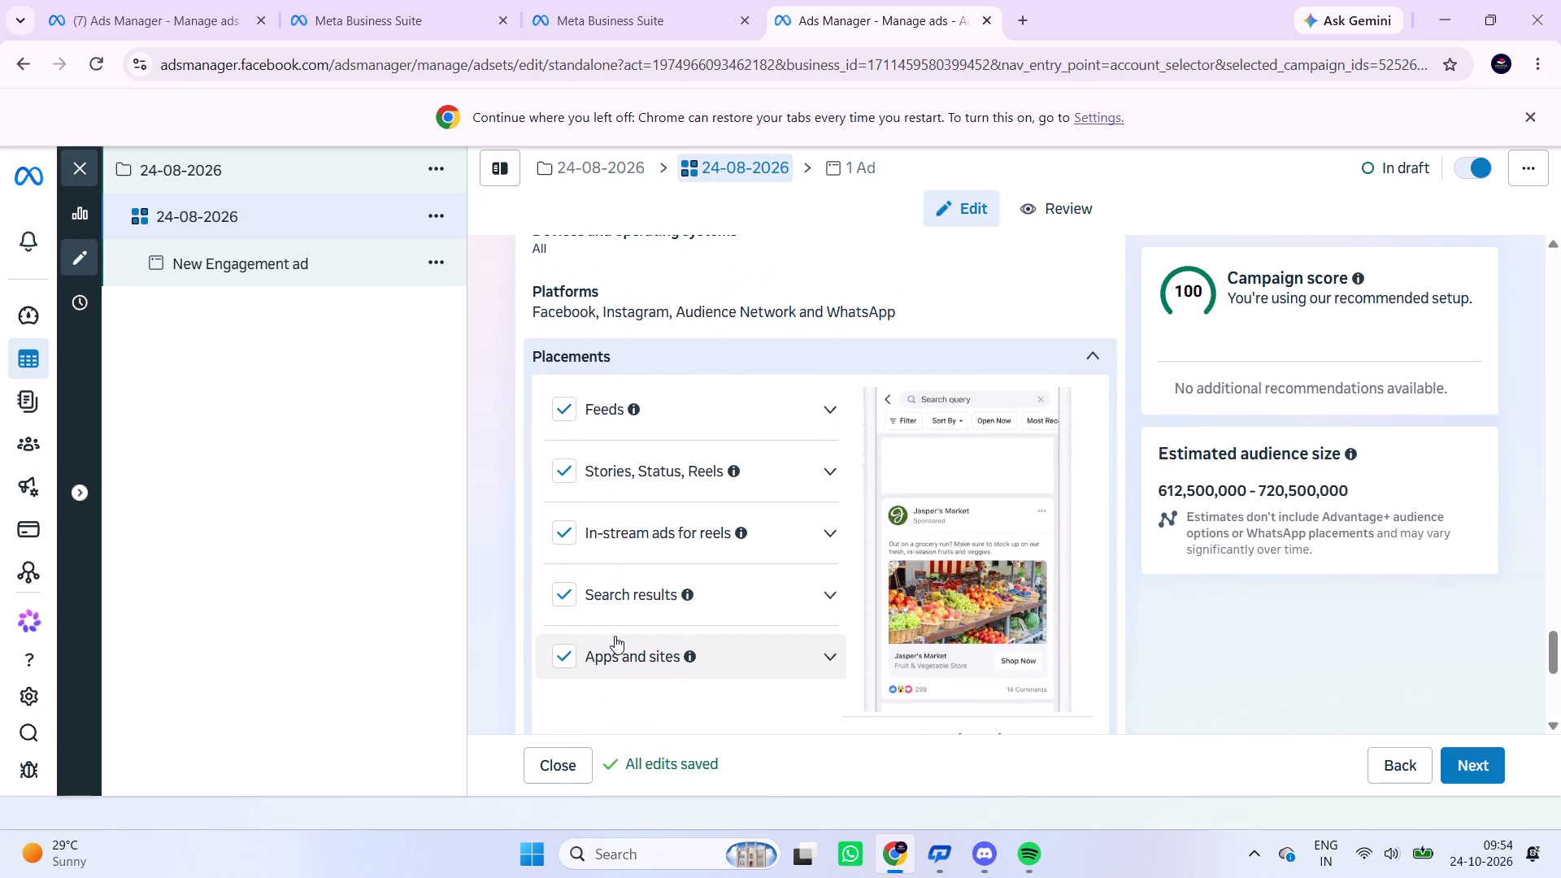
scroll(615, 636, "down", 1)
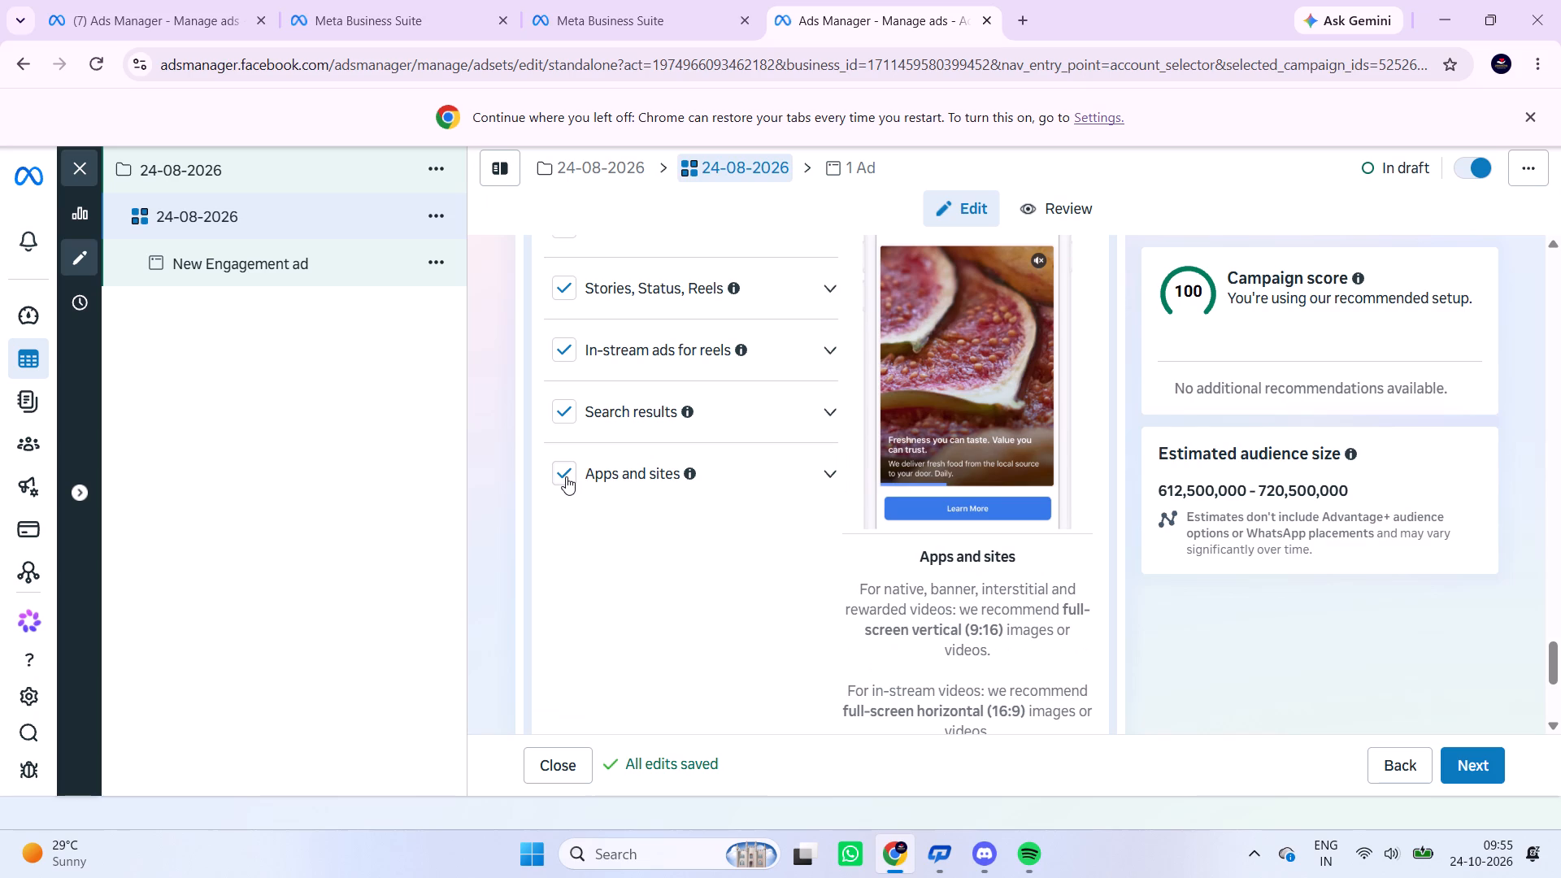
scroll(566, 476, "up", 1)
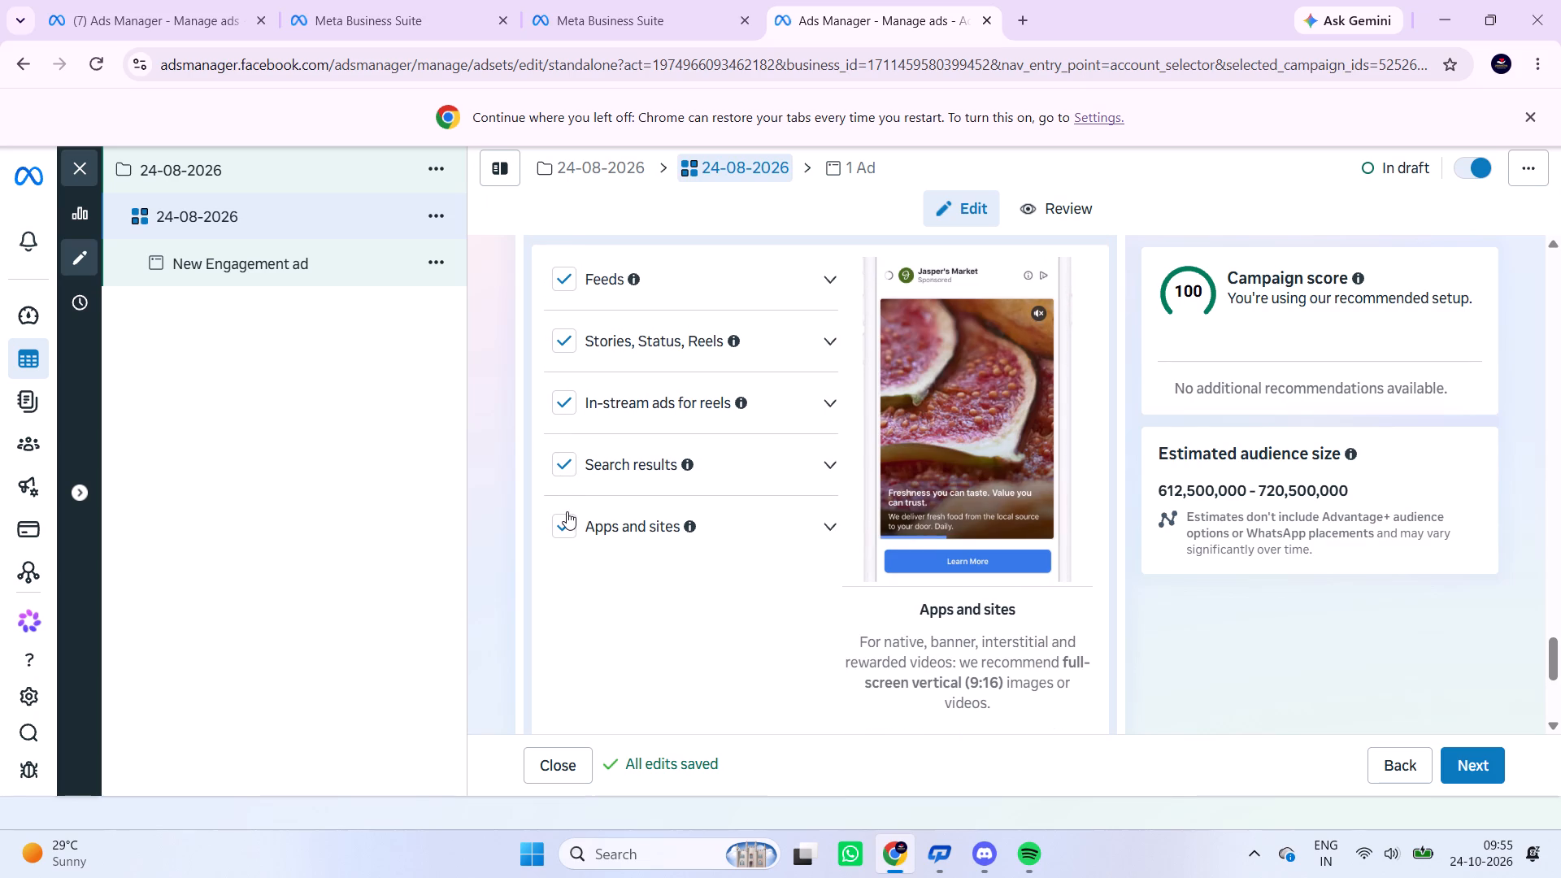
scroll(623, 583, "up", 2)
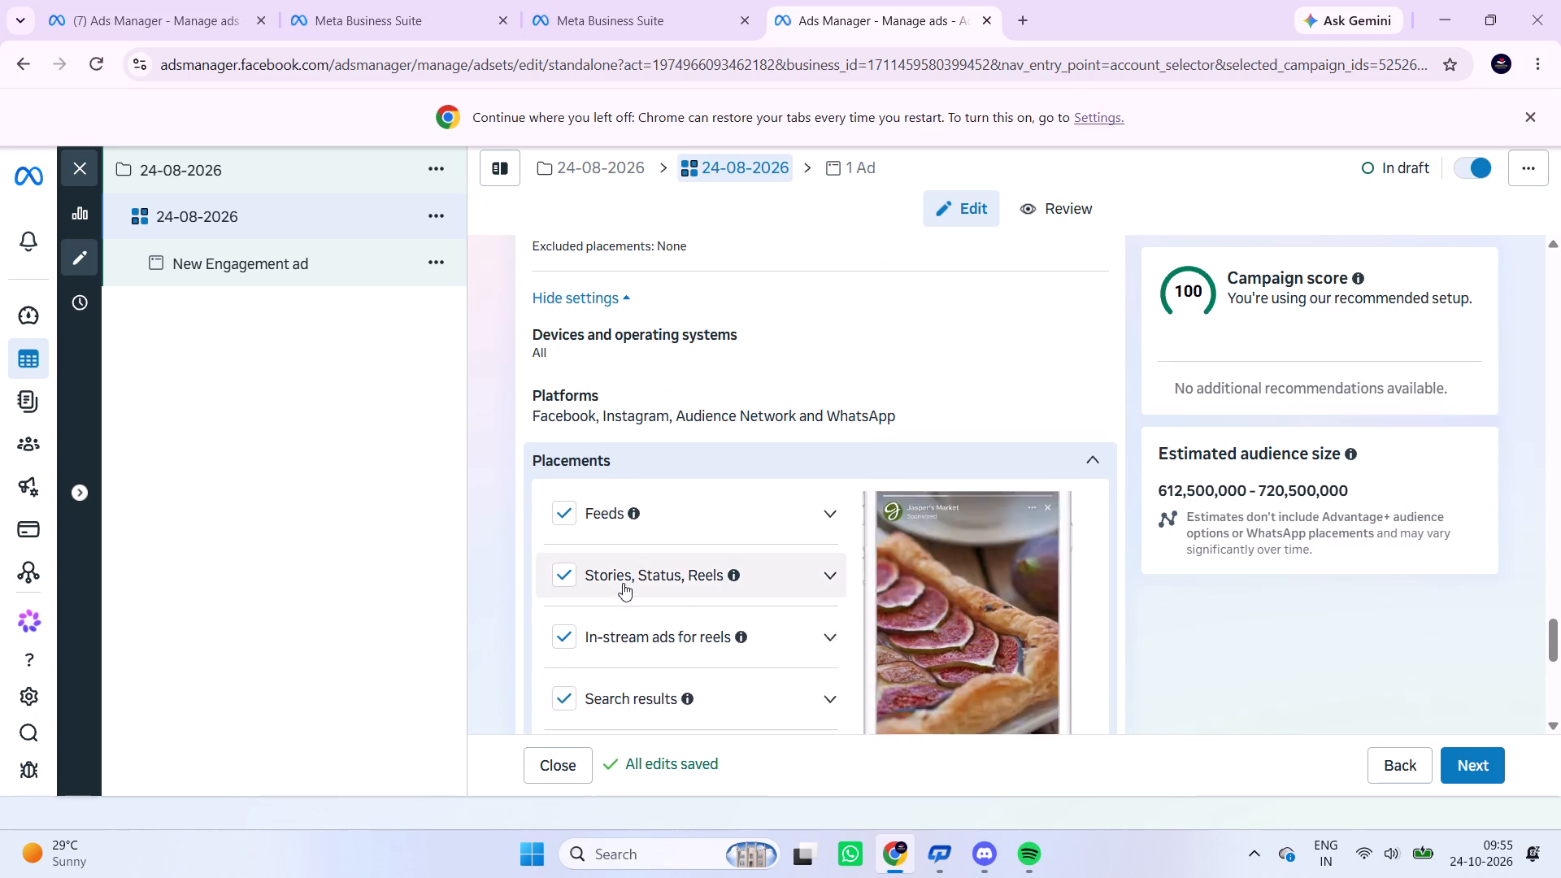
scroll(623, 583, "up", 2)
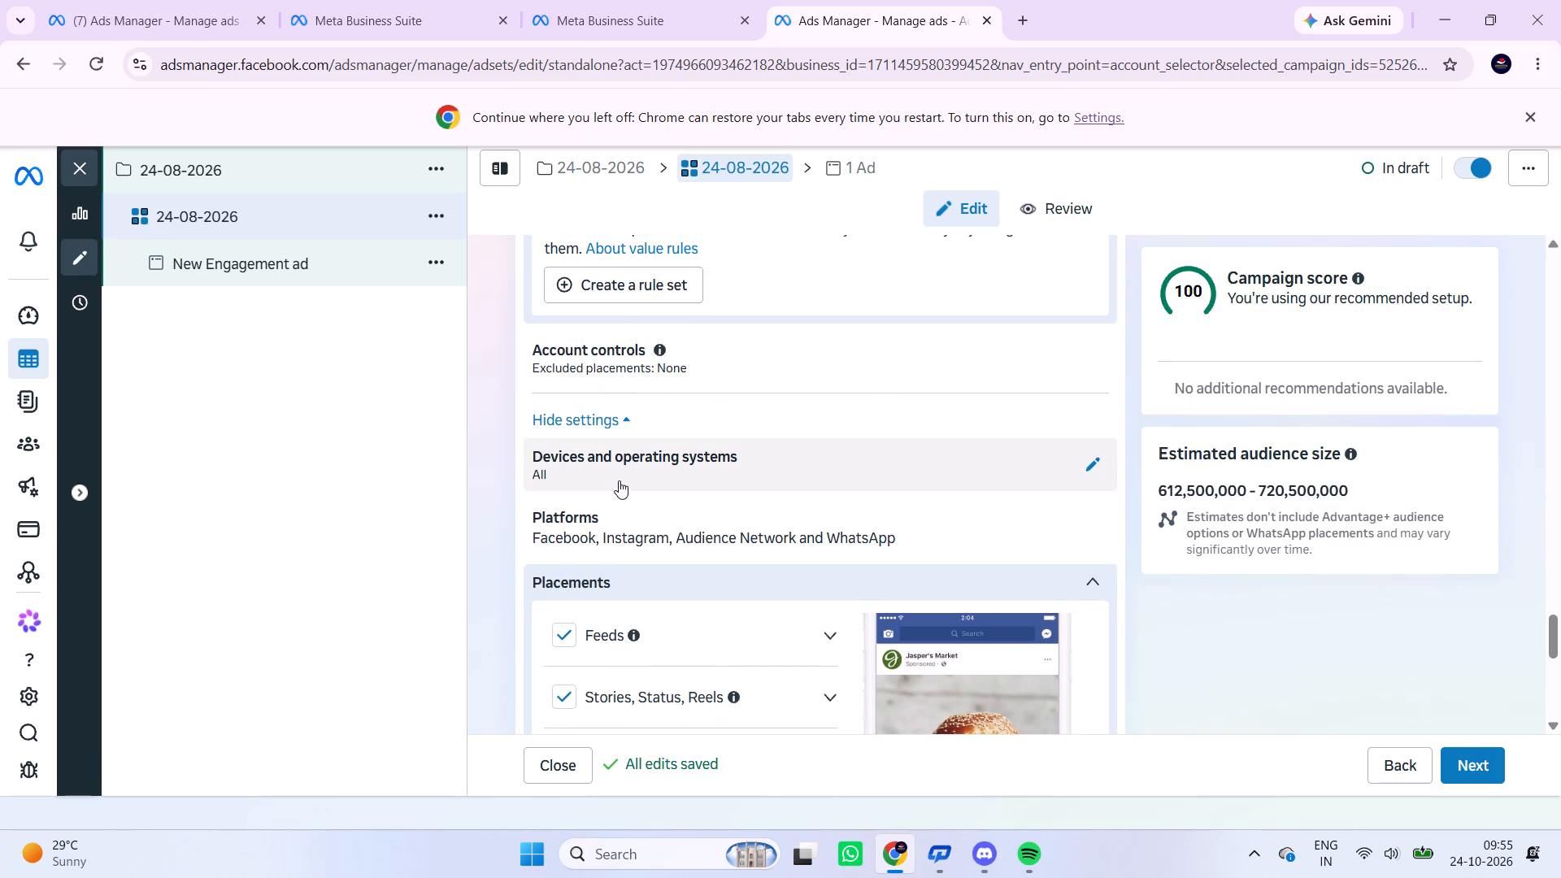
Check the device options under Devices and operating systems, keeping All mobile devices.
left_click(619, 480)
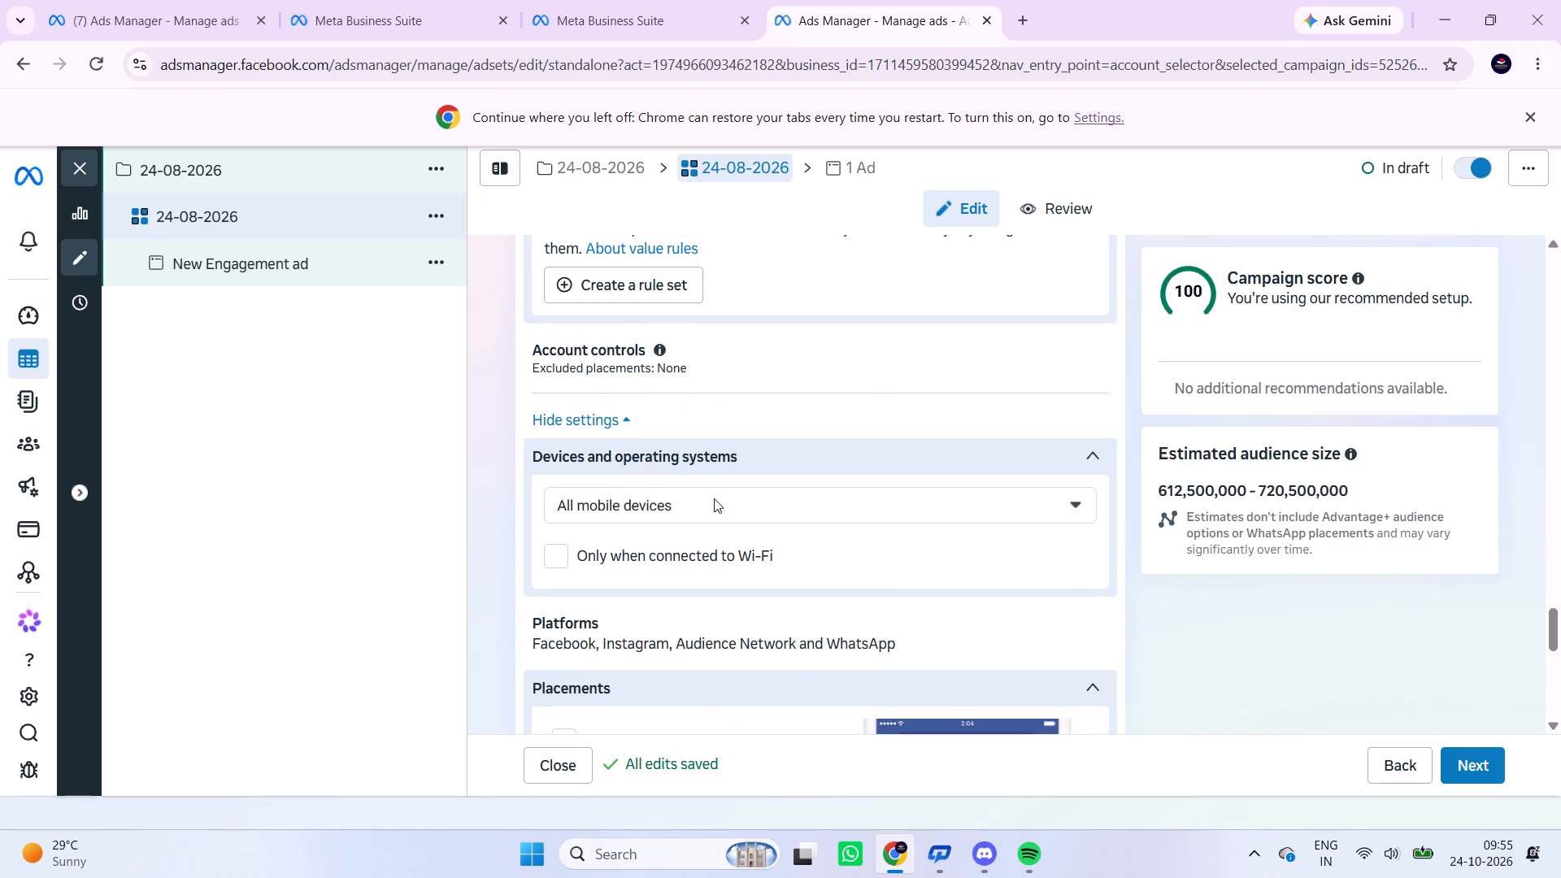
left_click(696, 504)
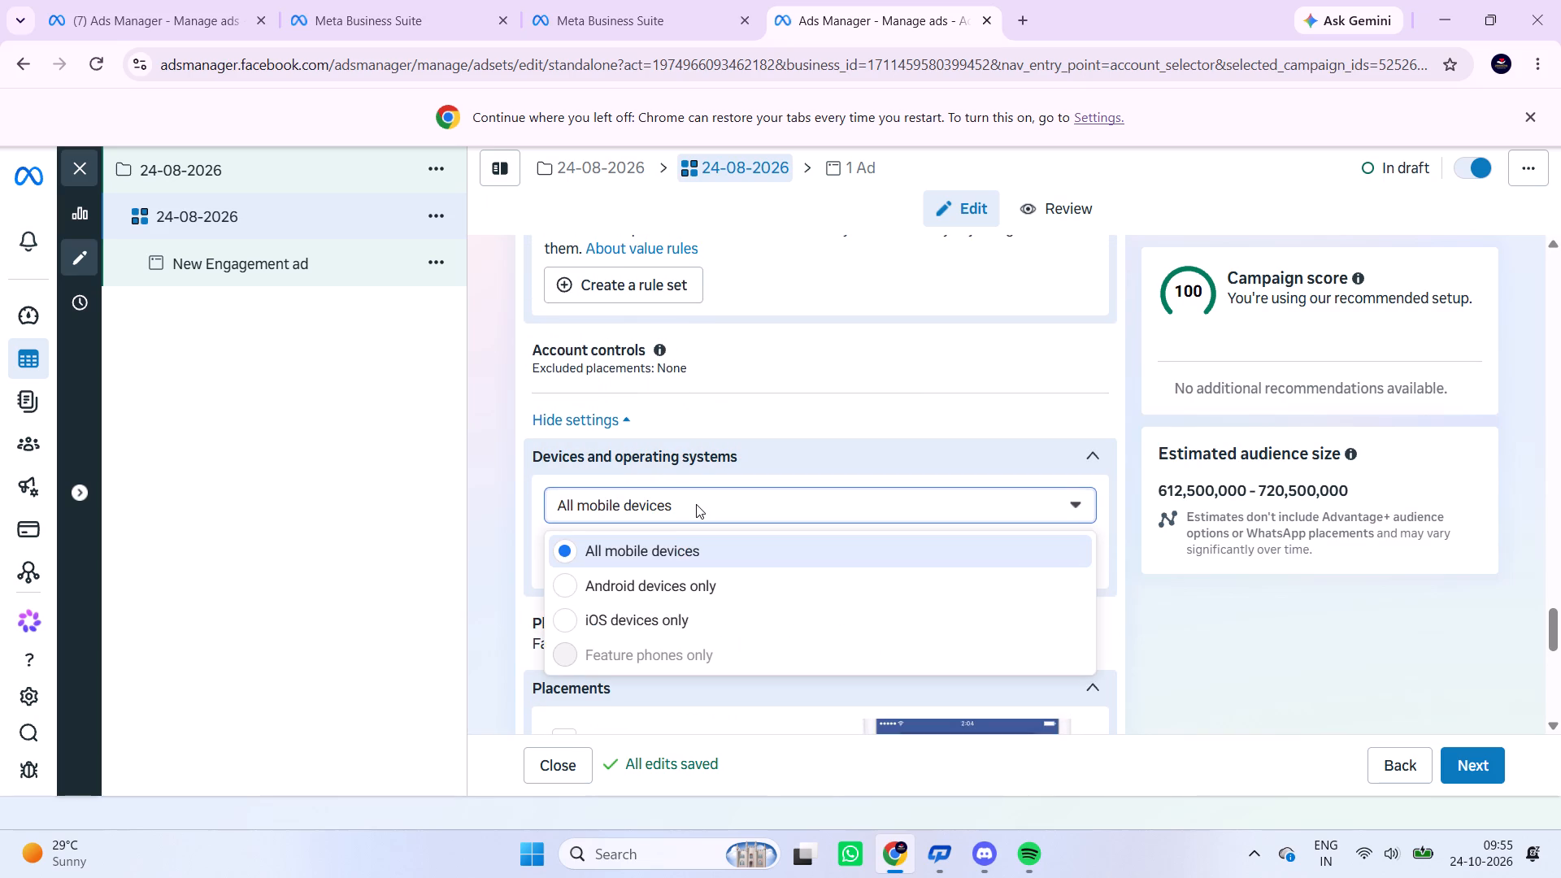
left_click(696, 504)
View the account controls for excluded placements in the Placements section, and collapse them without changes.
scroll(696, 504, "up", 1)
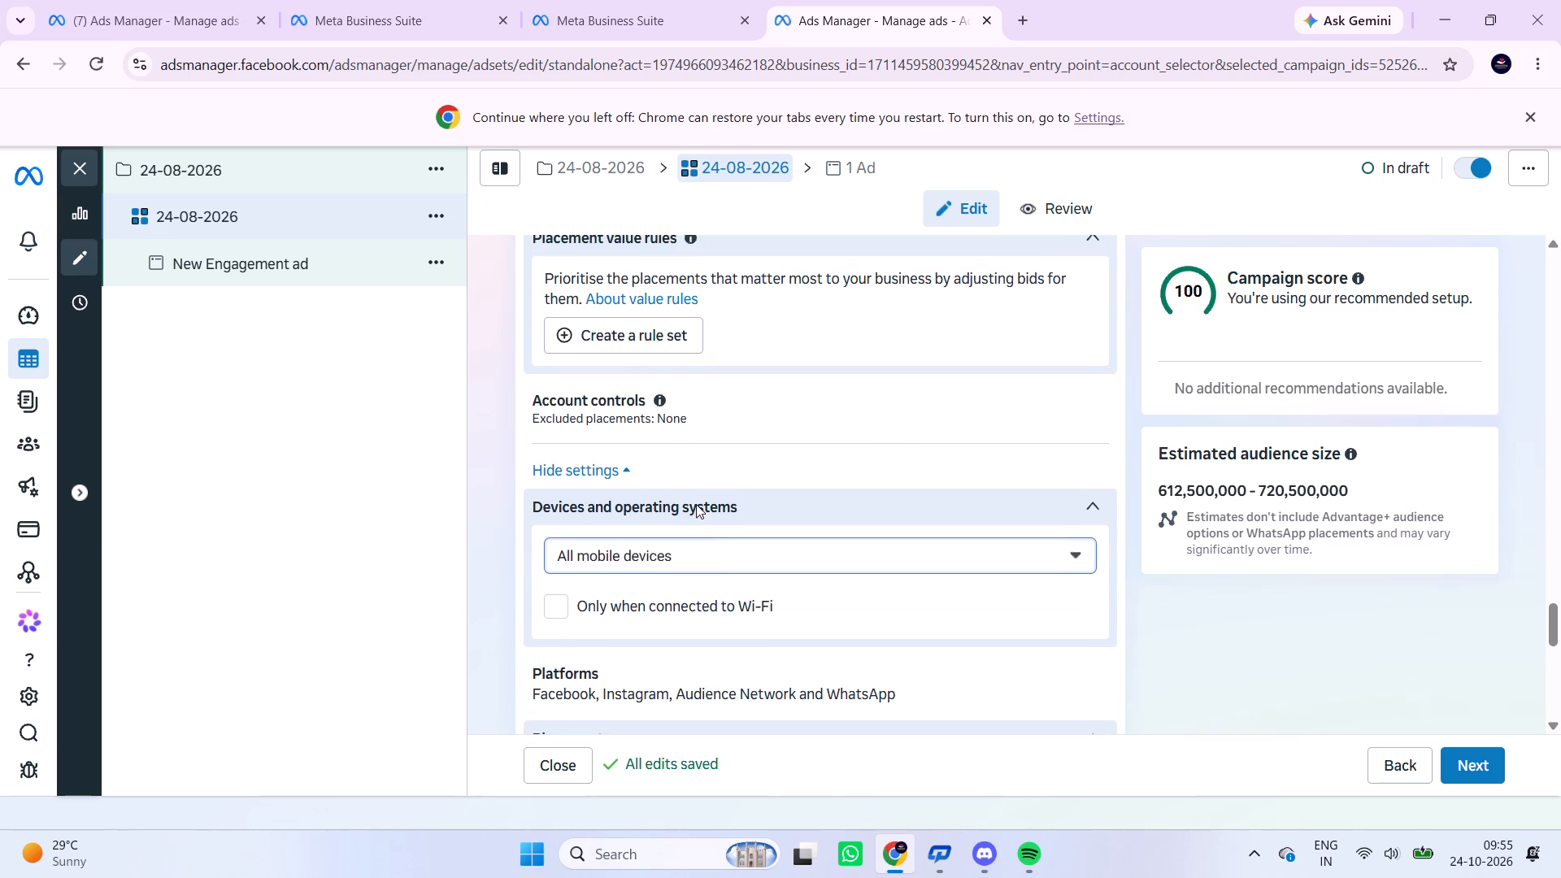
scroll(696, 504, "up", 1)
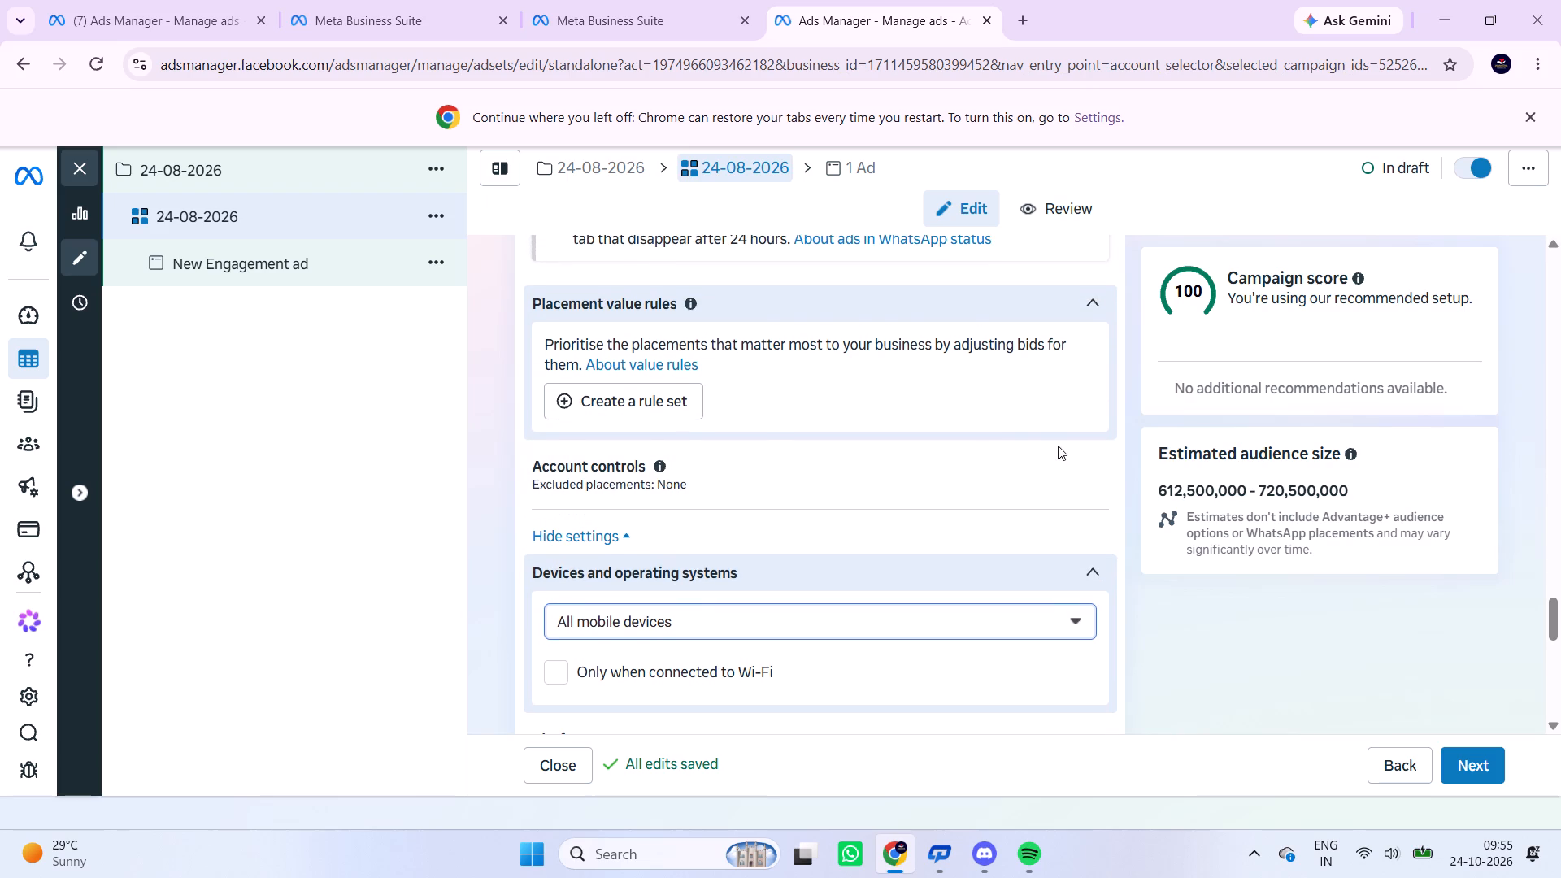
left_click(1093, 473)
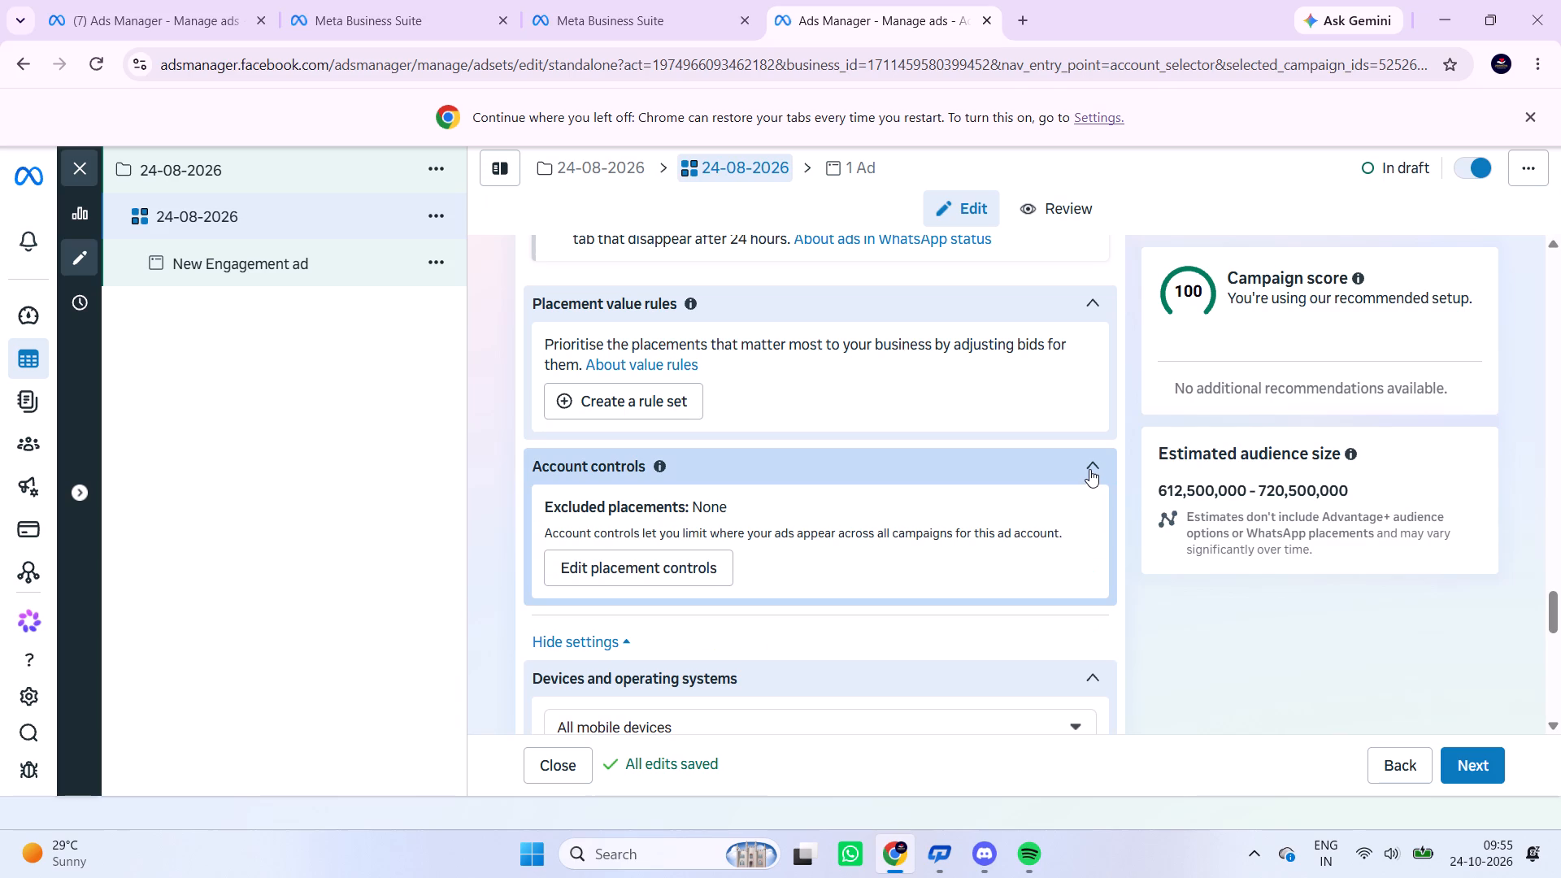
left_click(1089, 469)
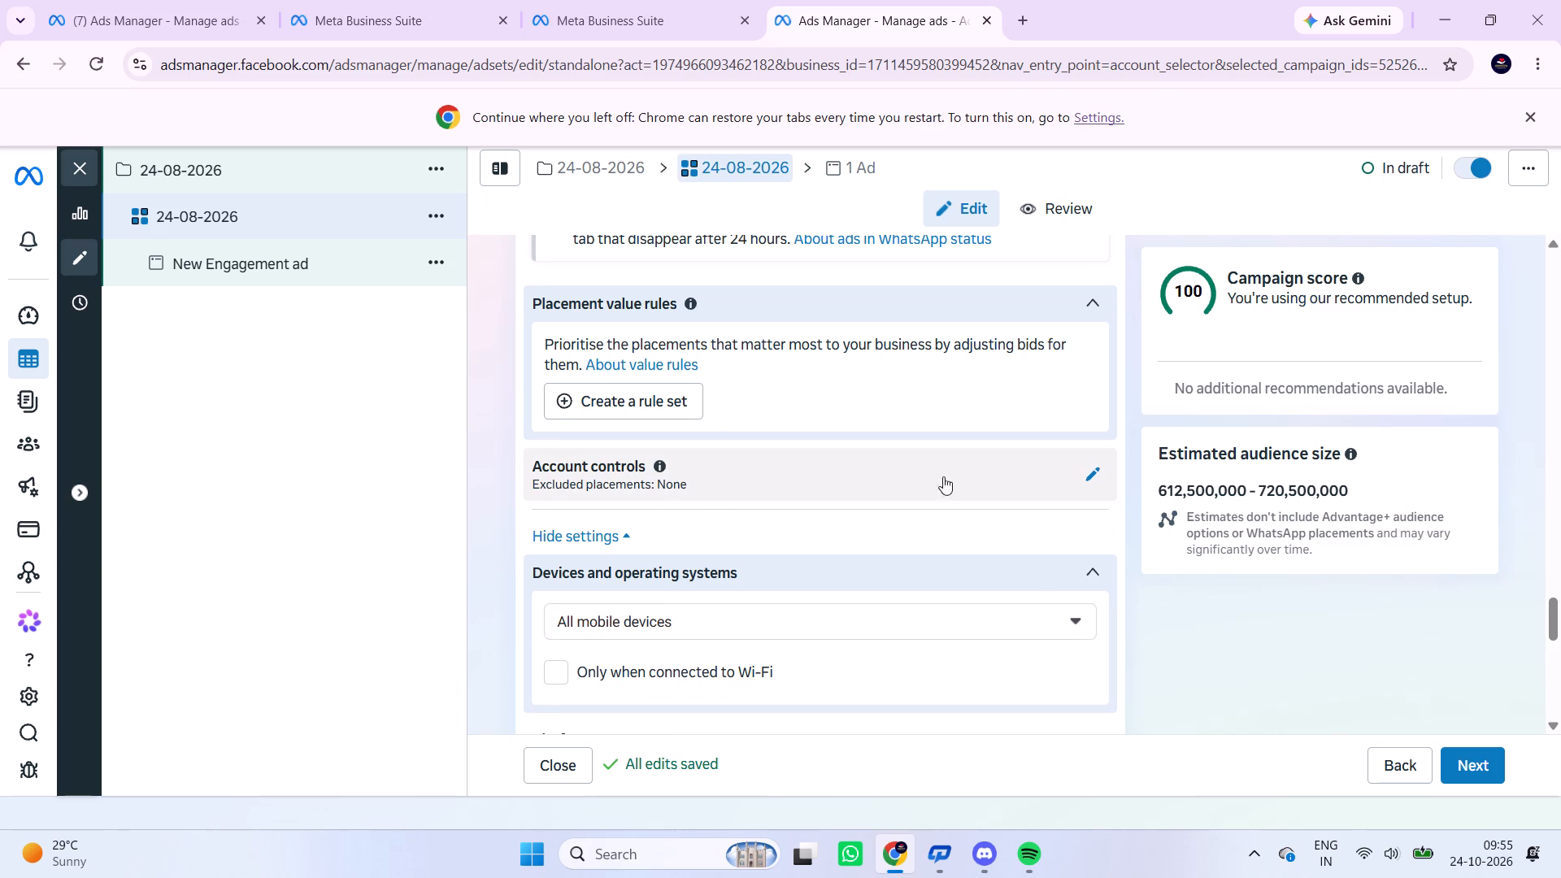
left_click(1094, 467)
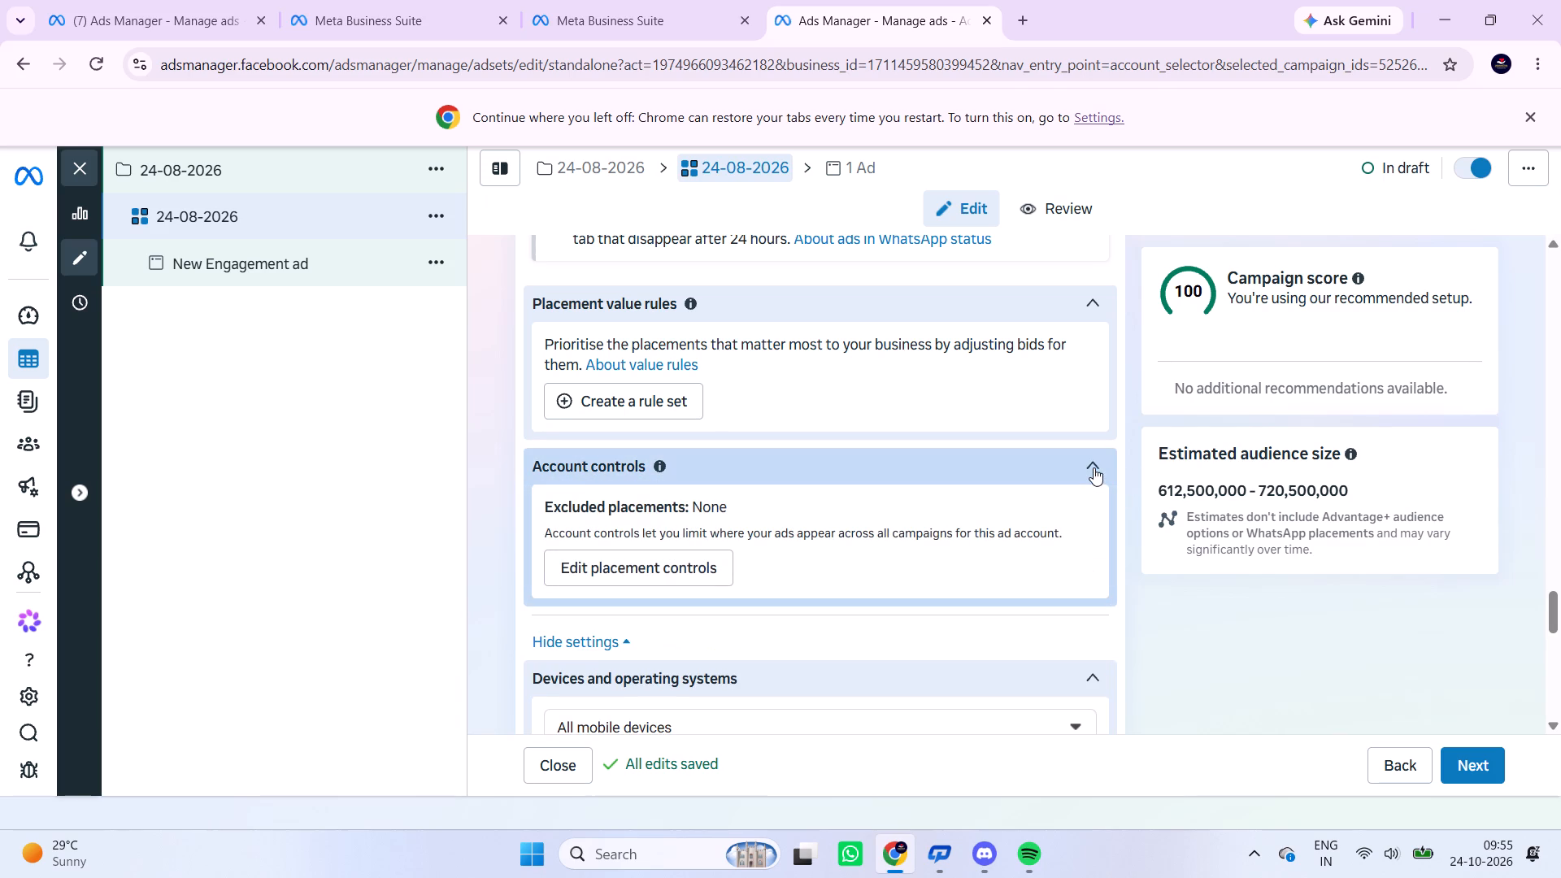
left_click(1094, 467)
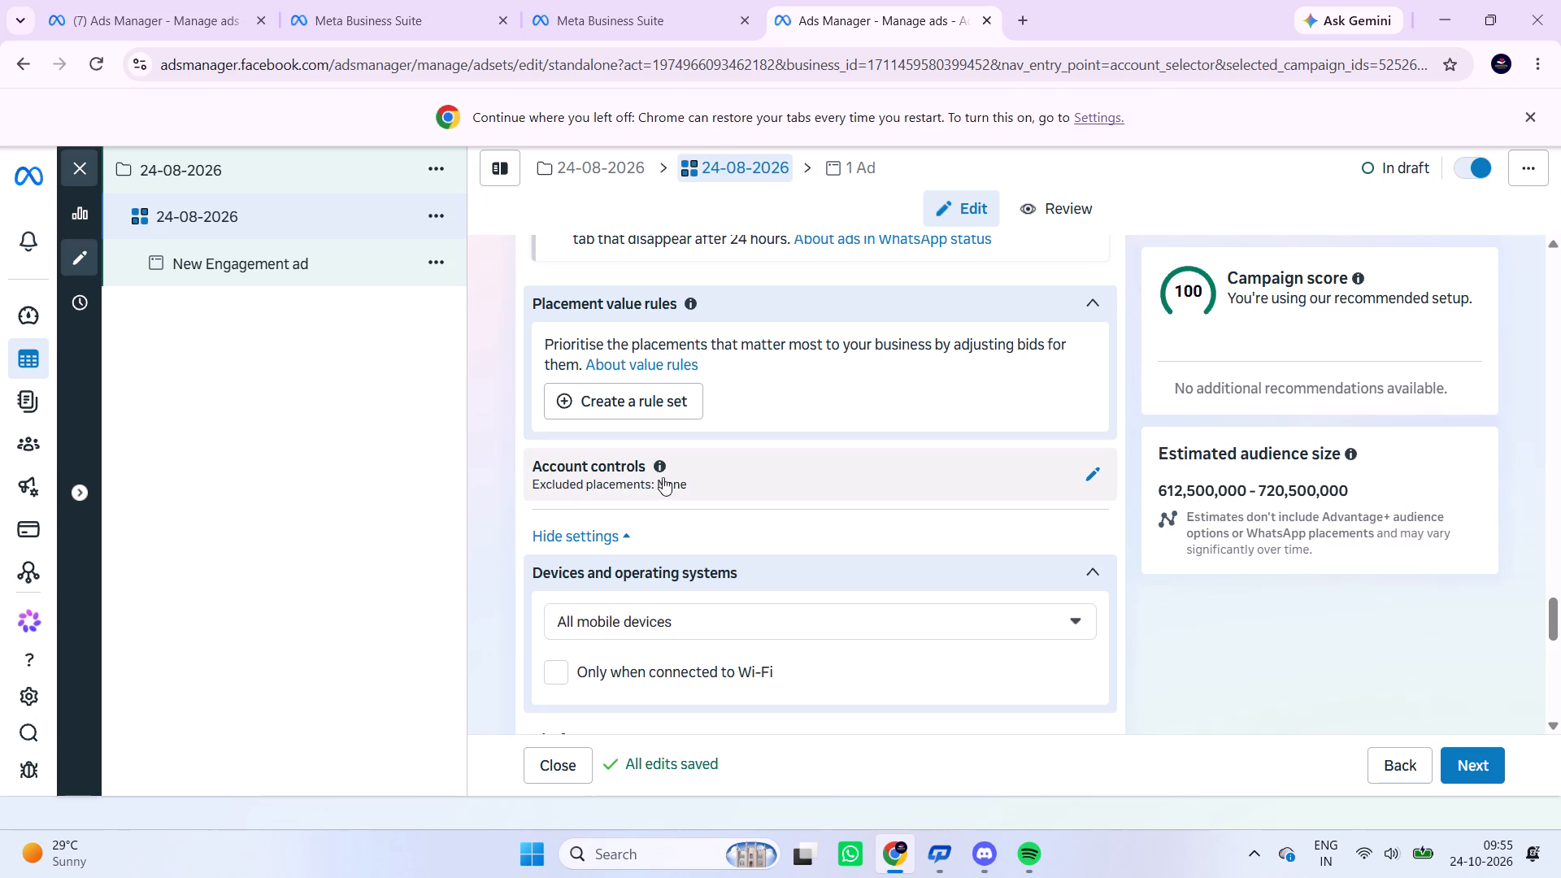
Look back over the placement value rules, WhatsApp status information and India policy requirements of the ad set.
scroll(694, 478, "up", 1)
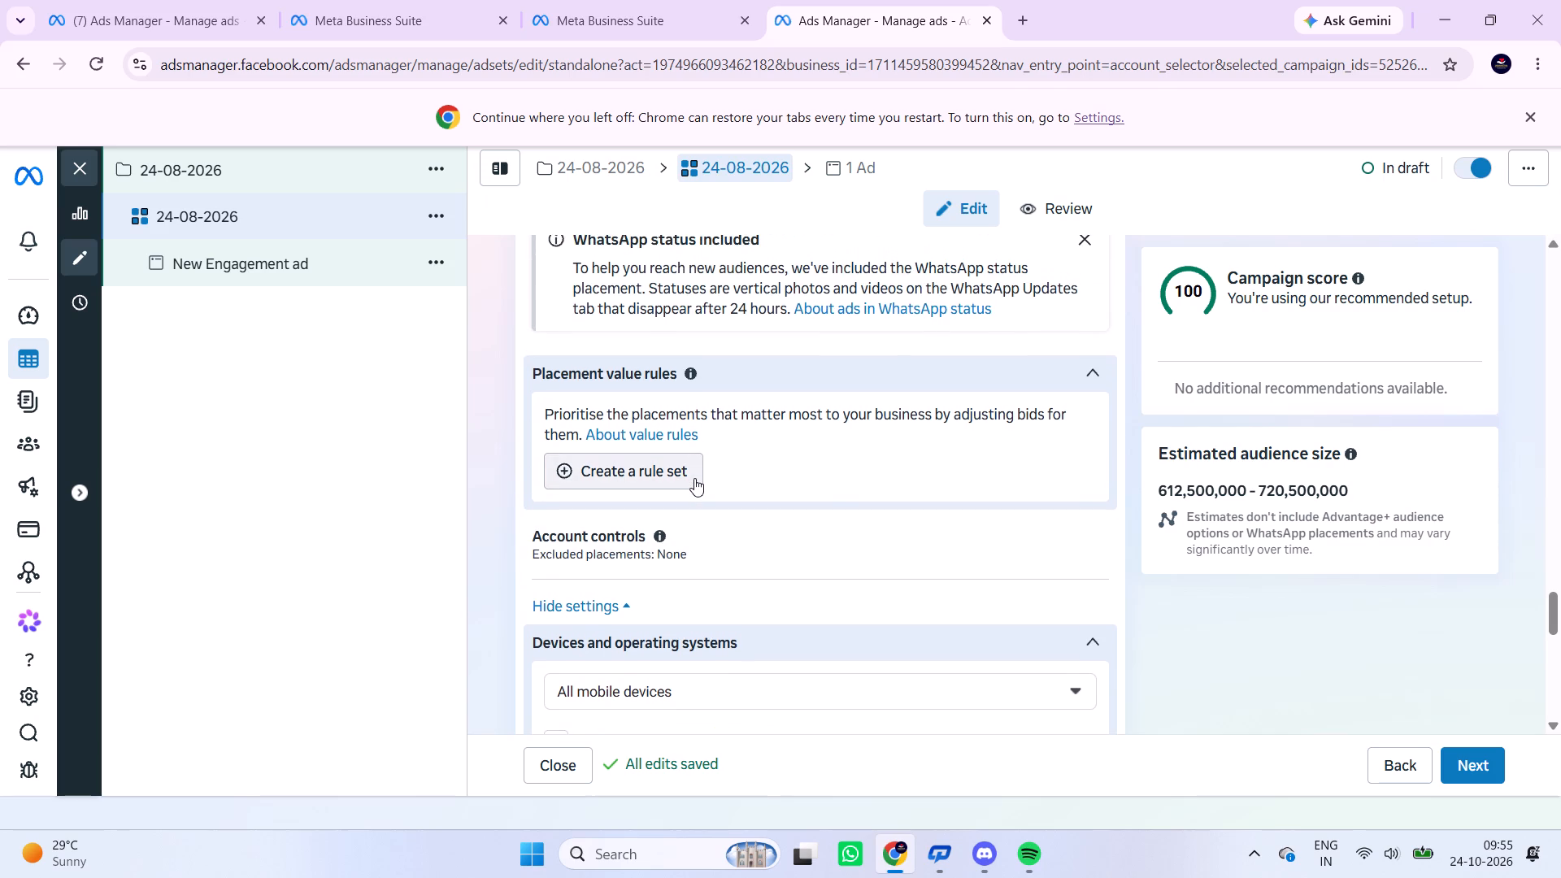
scroll(694, 478, "up", 2)
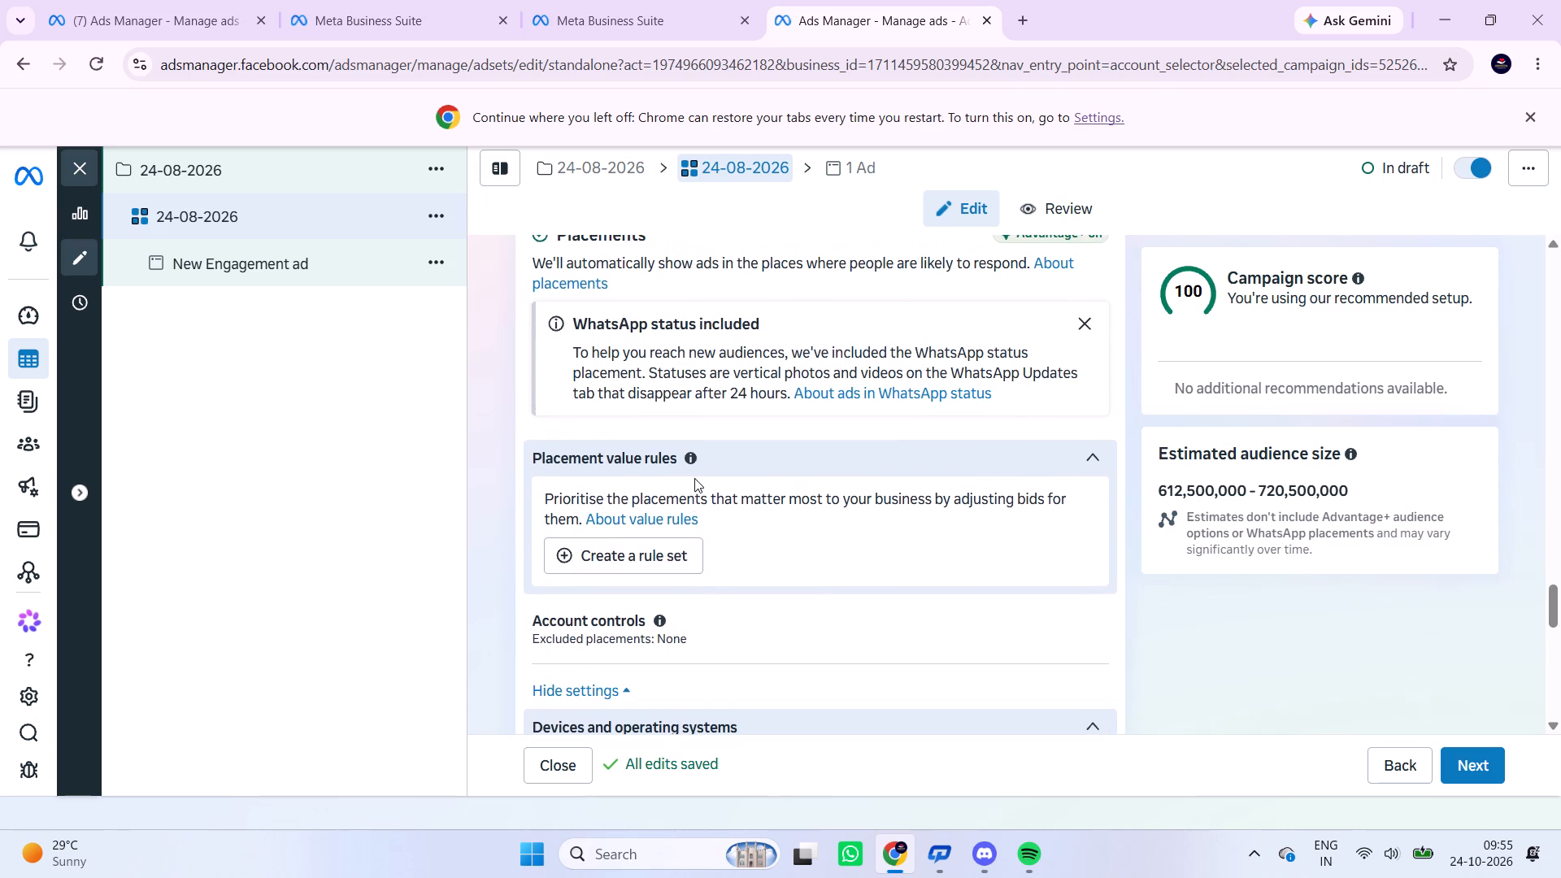
scroll(694, 478, "up", 2)
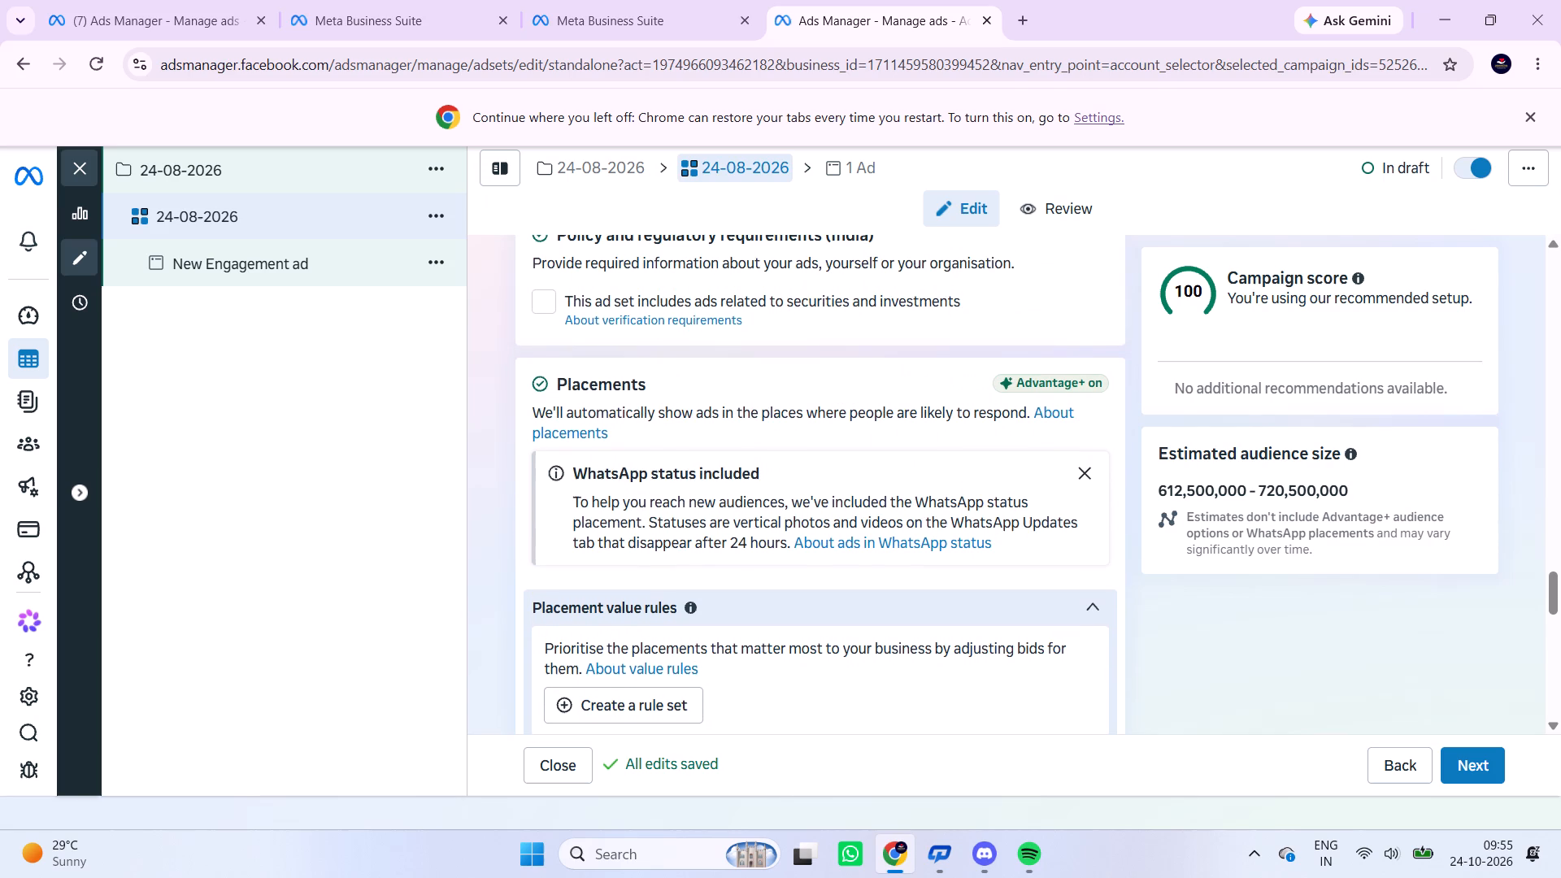